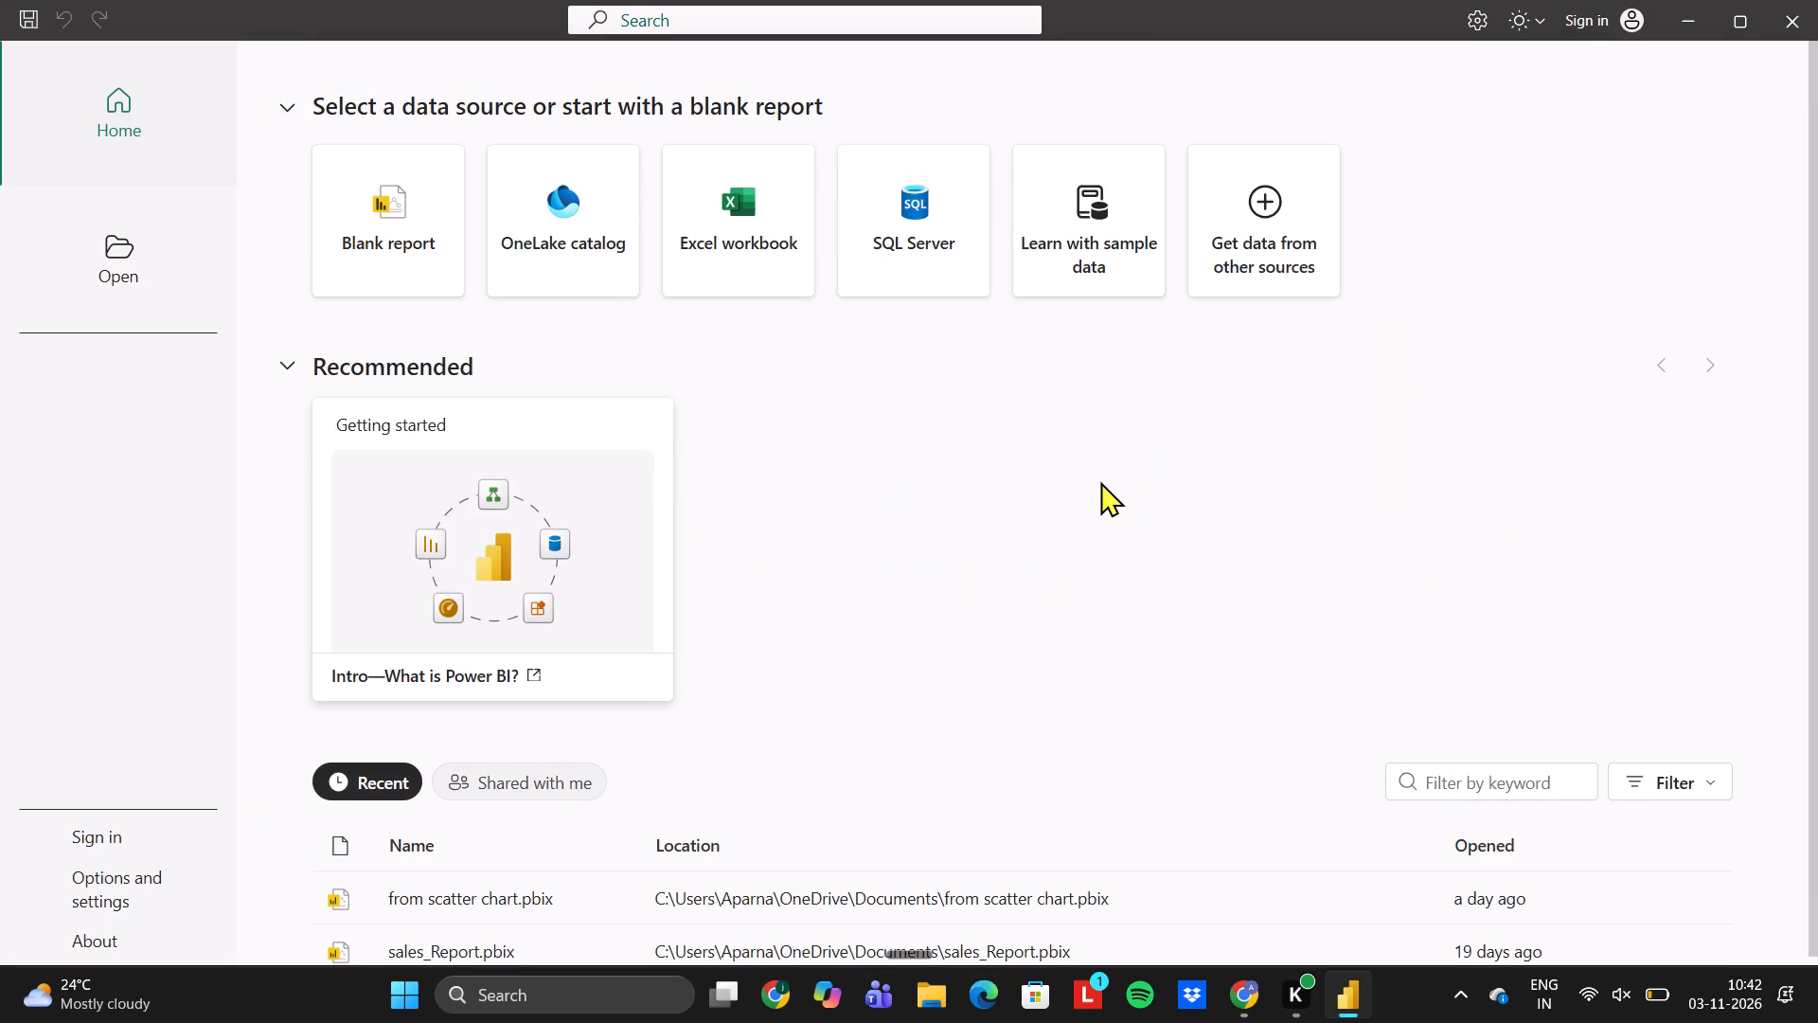
Open the recent report file "from scatter chart.pbix".
left_click(433, 903)
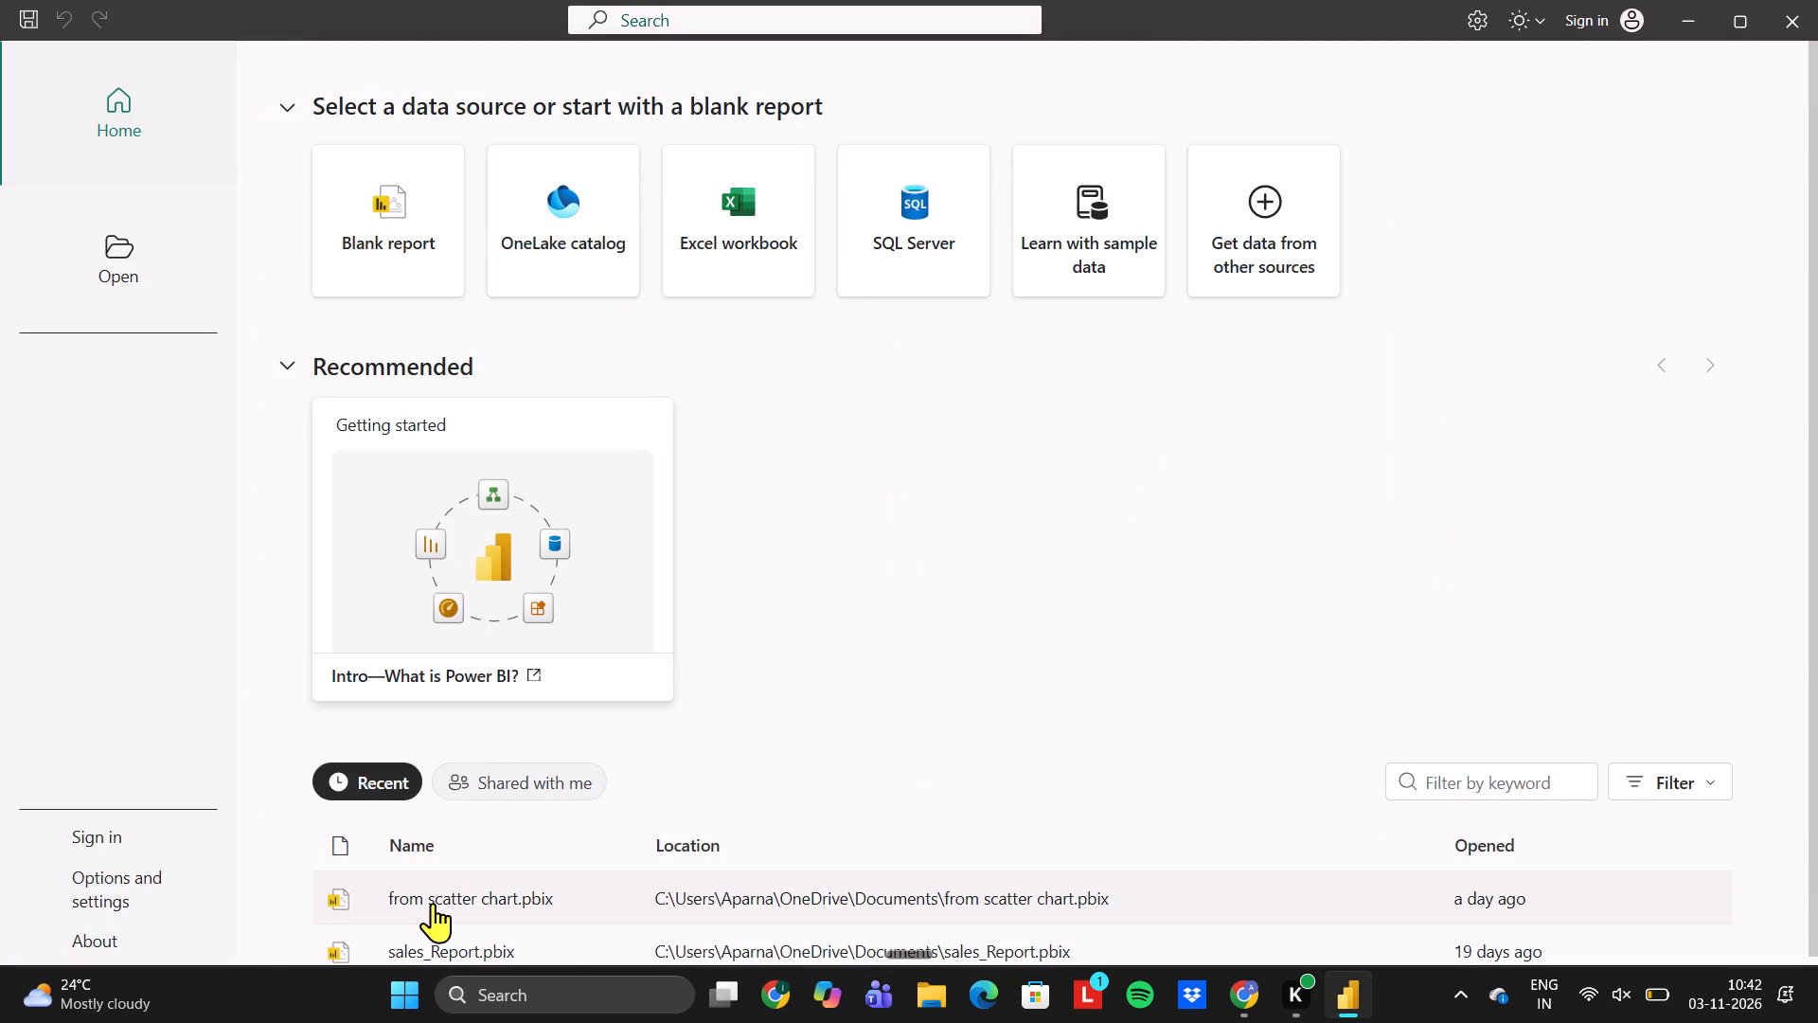
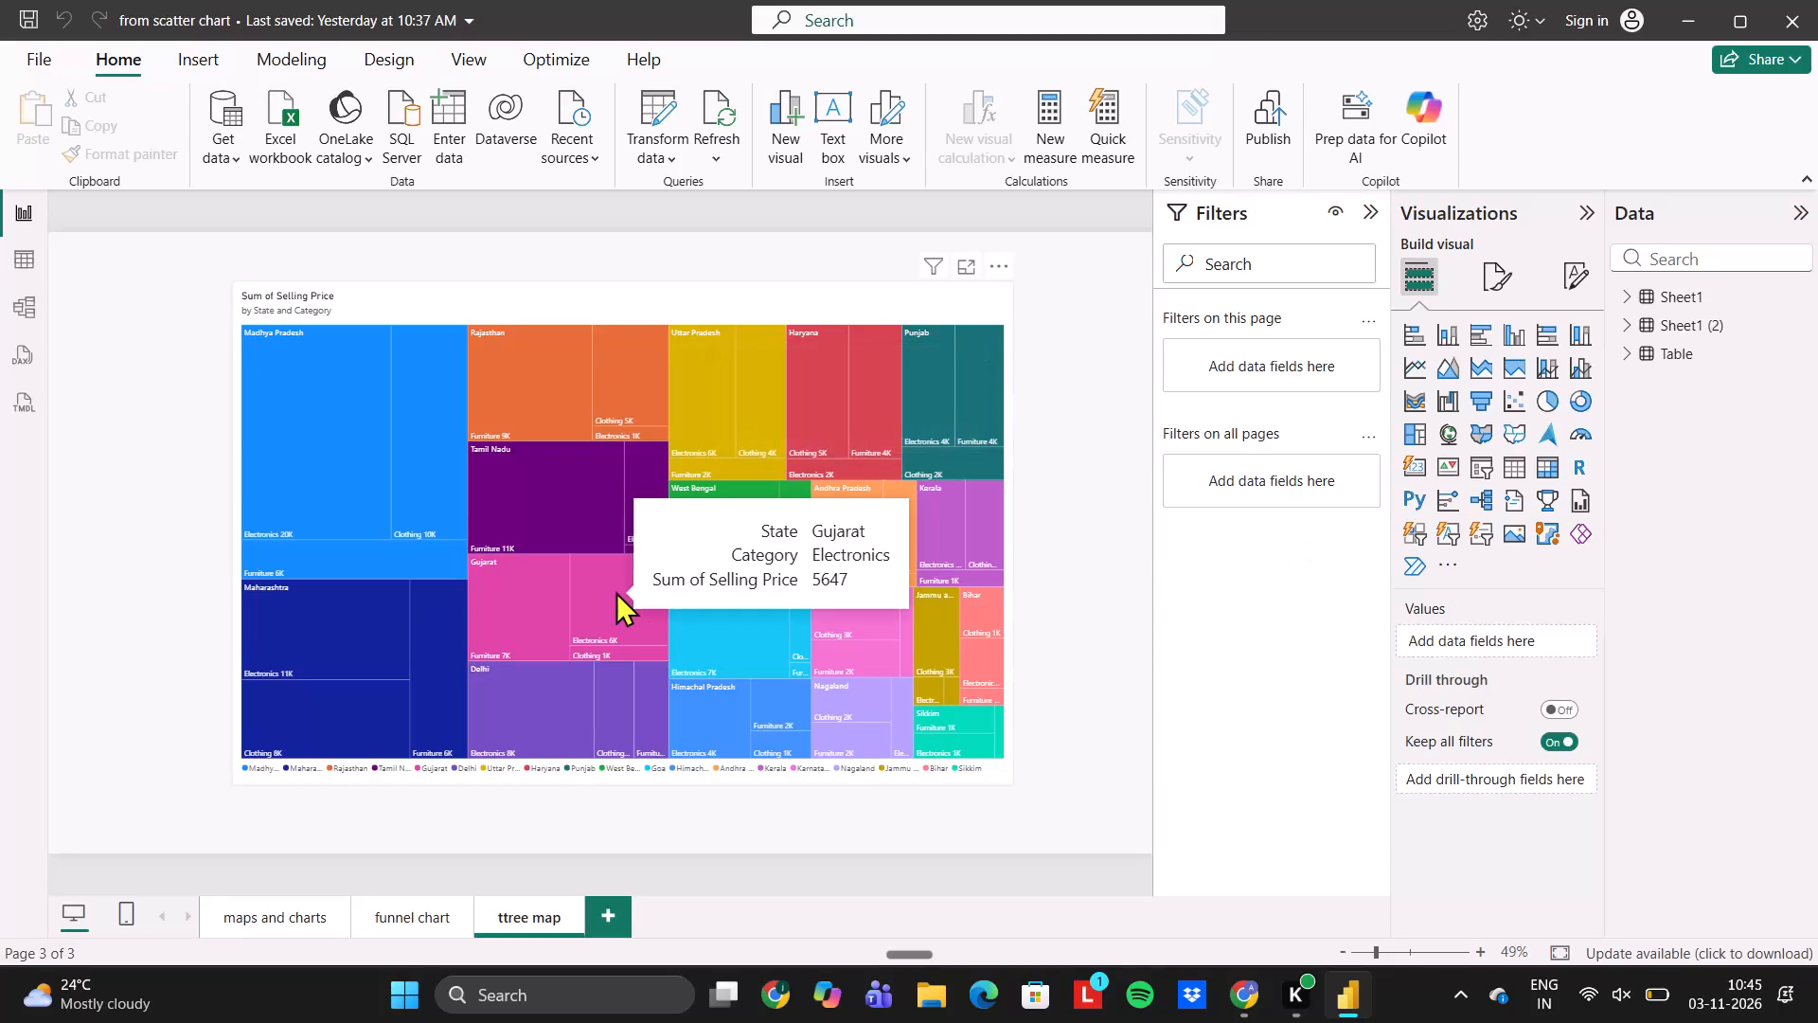
Add a new report page and name it "rIBBON CHART".
scroll(615, 591, "down", 1)
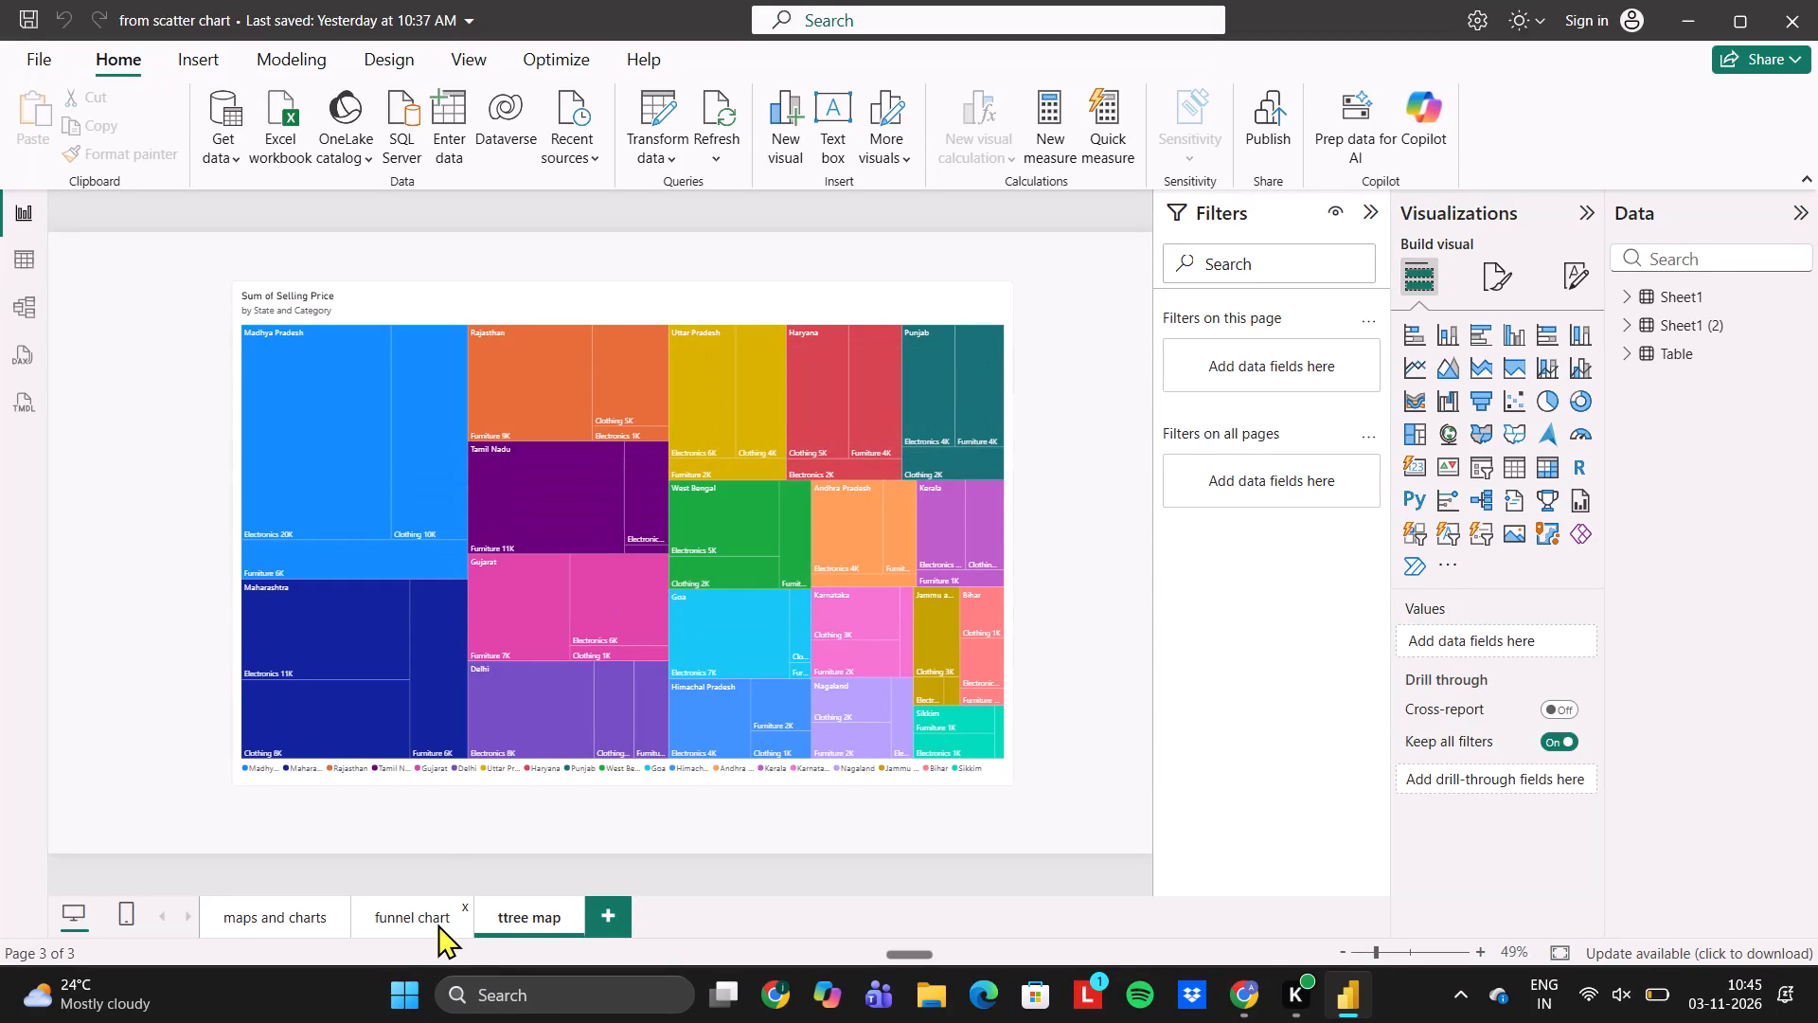
left_click(620, 927)
double_click(643, 916)
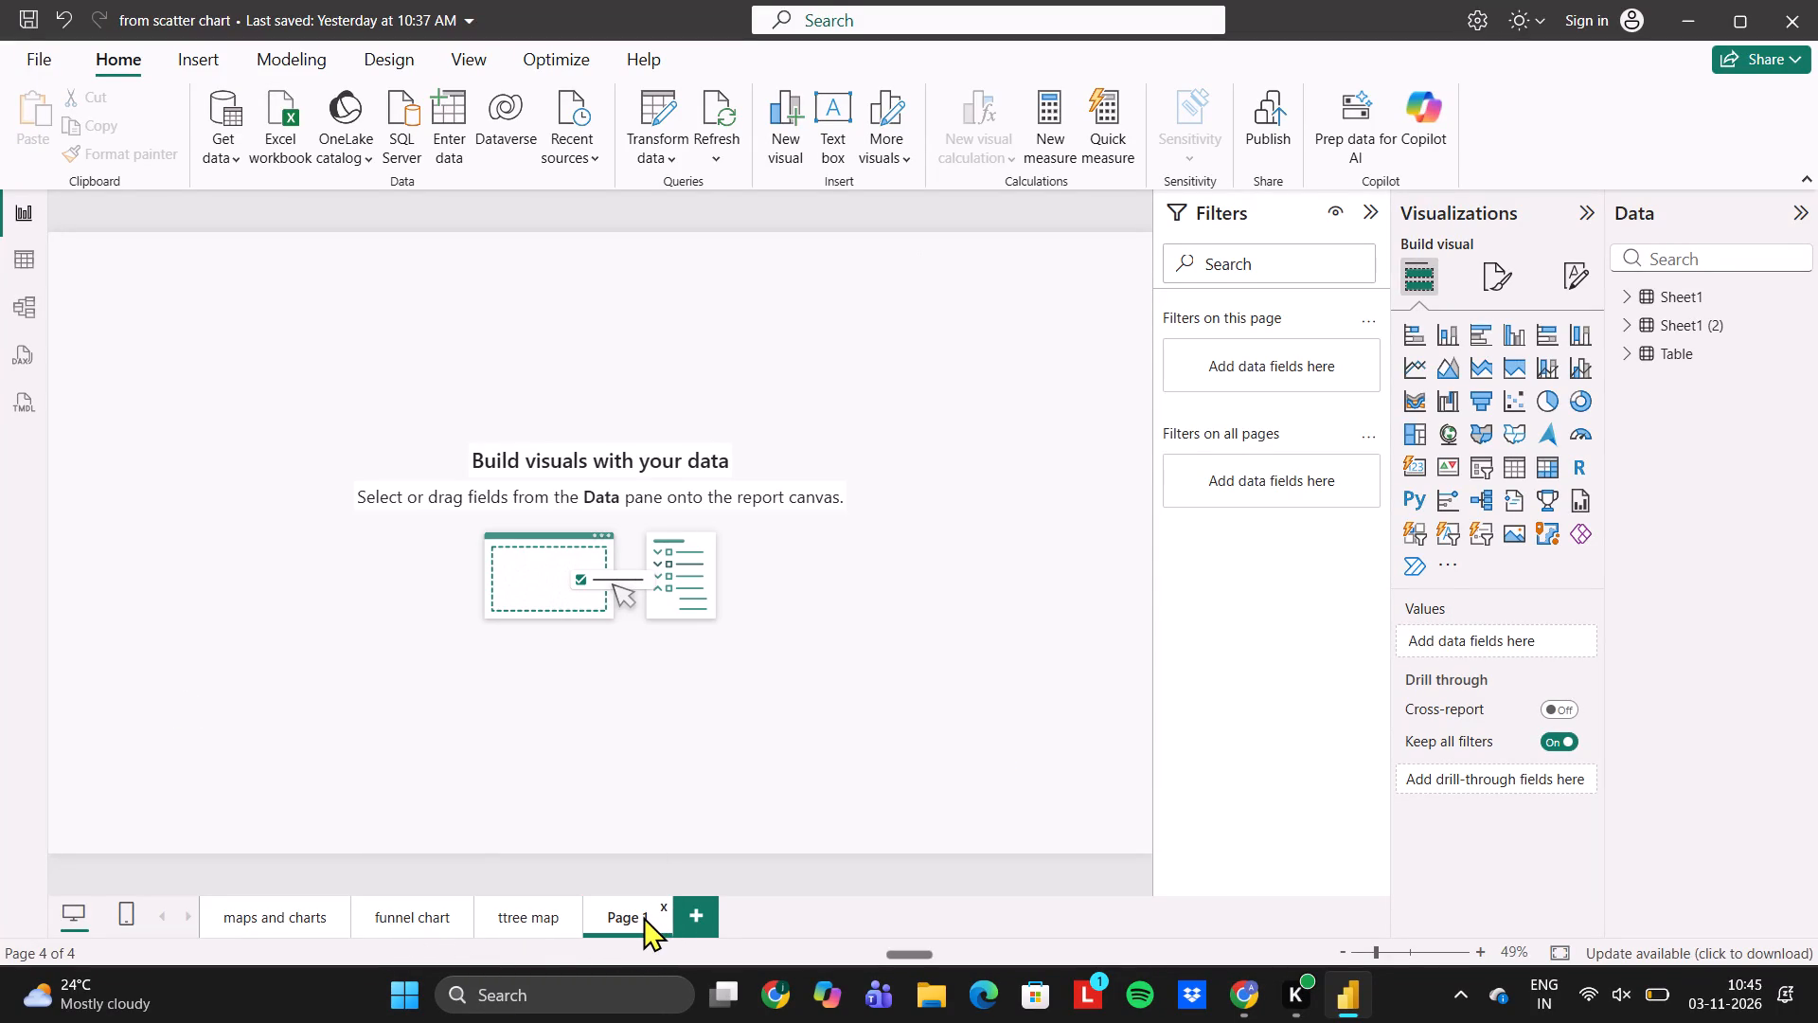
key("BackSpace")
key("BackSpace")
key("BackSpace")
key("BackSpace")
key("BackSpace")
key("BackSpace")
key("BackSpace")
key("BackSpace")
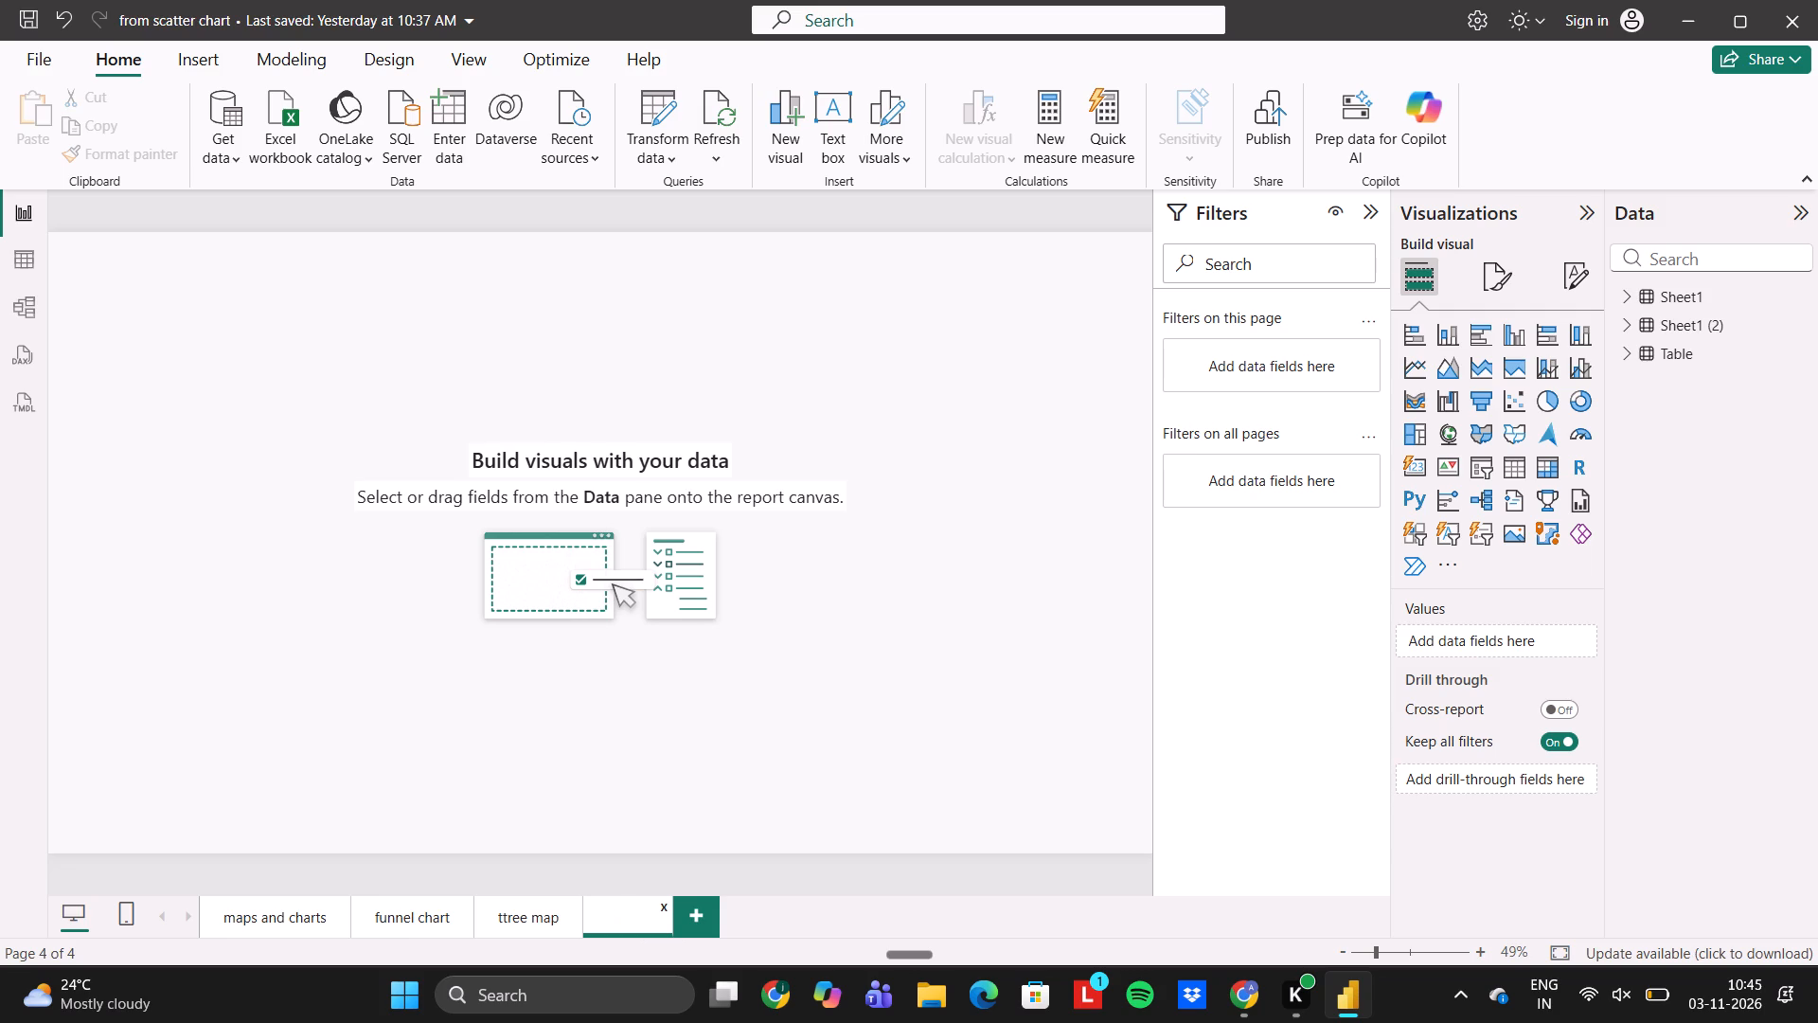
type("rIBBON")
key("space")
type("CHART")
key("Return")
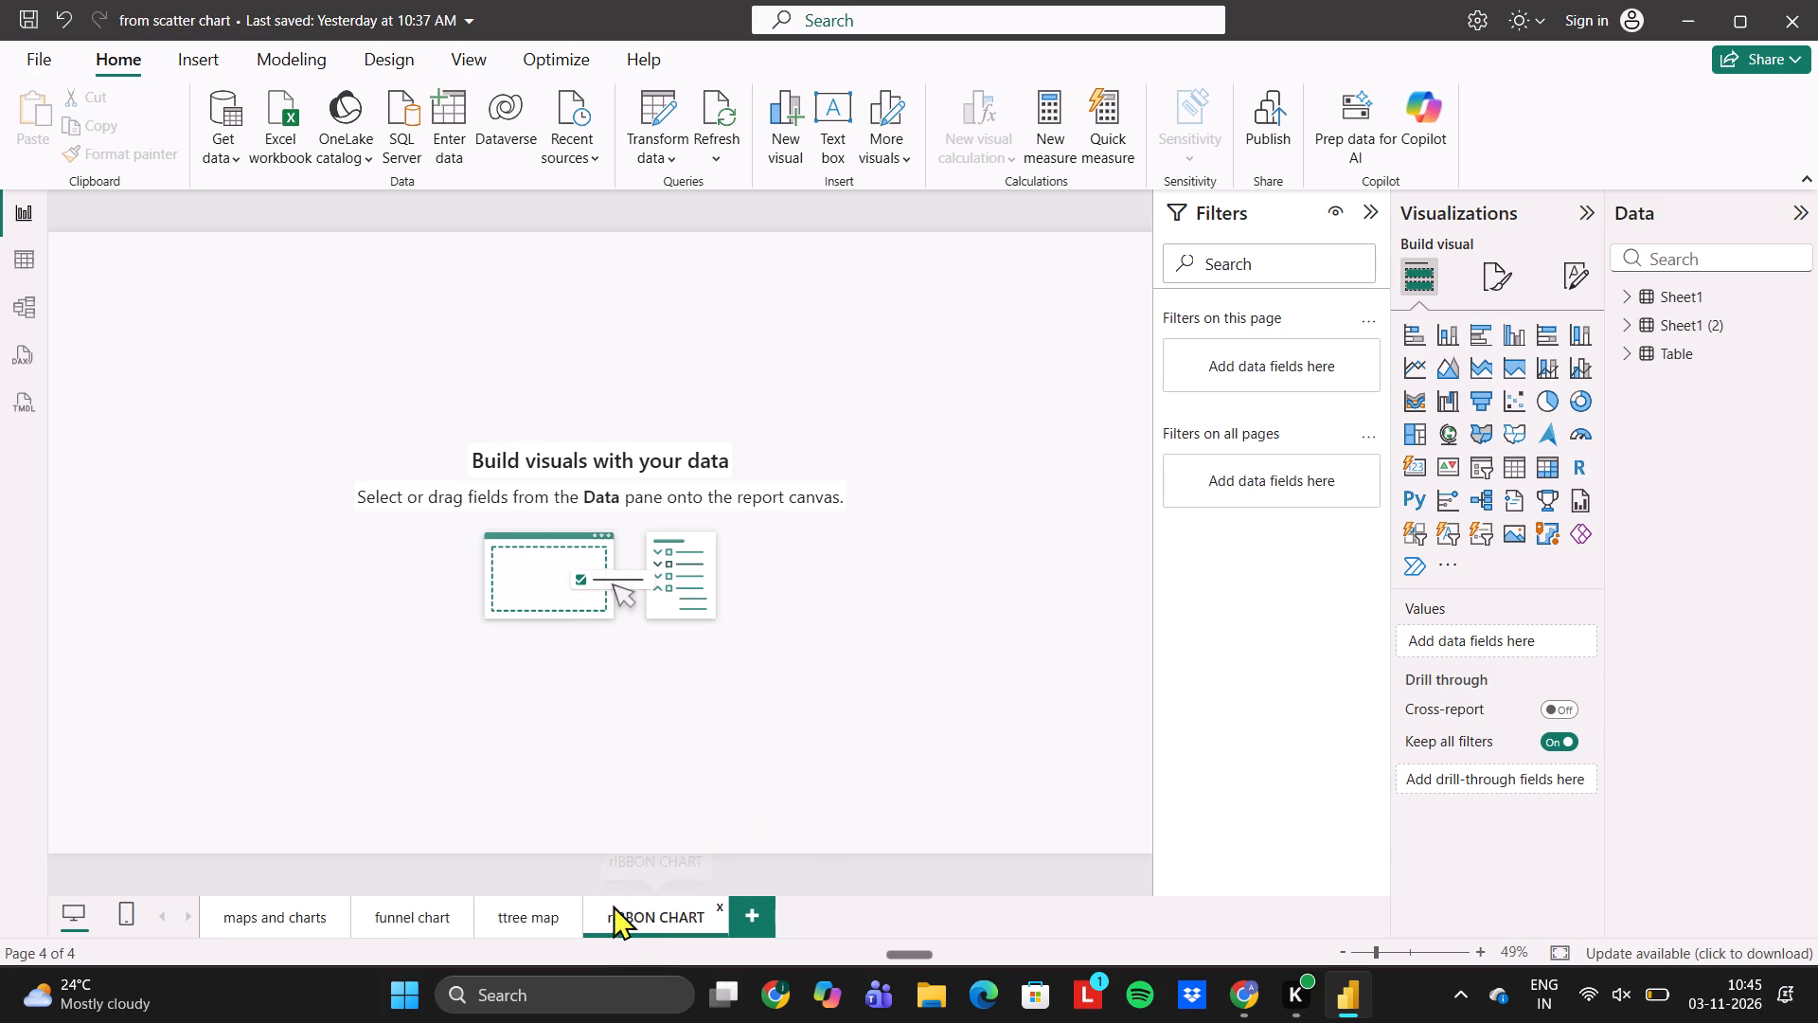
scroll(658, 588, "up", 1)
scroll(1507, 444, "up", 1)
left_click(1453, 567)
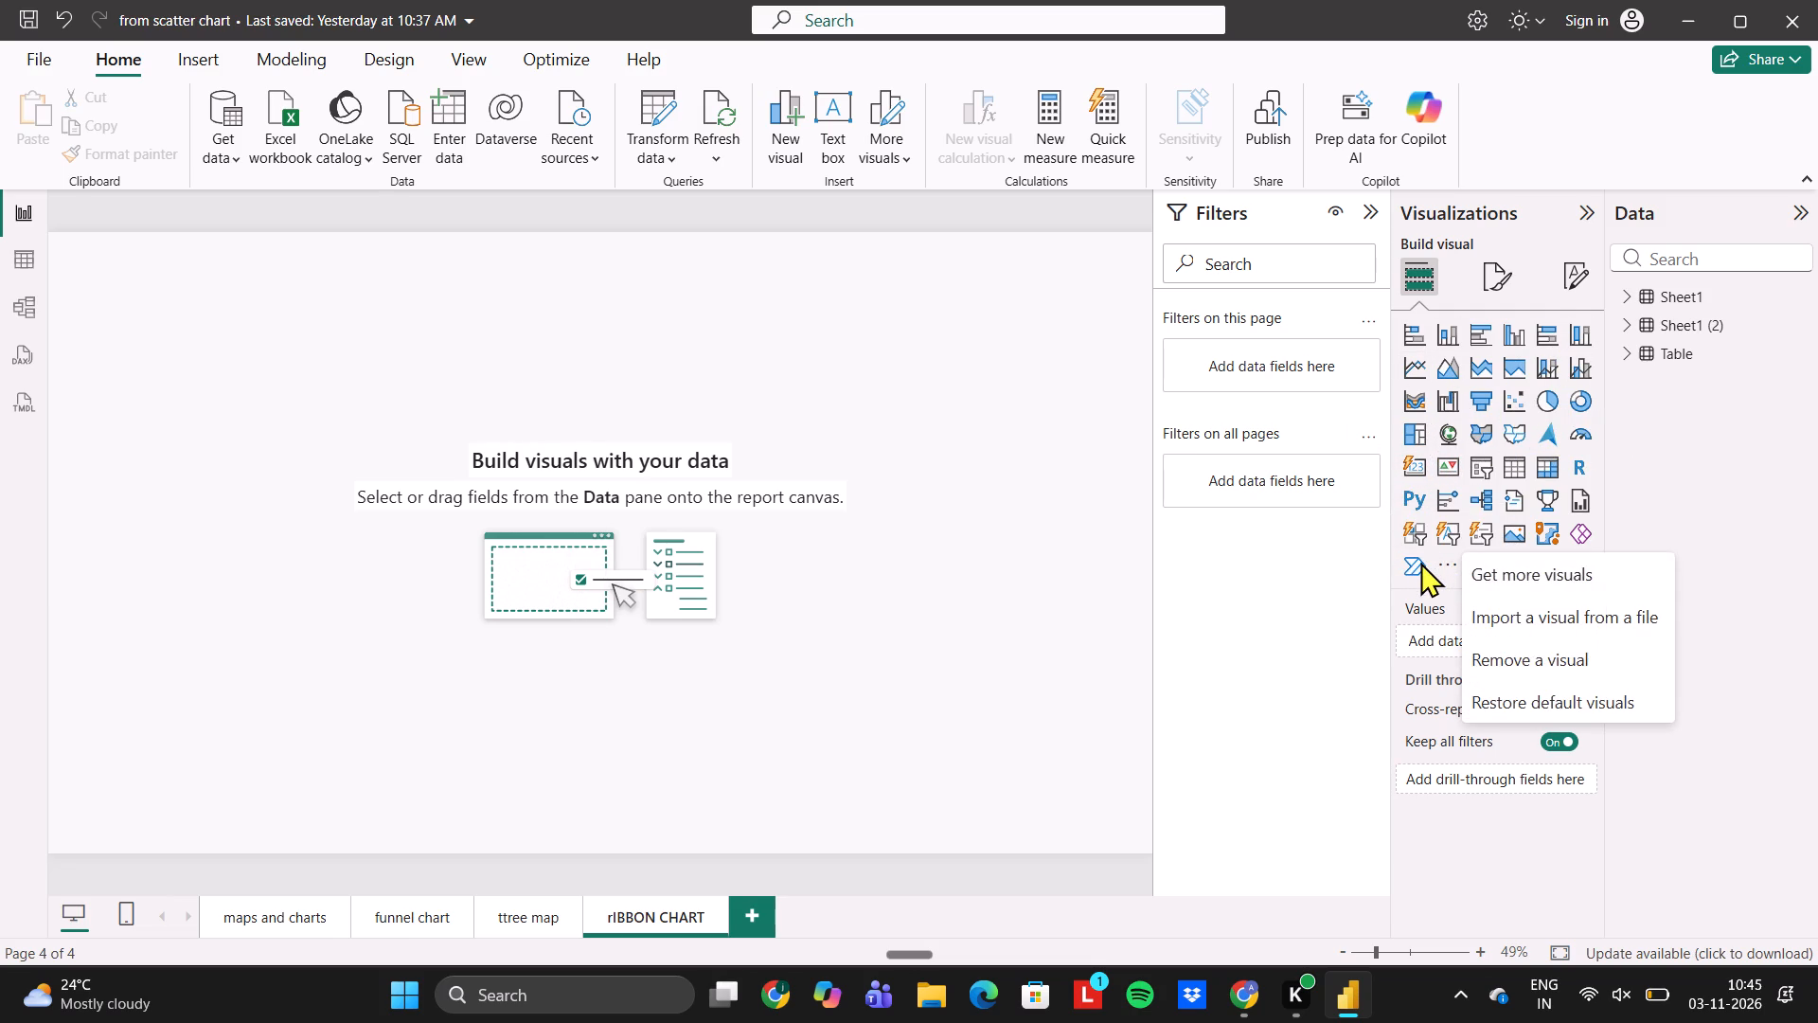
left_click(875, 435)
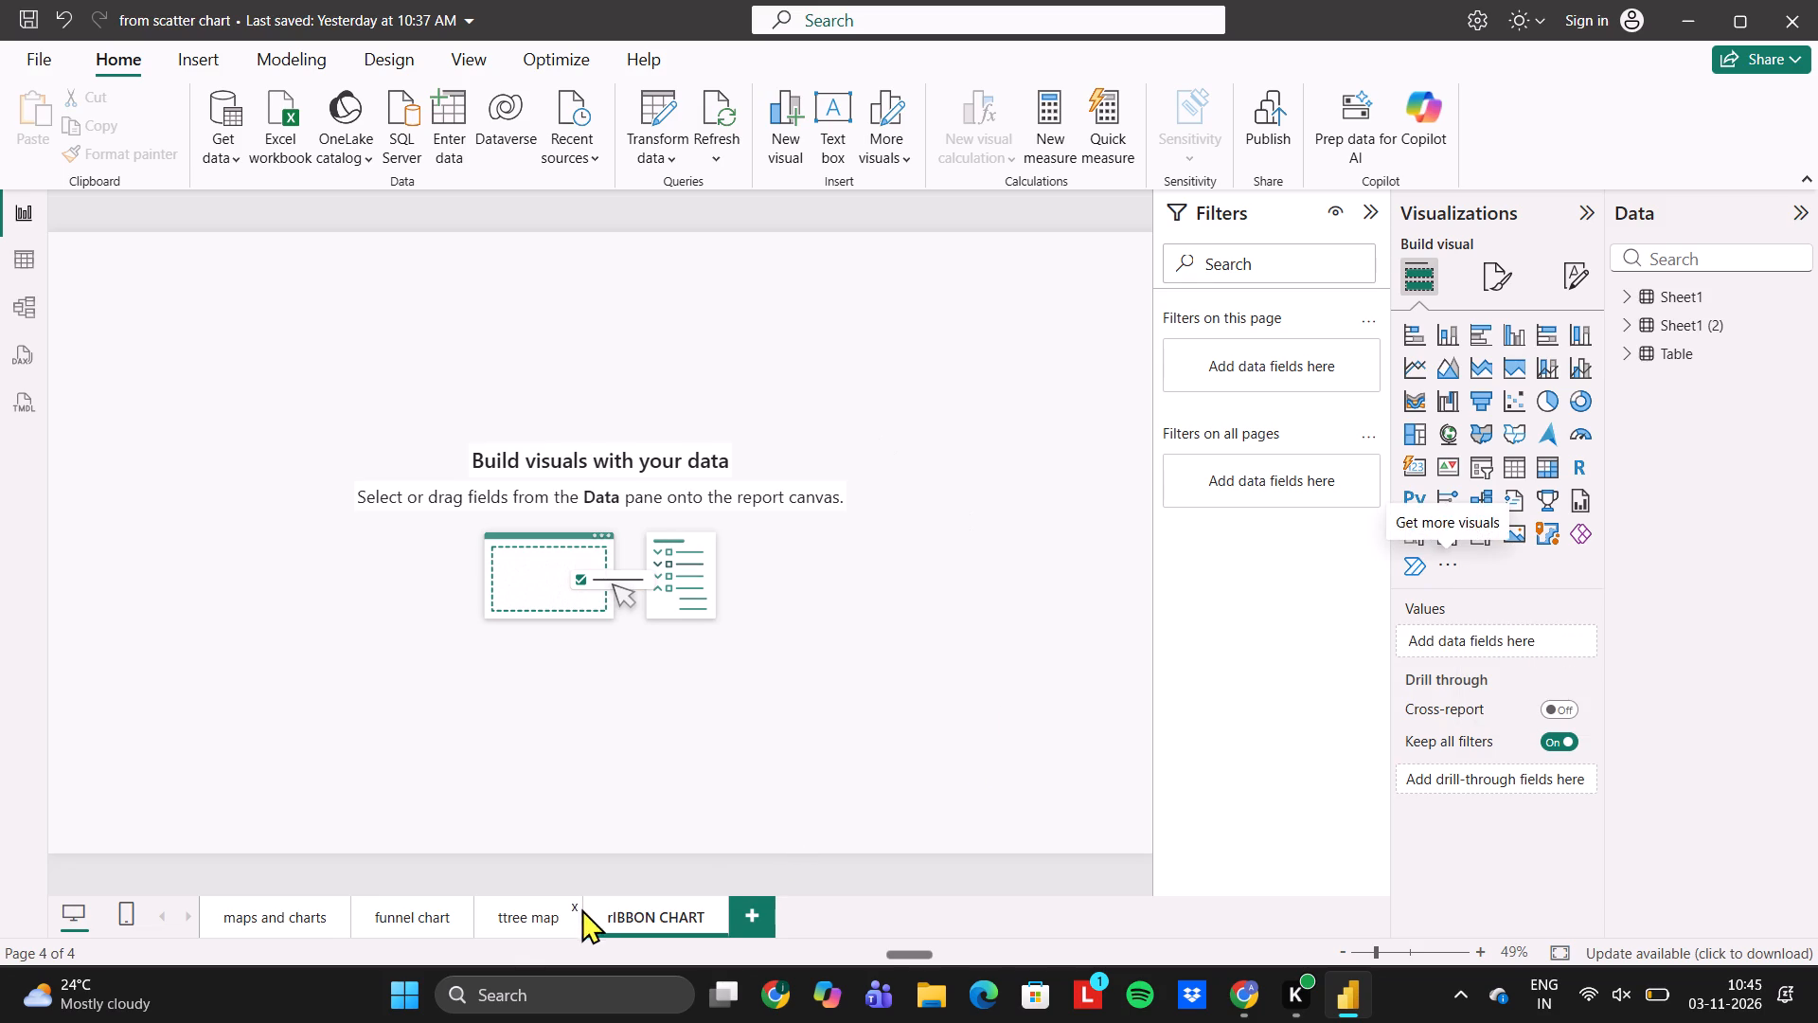
Switch back to the "ttree map" report page to view its treemap.
left_click(496, 918)
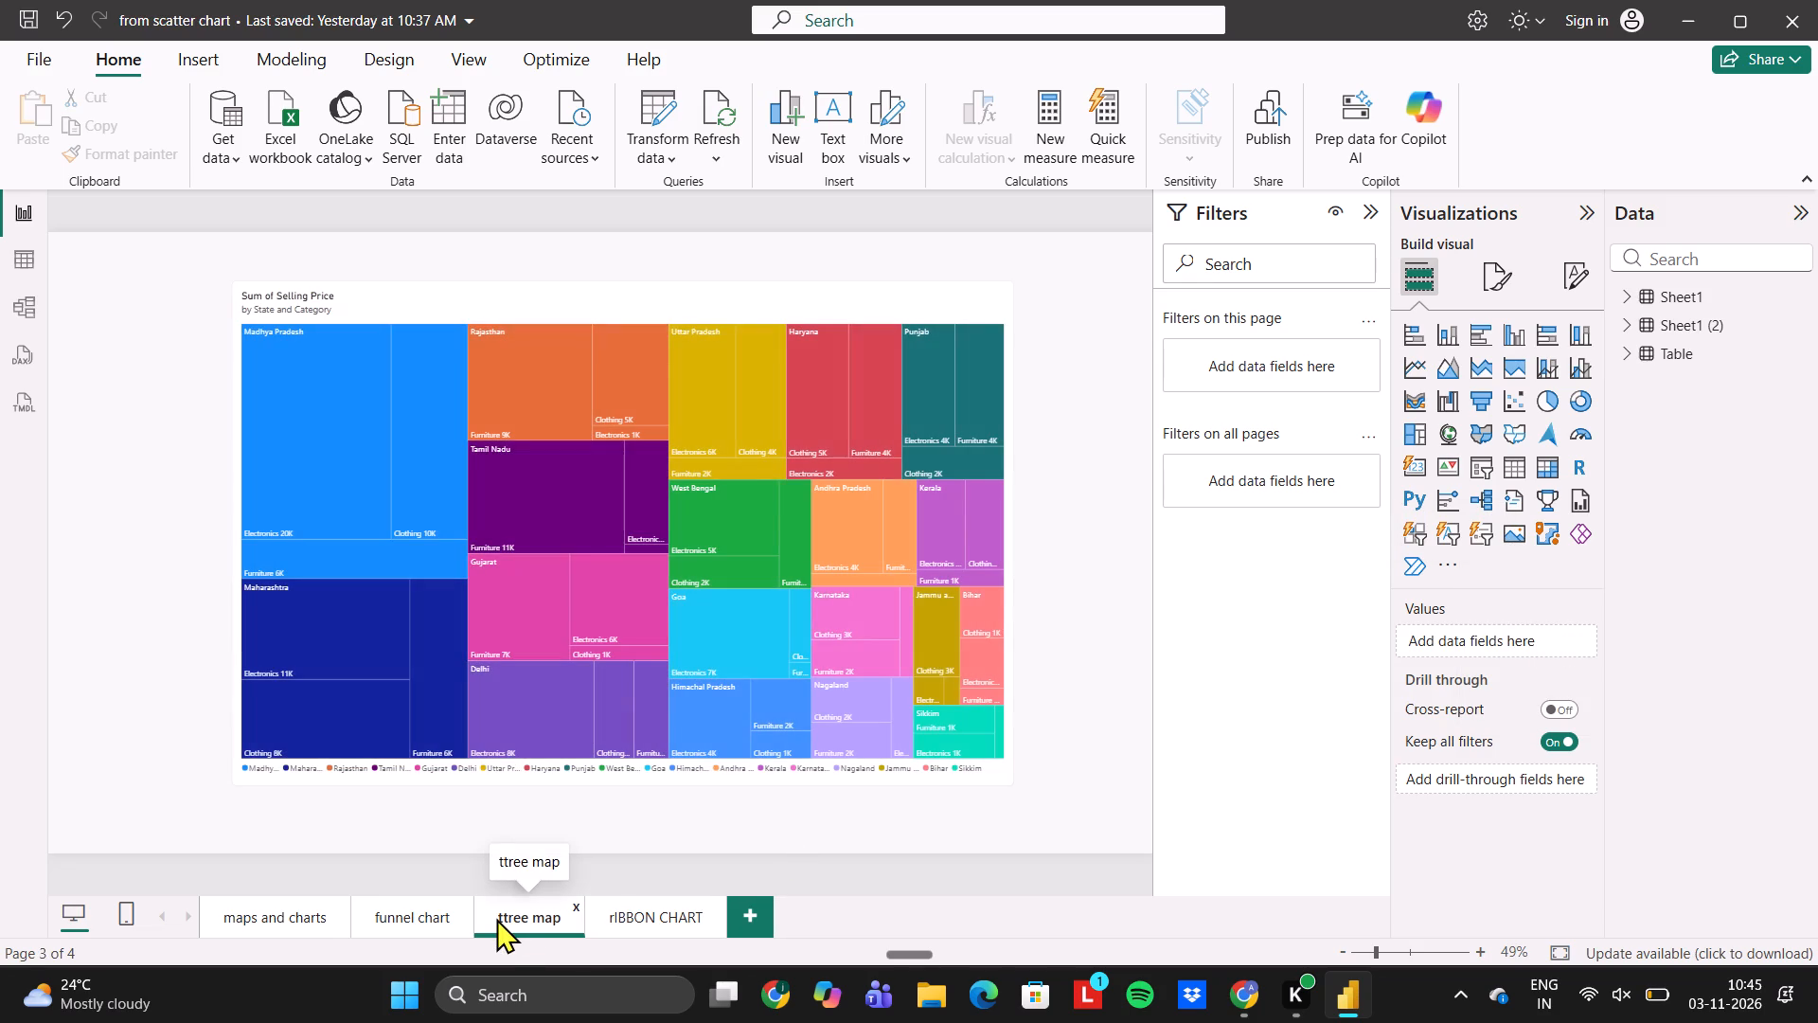
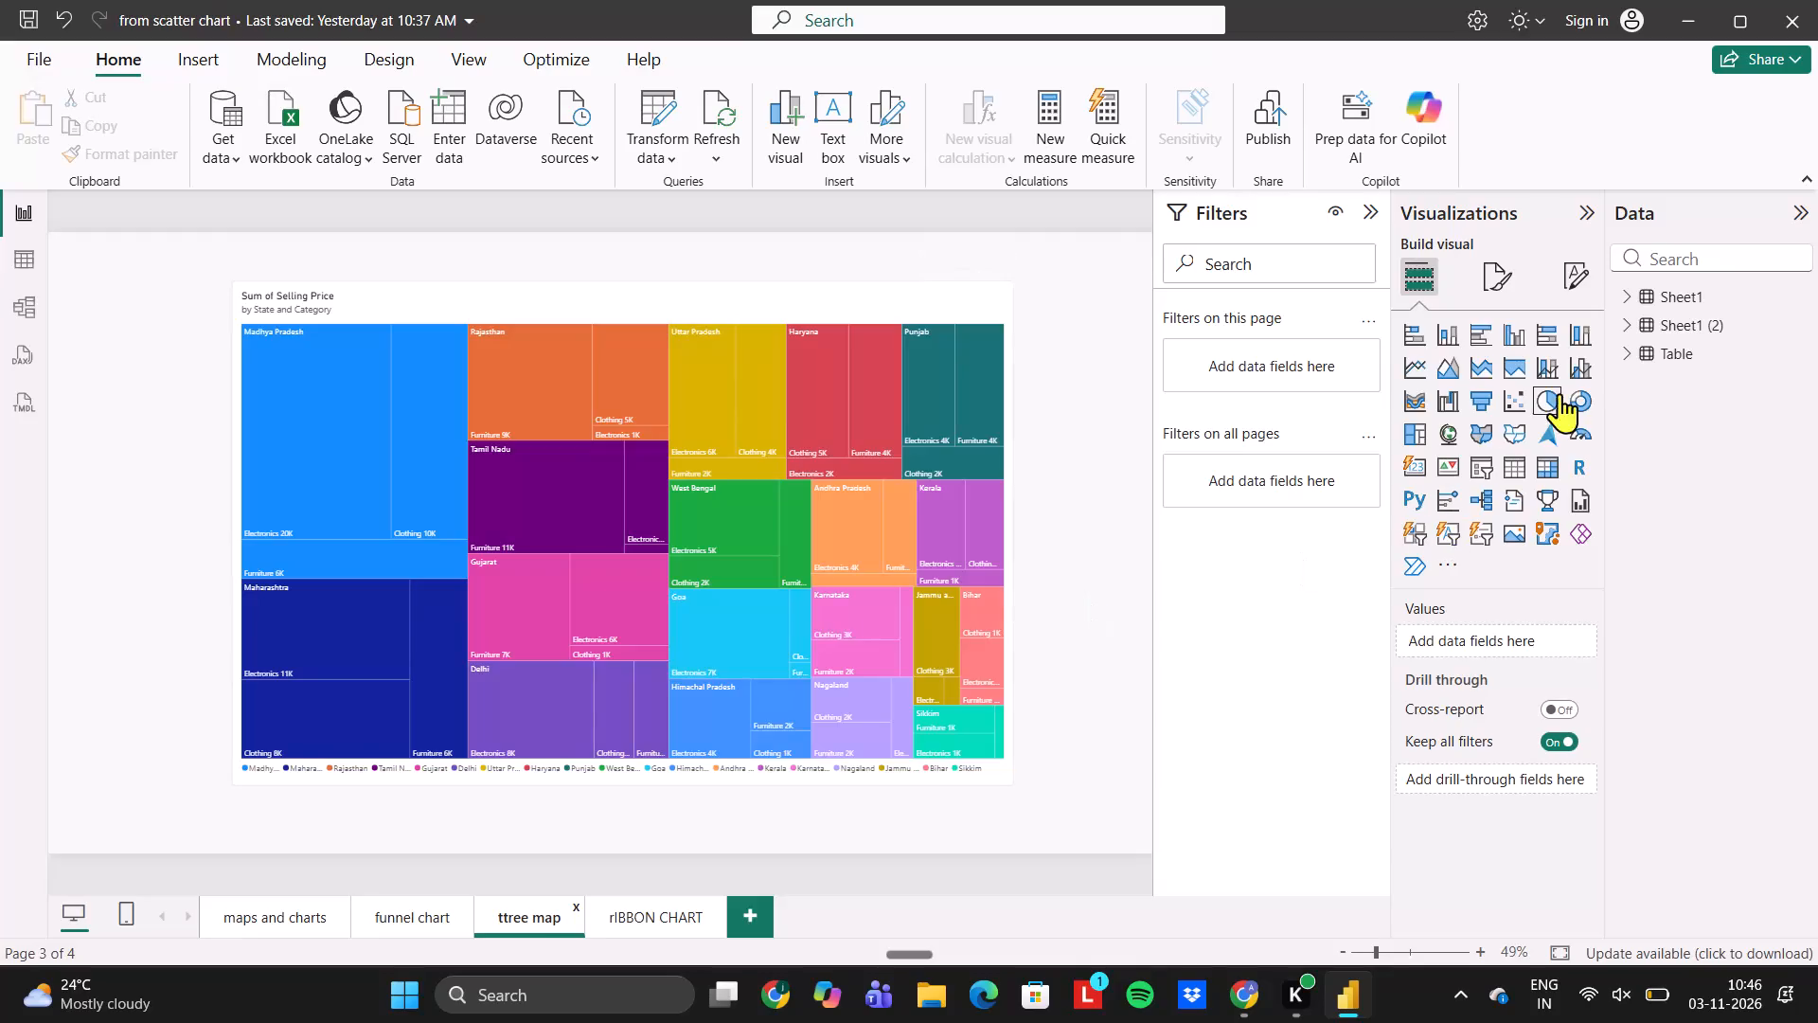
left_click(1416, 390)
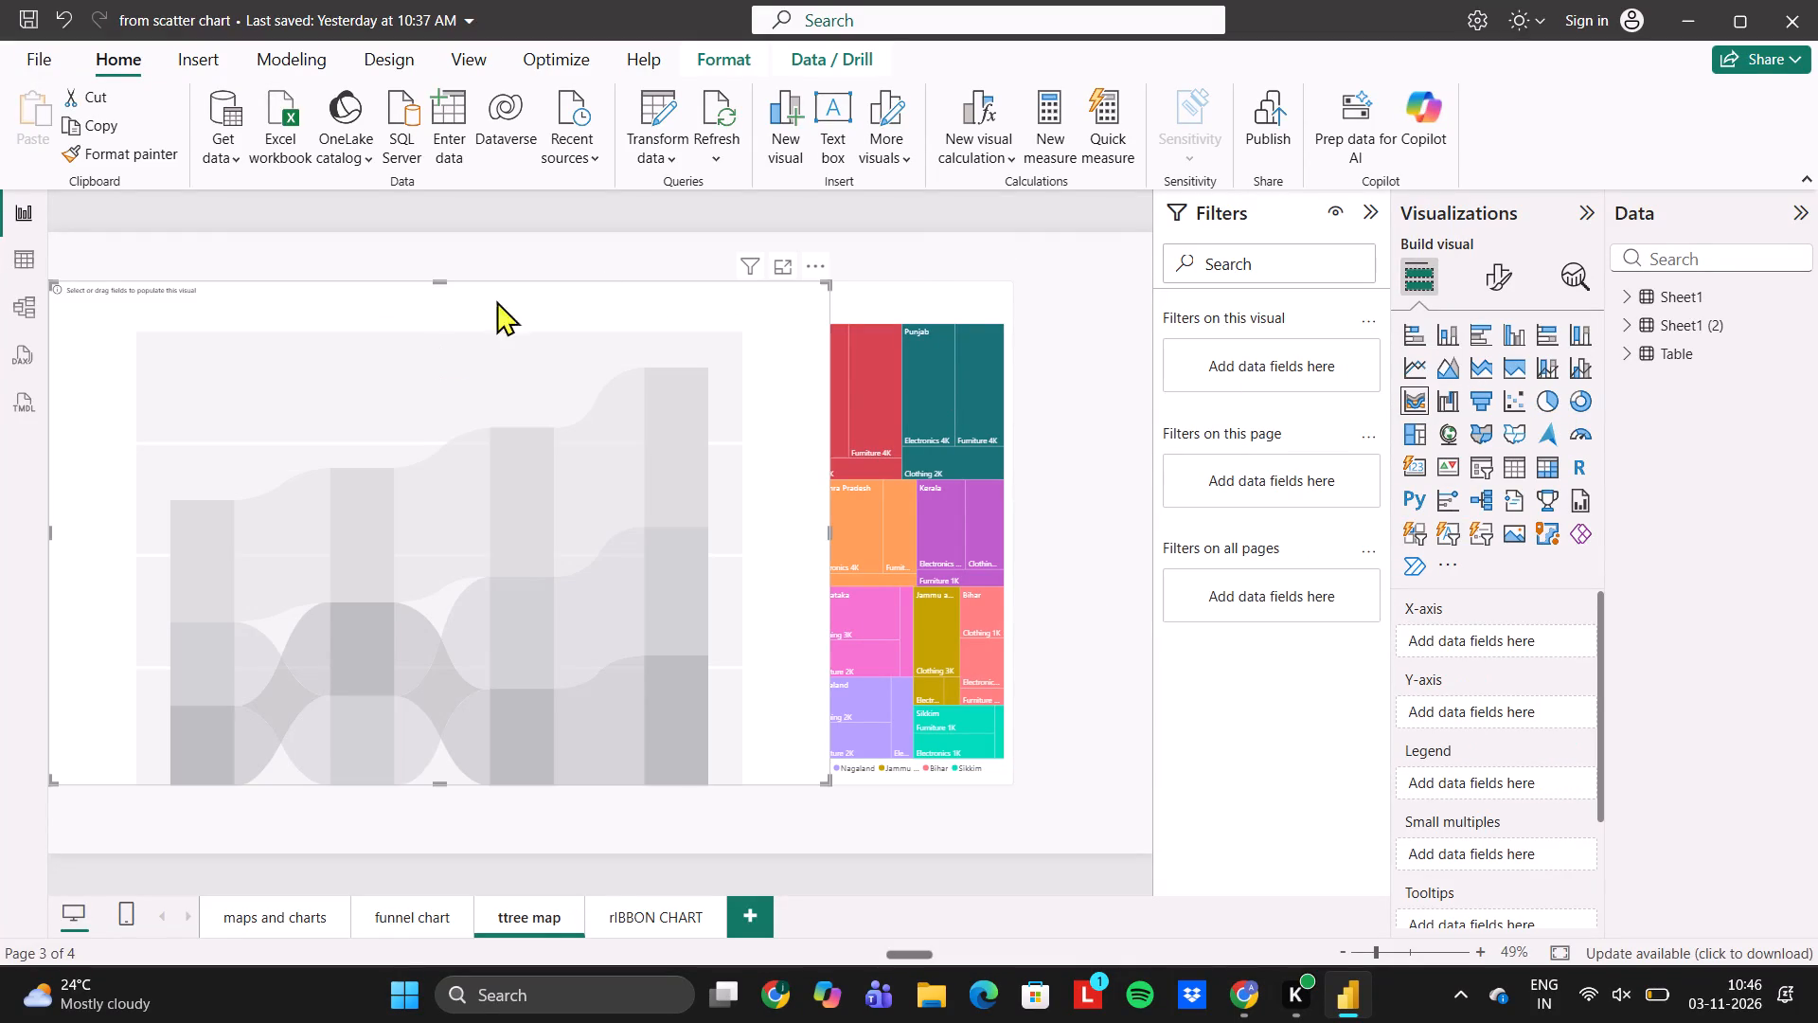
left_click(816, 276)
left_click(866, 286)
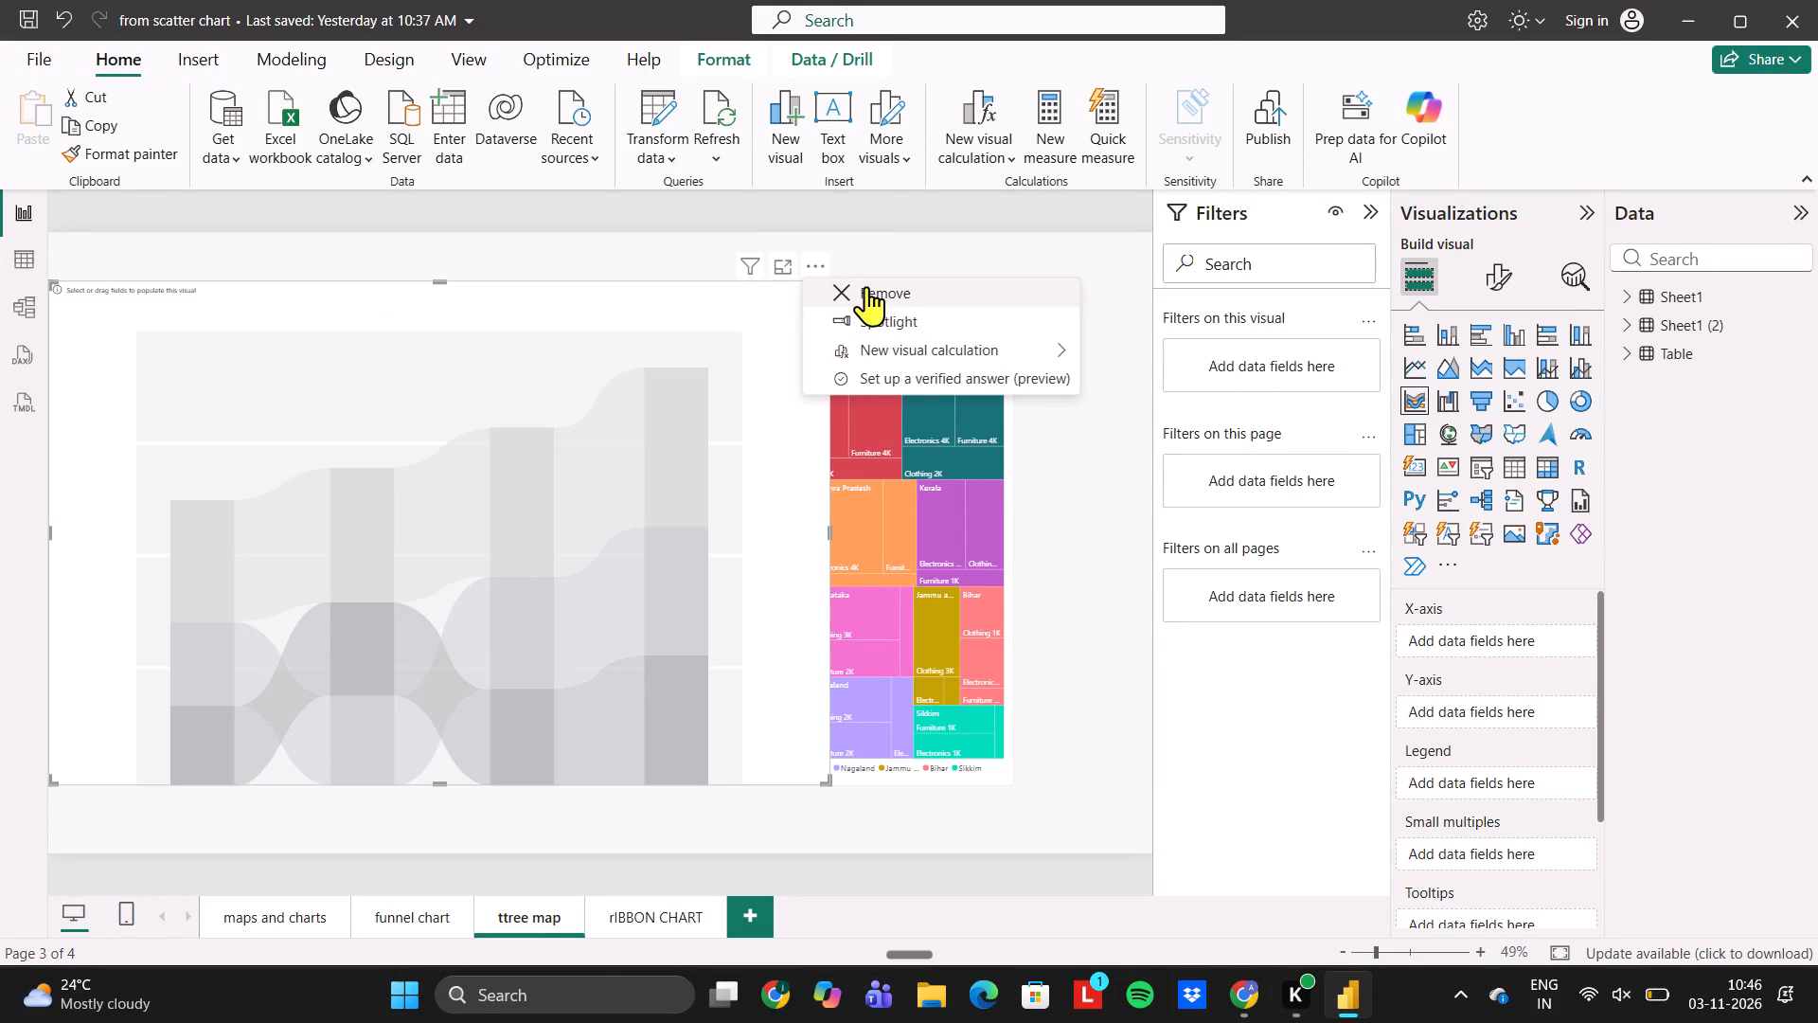
Insert an empty ribbon chart visual on the "rIBBON CHART" page.
left_click(660, 903)
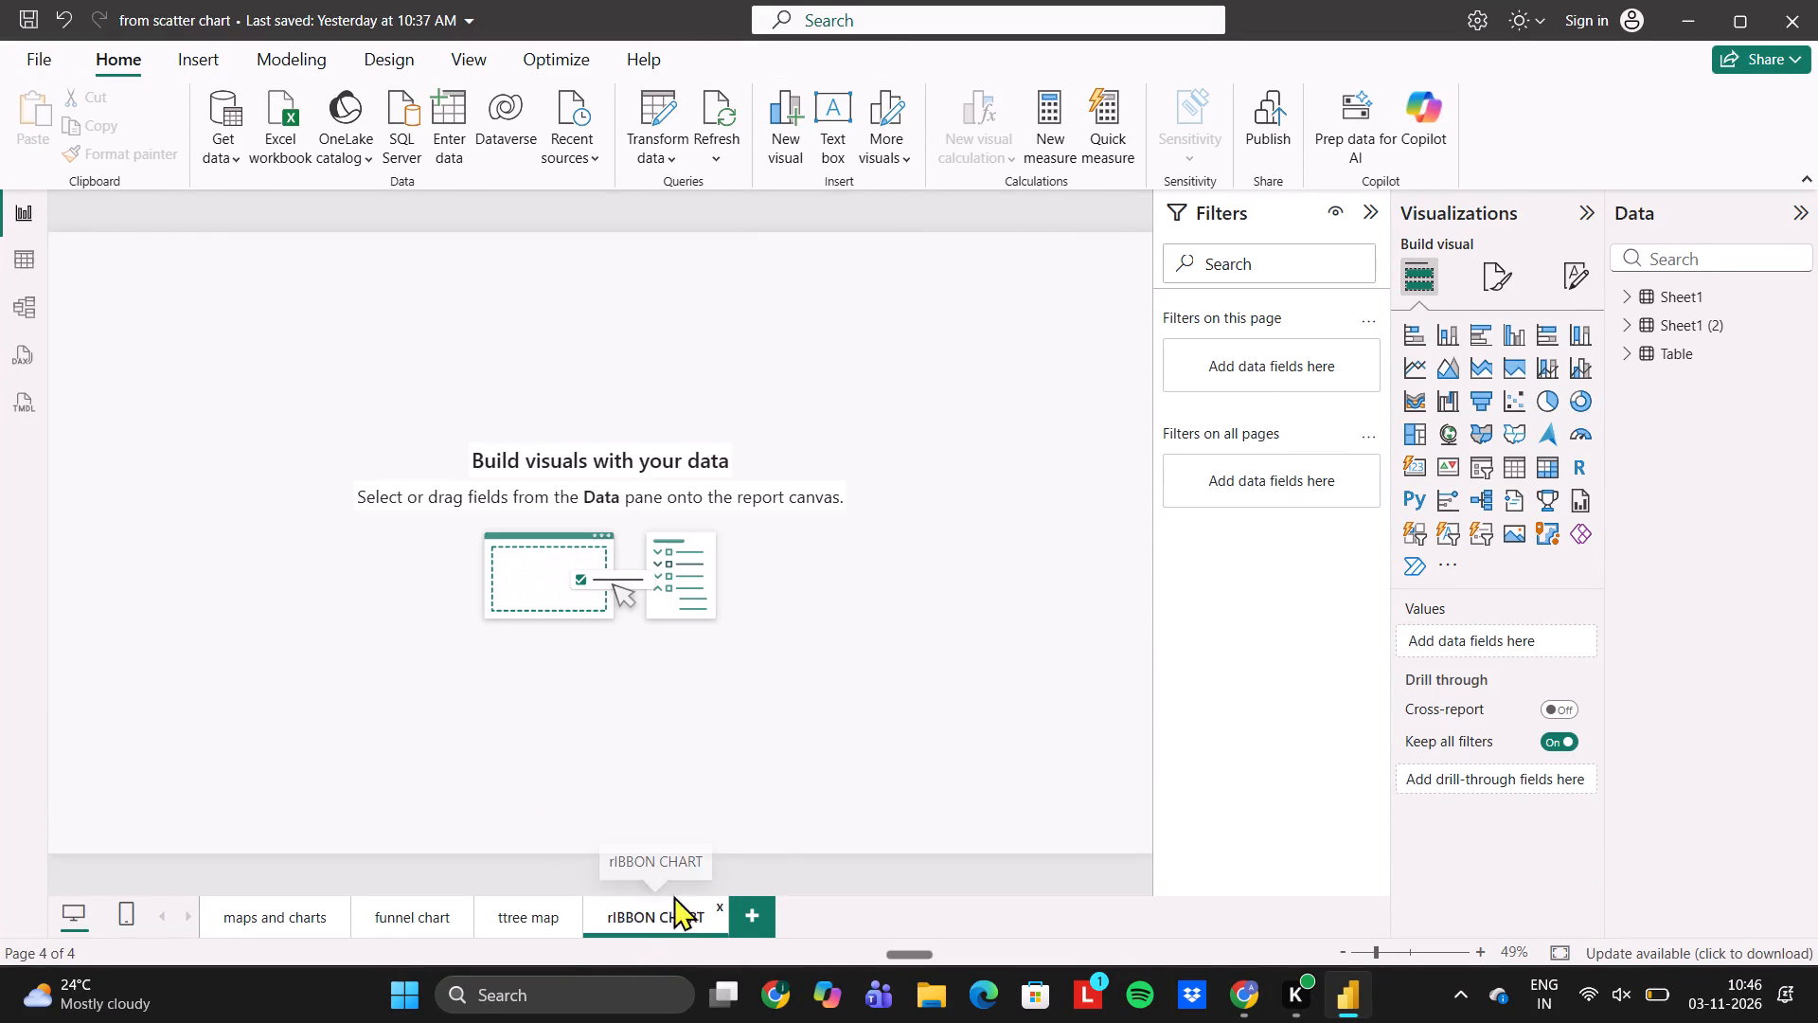
left_click(1417, 403)
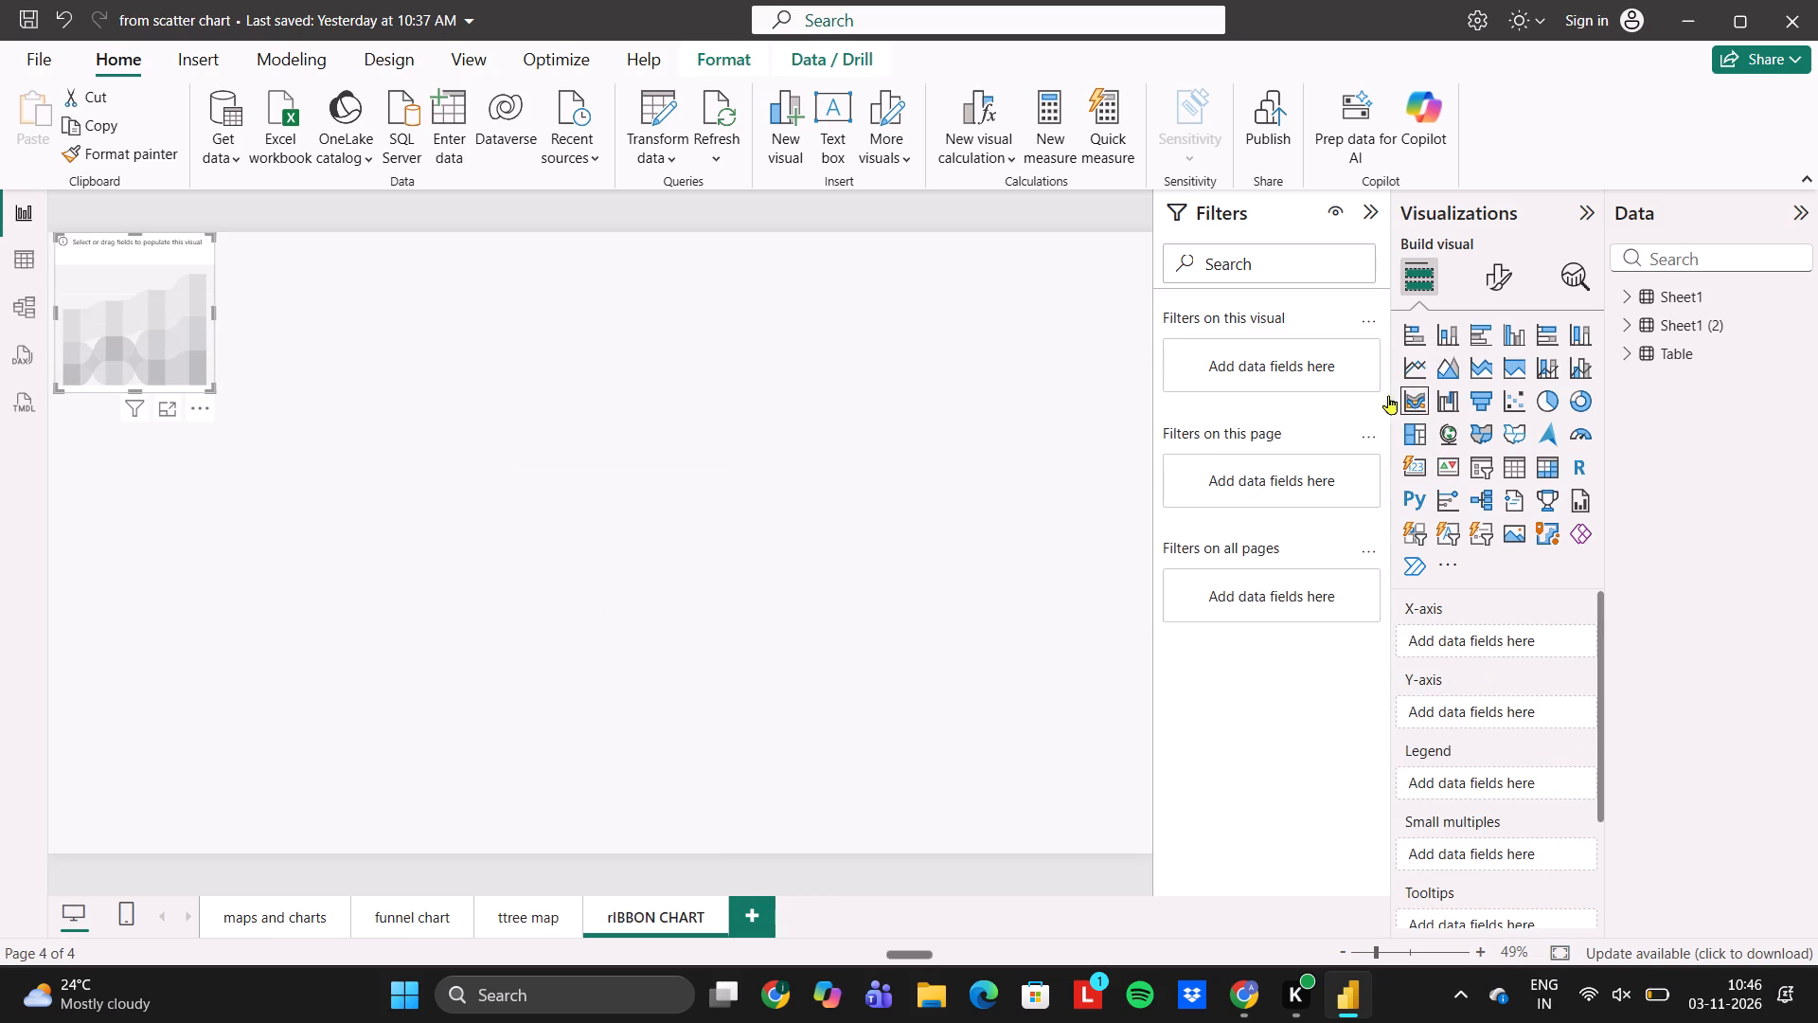
Enlarge the empty ribbon chart to span the page's full width and most of its height, starting from the page's top edge.
left_click_drag(124, 317, 549, 461)
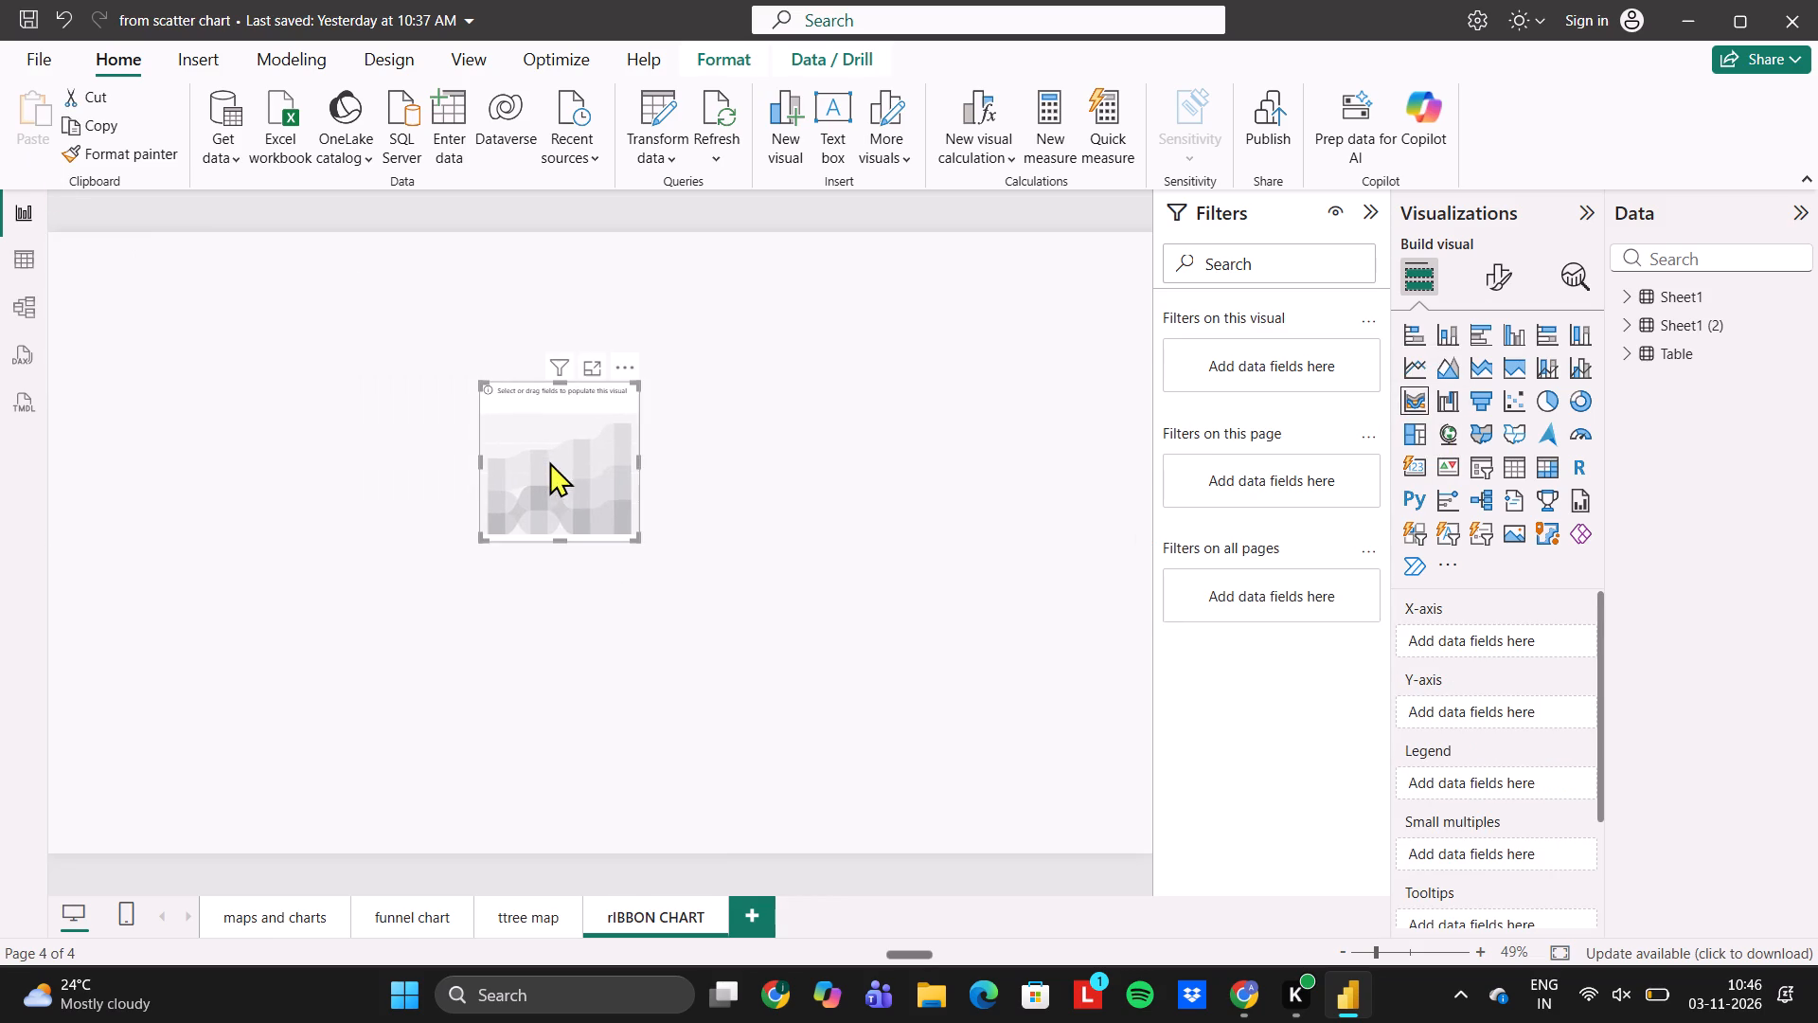
left_click_drag(640, 459, 933, 487)
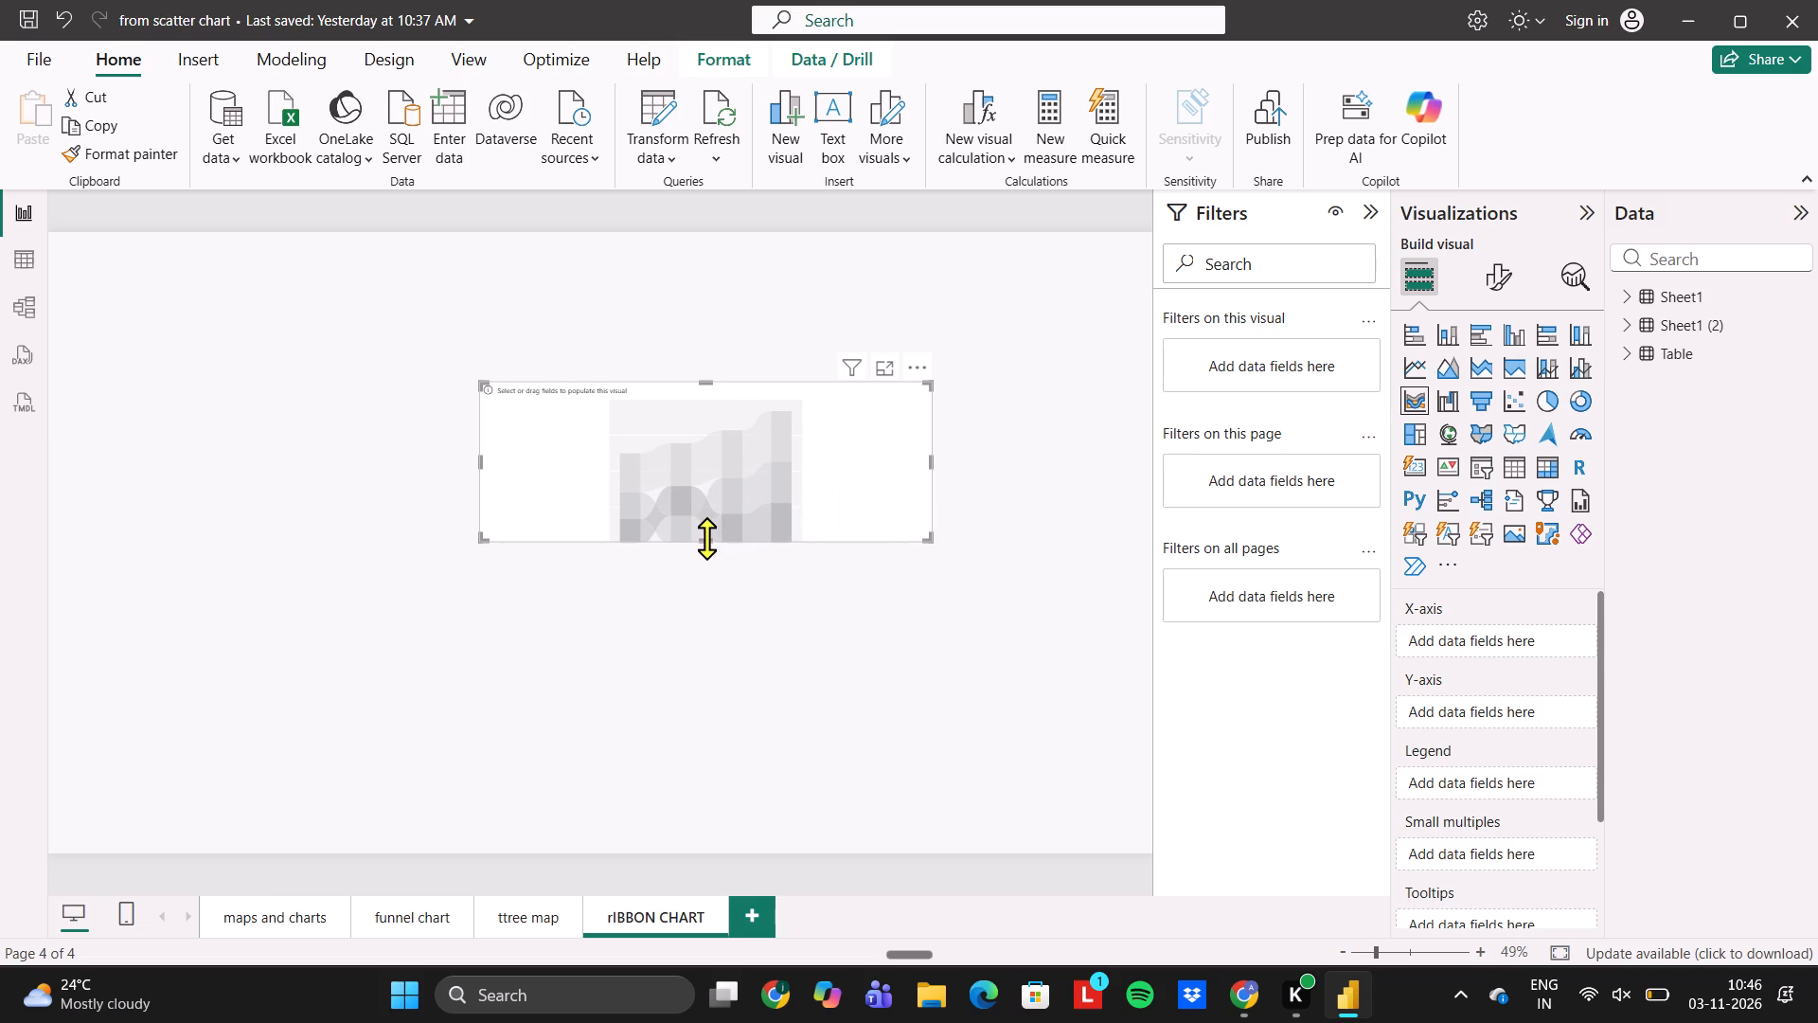
left_click_drag(706, 538, 702, 780)
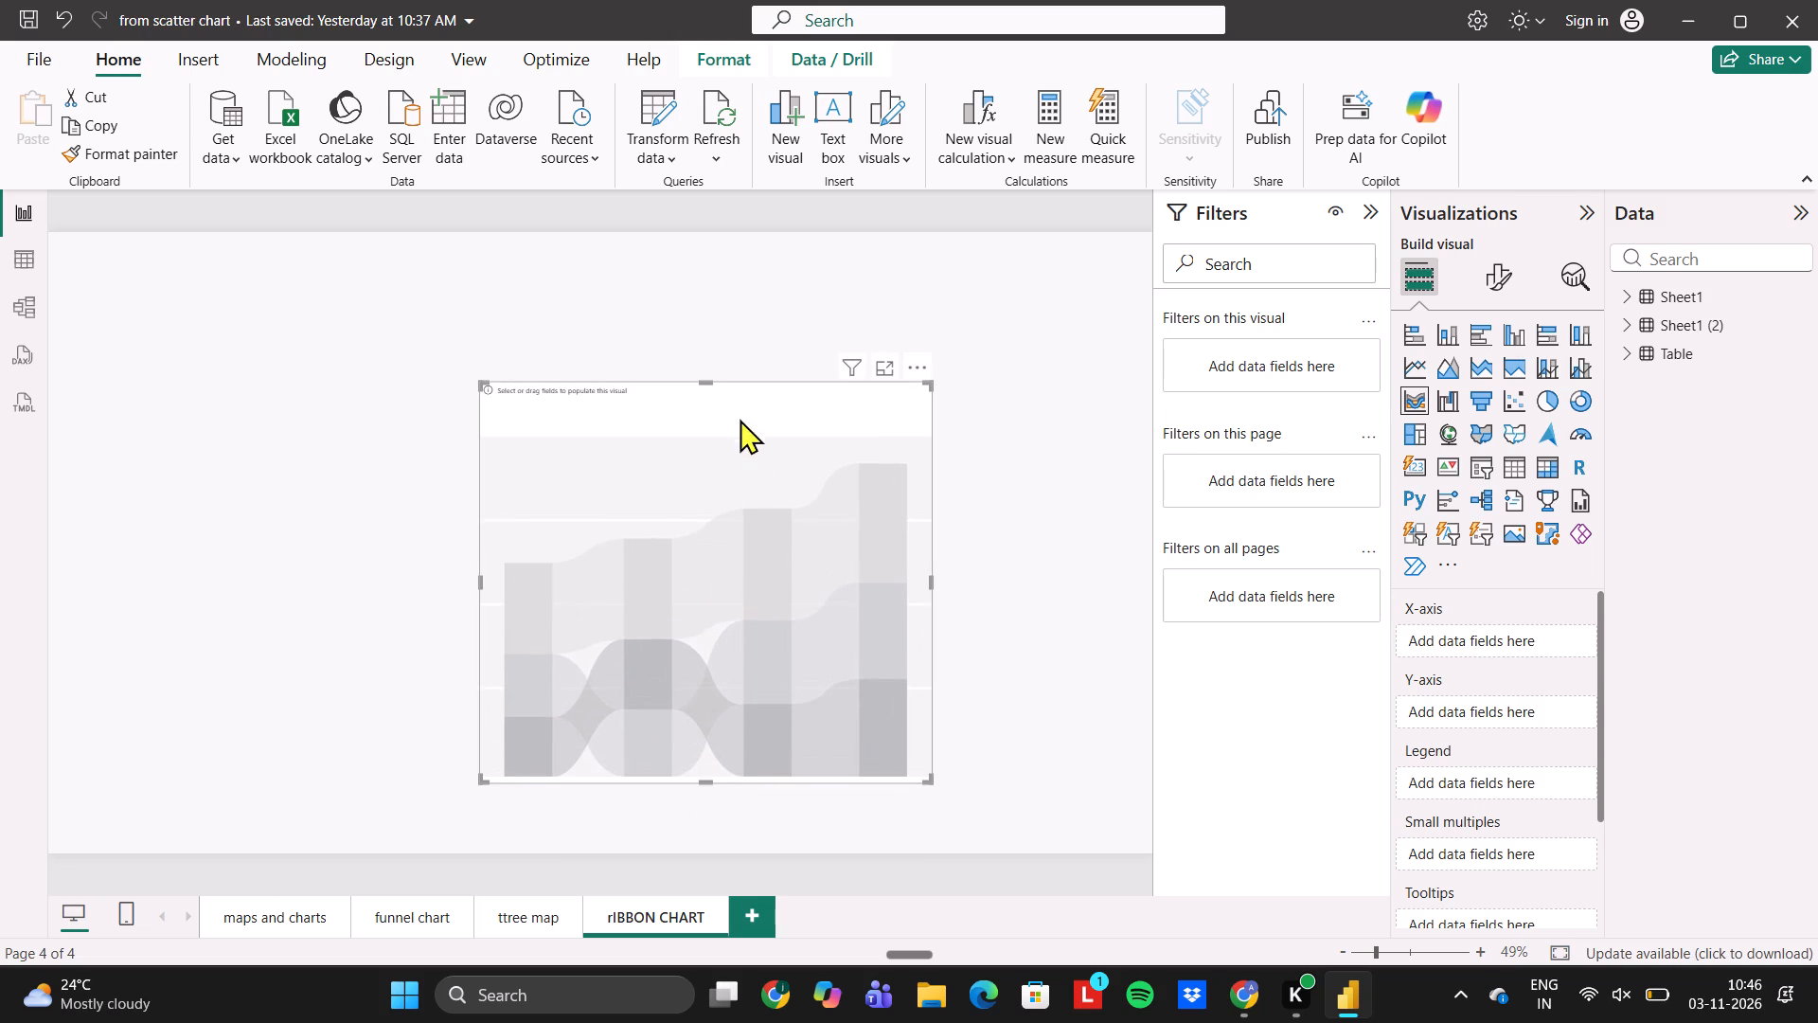
left_click_drag(704, 377, 704, 386)
left_click(704, 386)
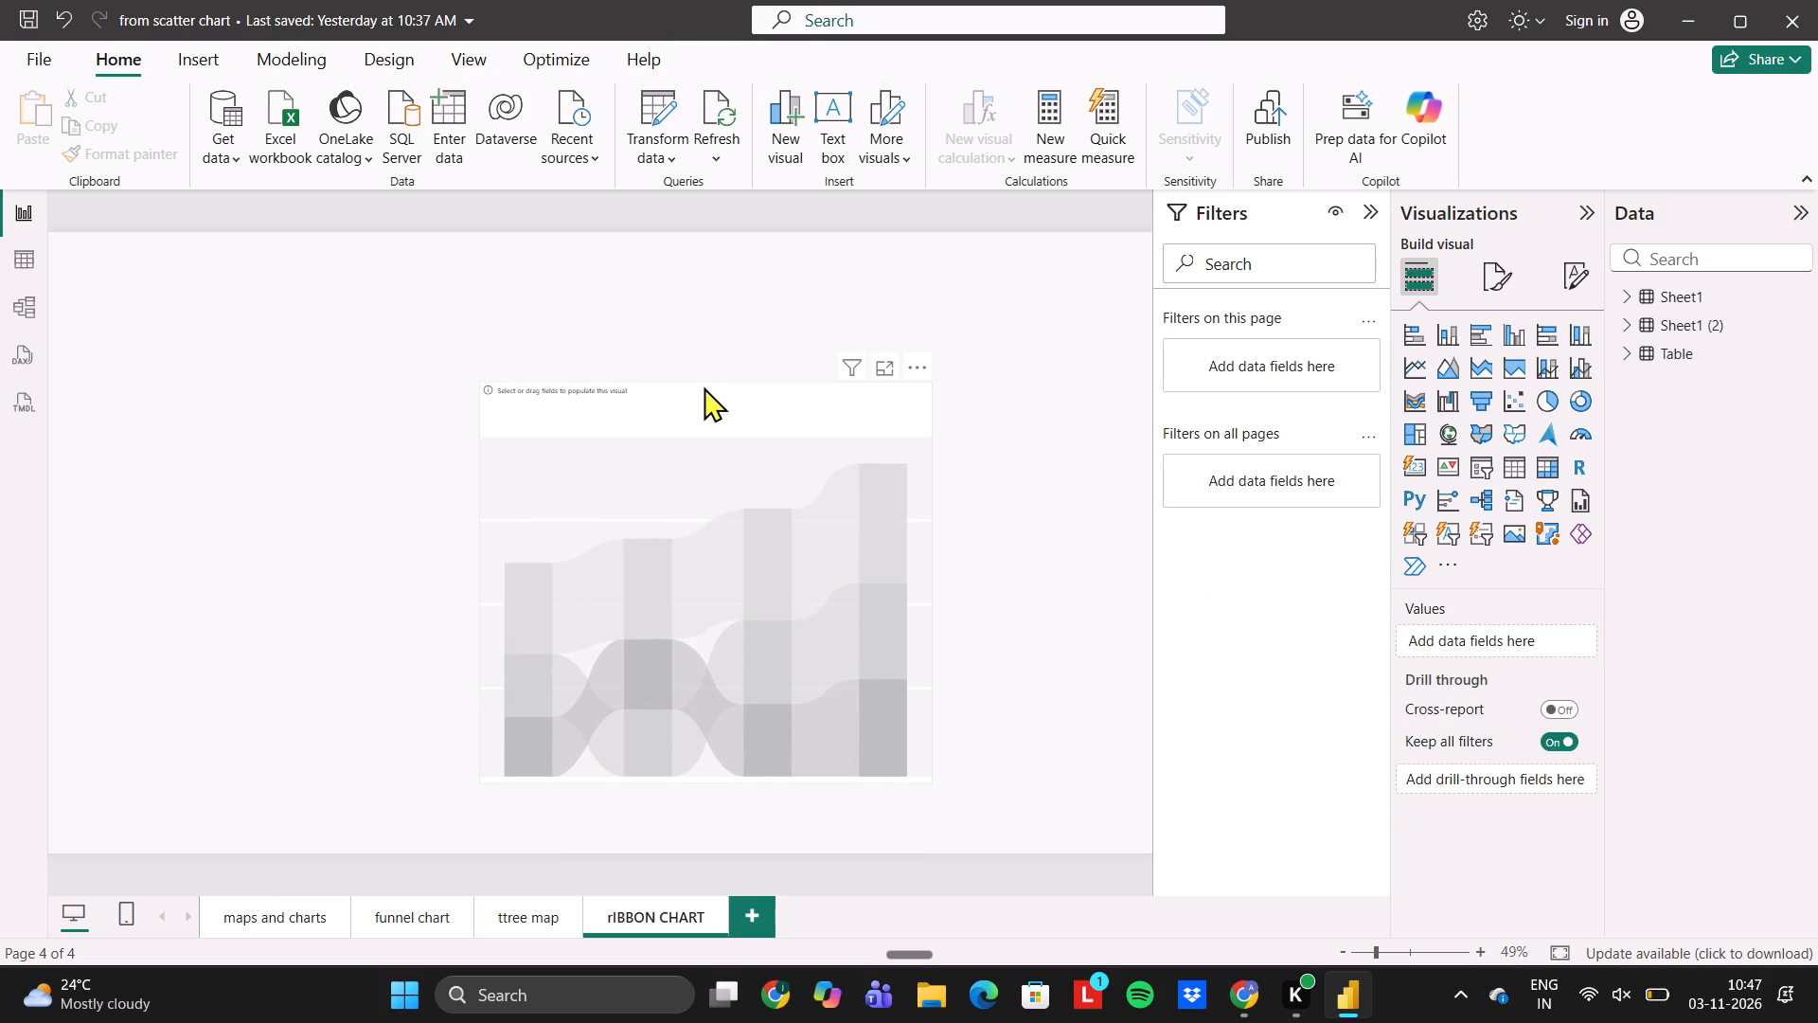
left_click_drag(705, 386, 704, 202)
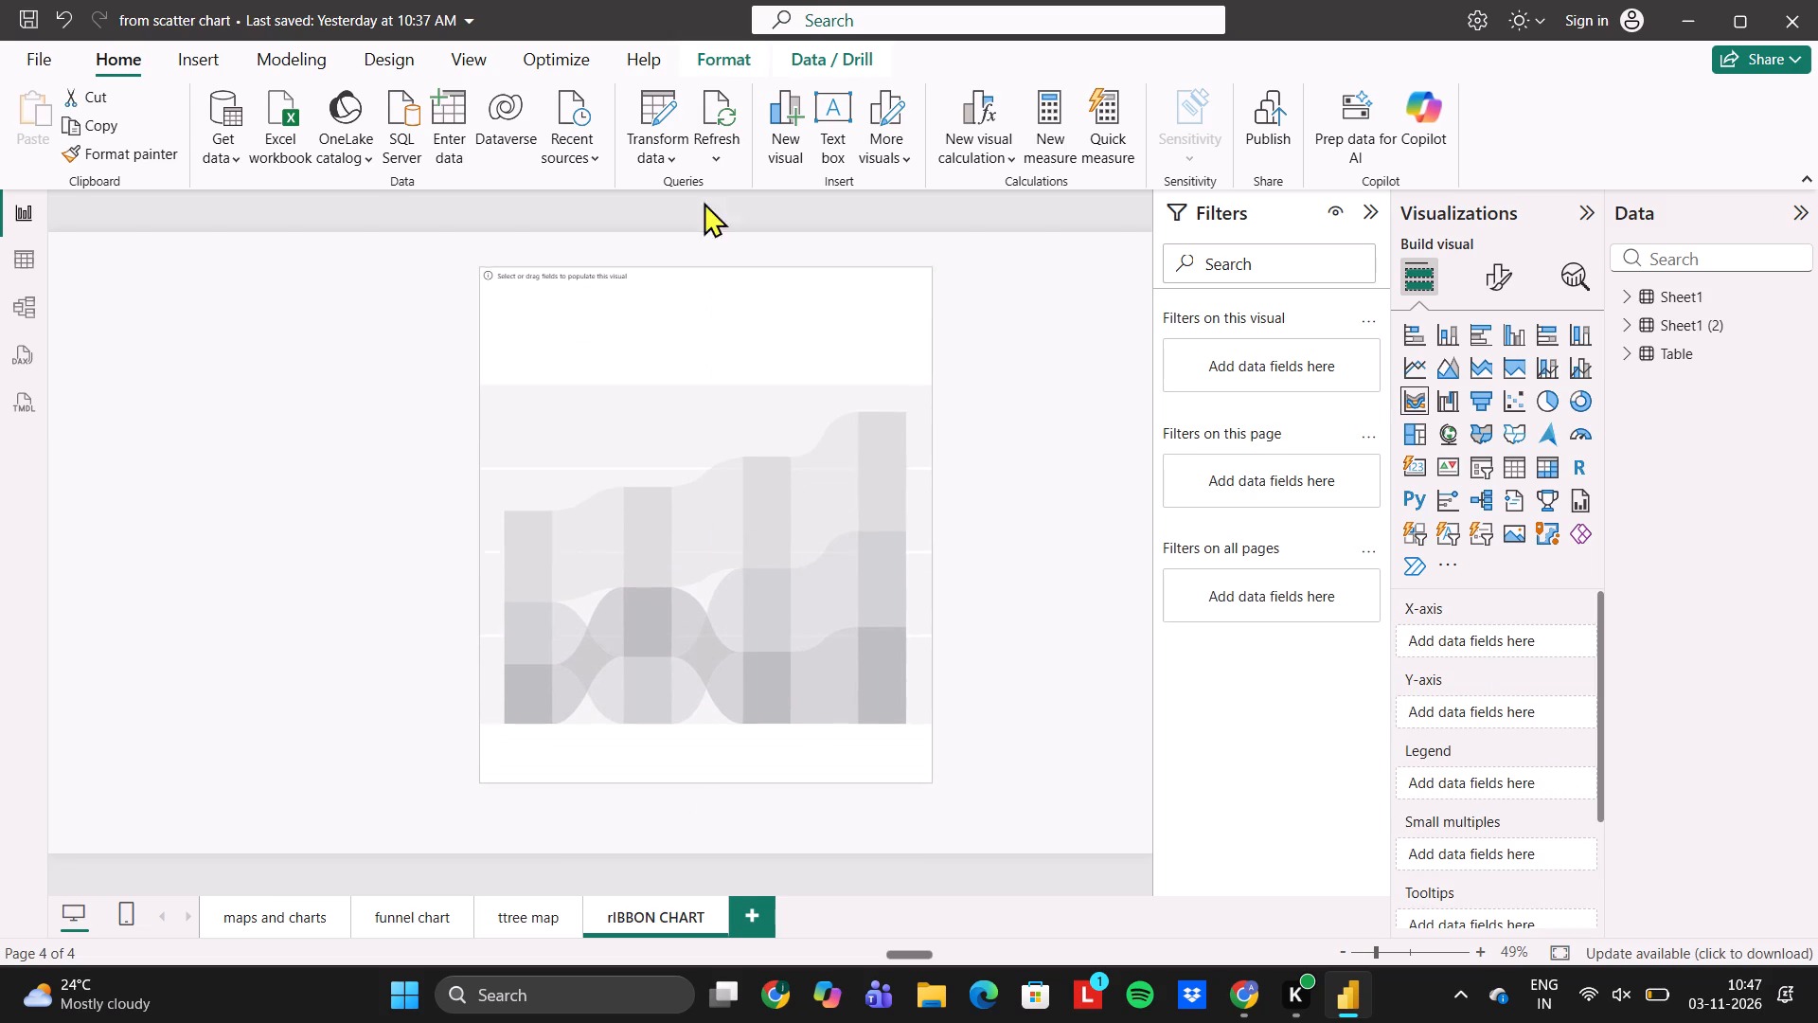
left_click_drag(704, 202, 703, 150)
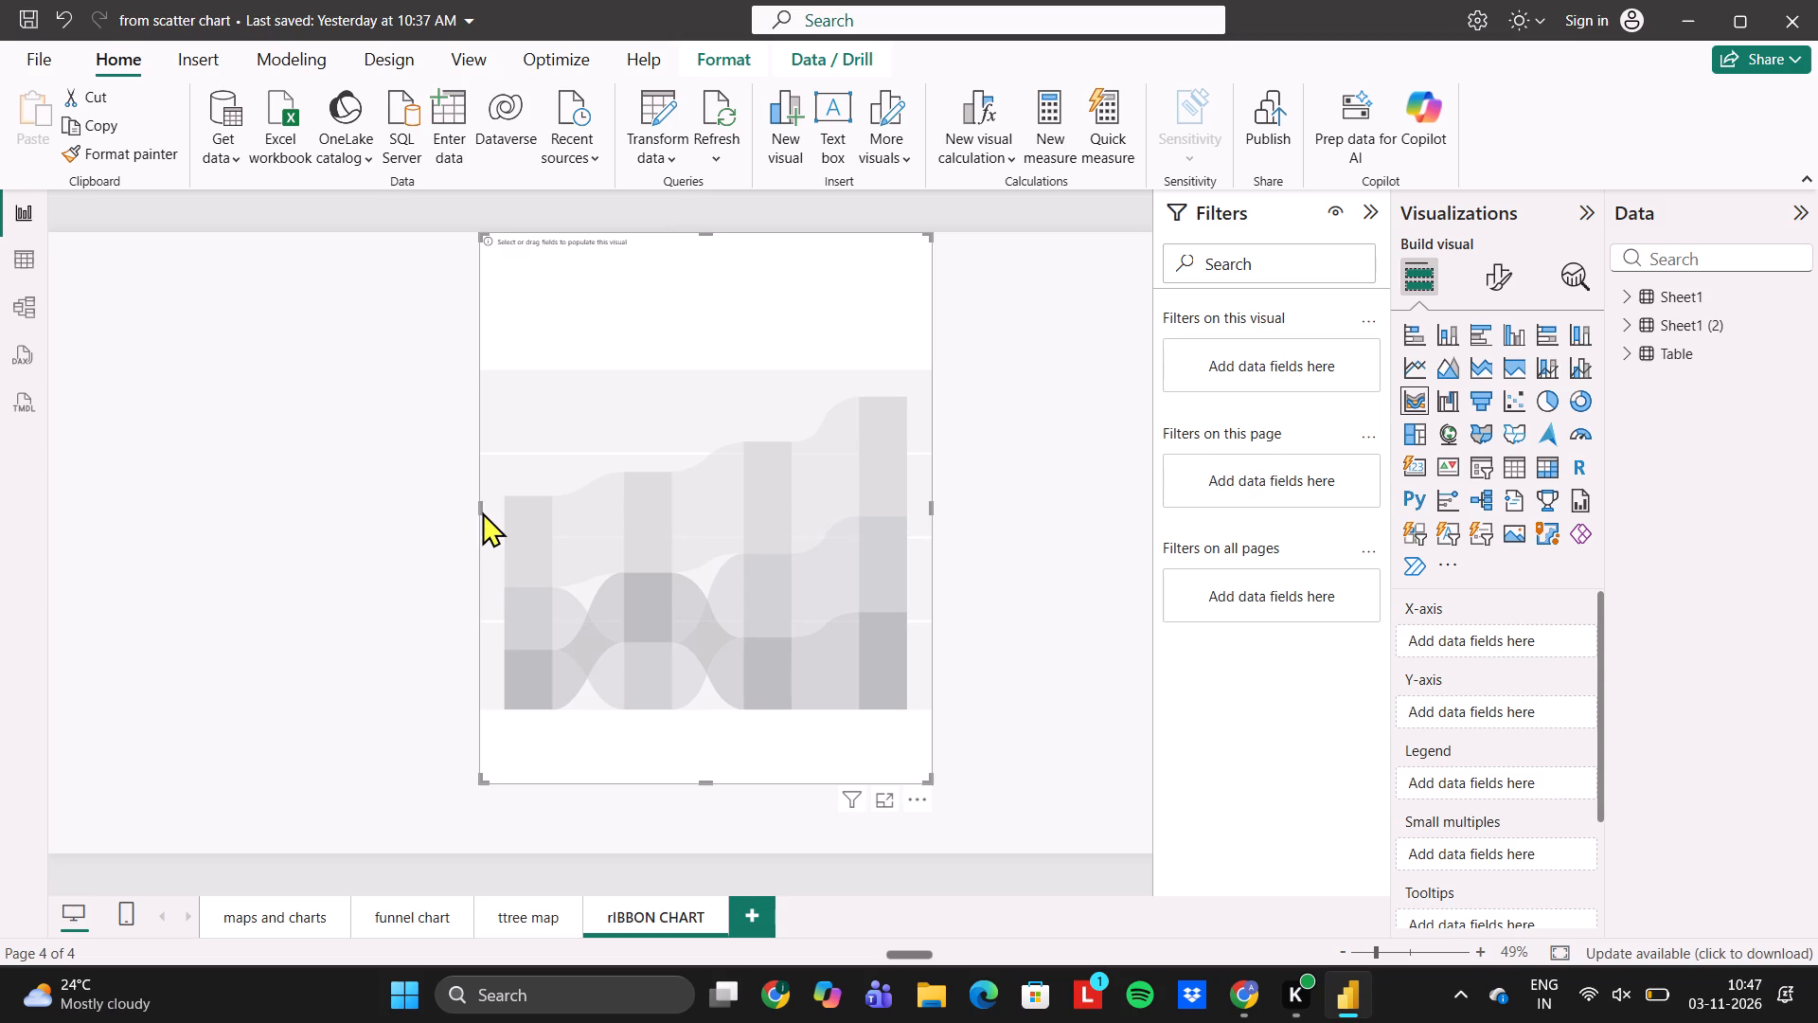
left_click(482, 511)
left_click_drag(478, 510, 38, 496)
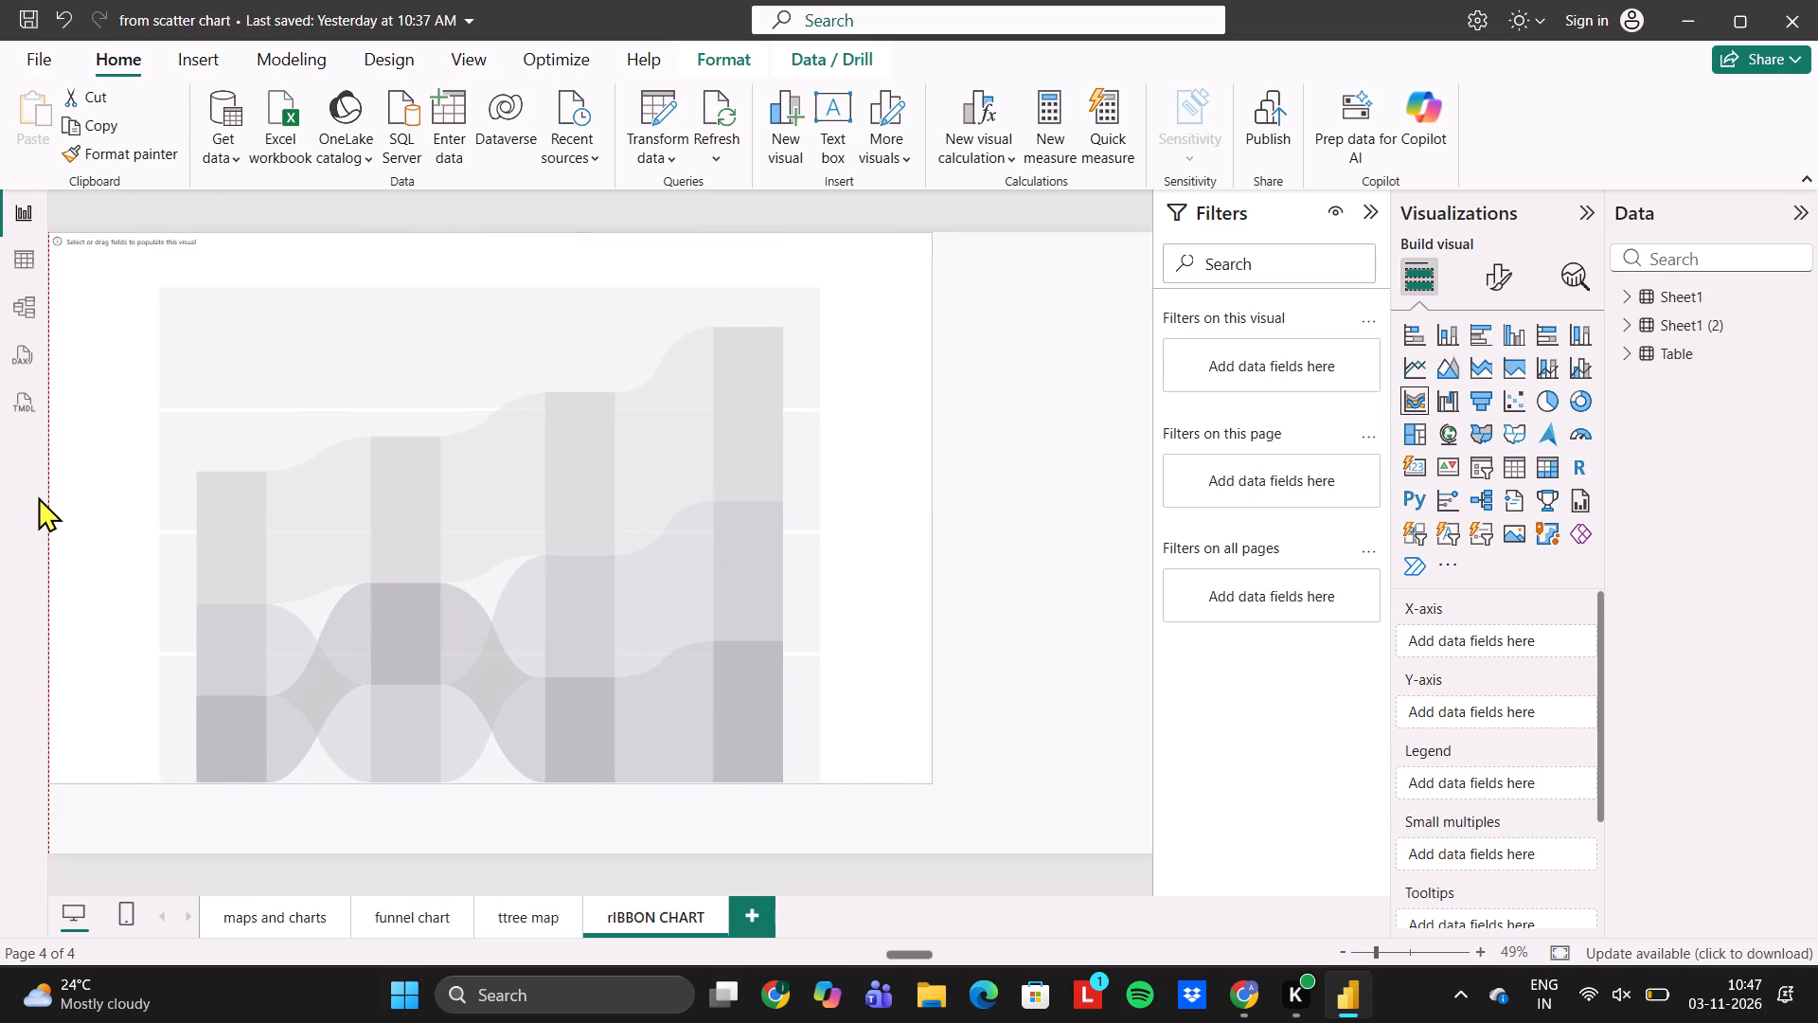
left_click_drag(38, 496, 19, 494)
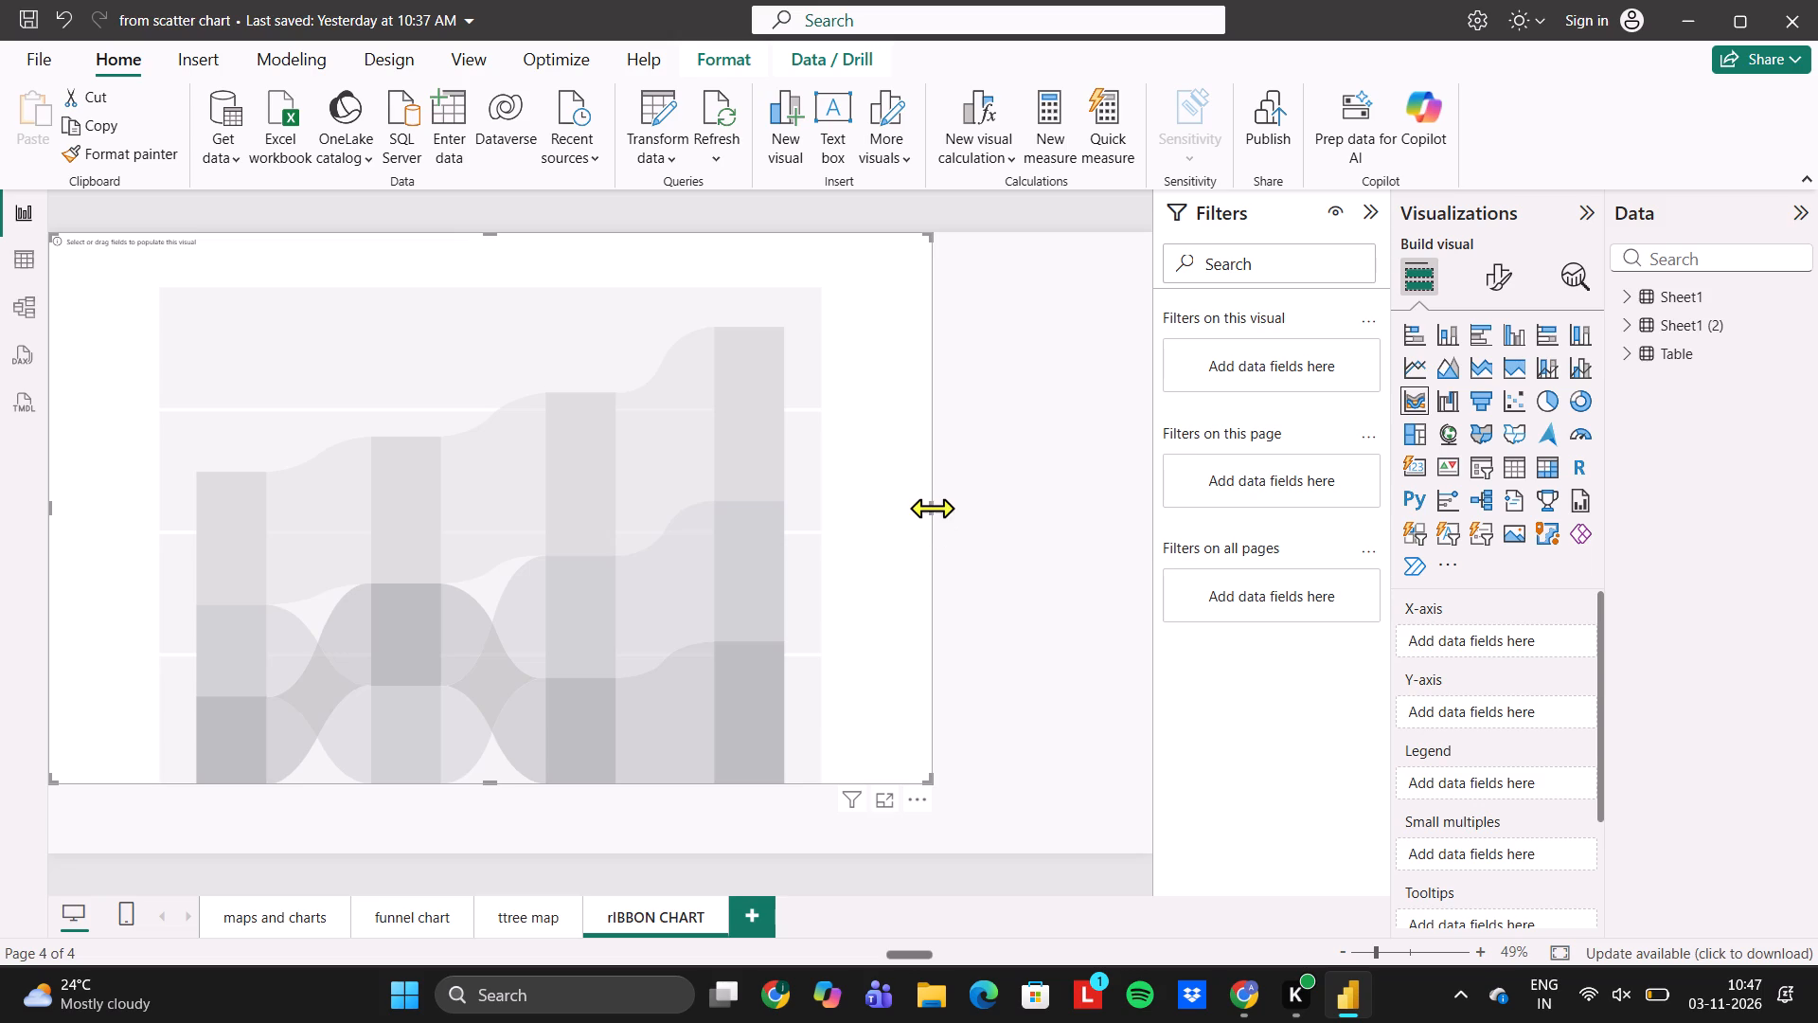
left_click_drag(931, 506, 1183, 500)
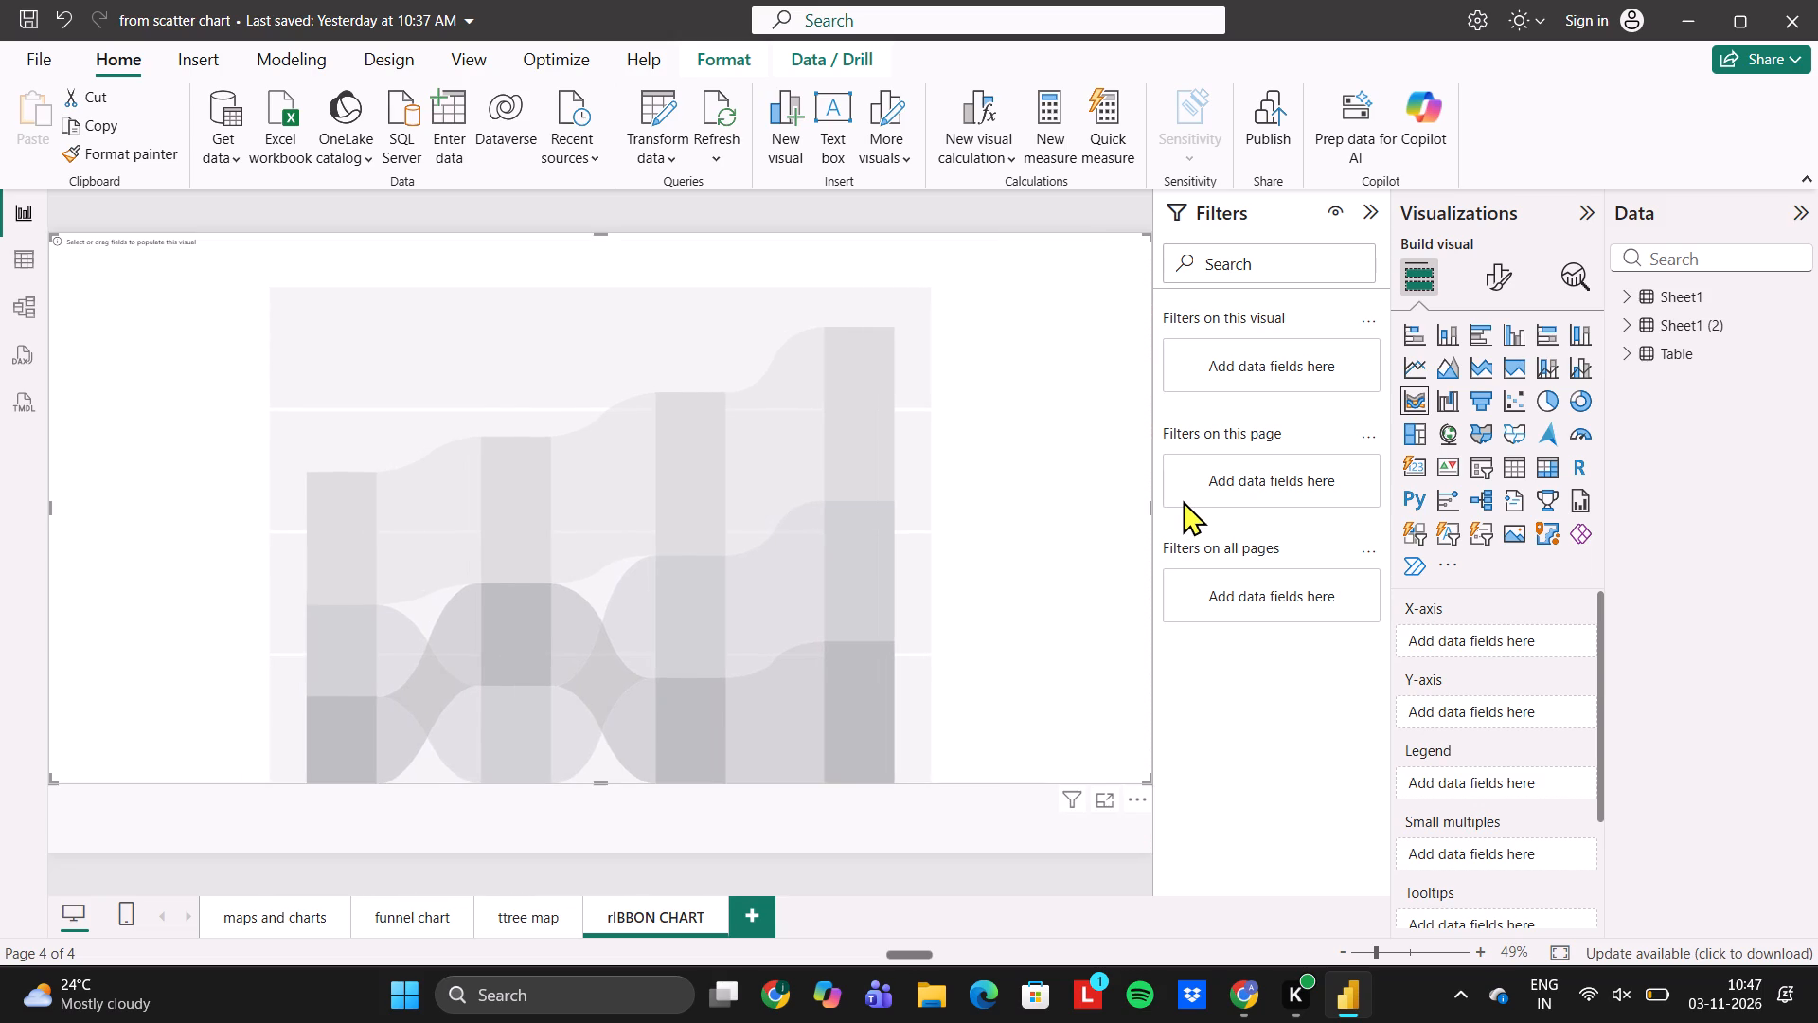
scroll(835, 495, "down", 1)
scroll(835, 495, "up", 1)
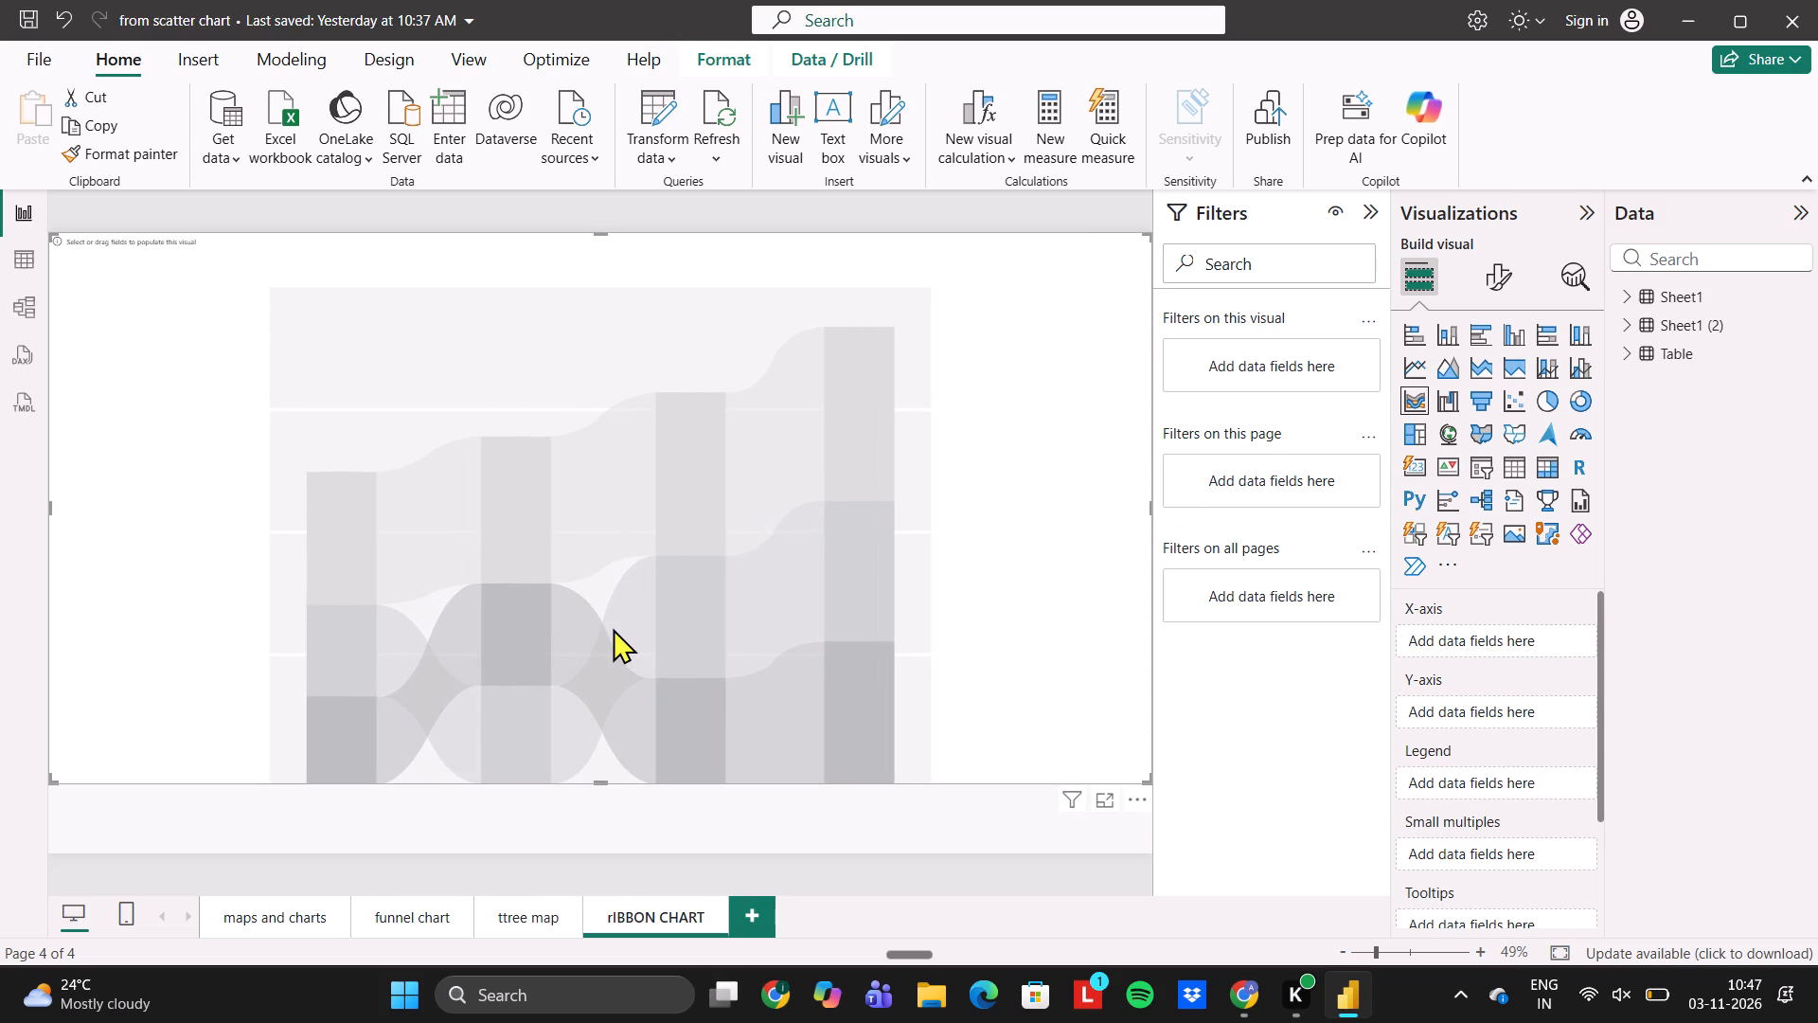
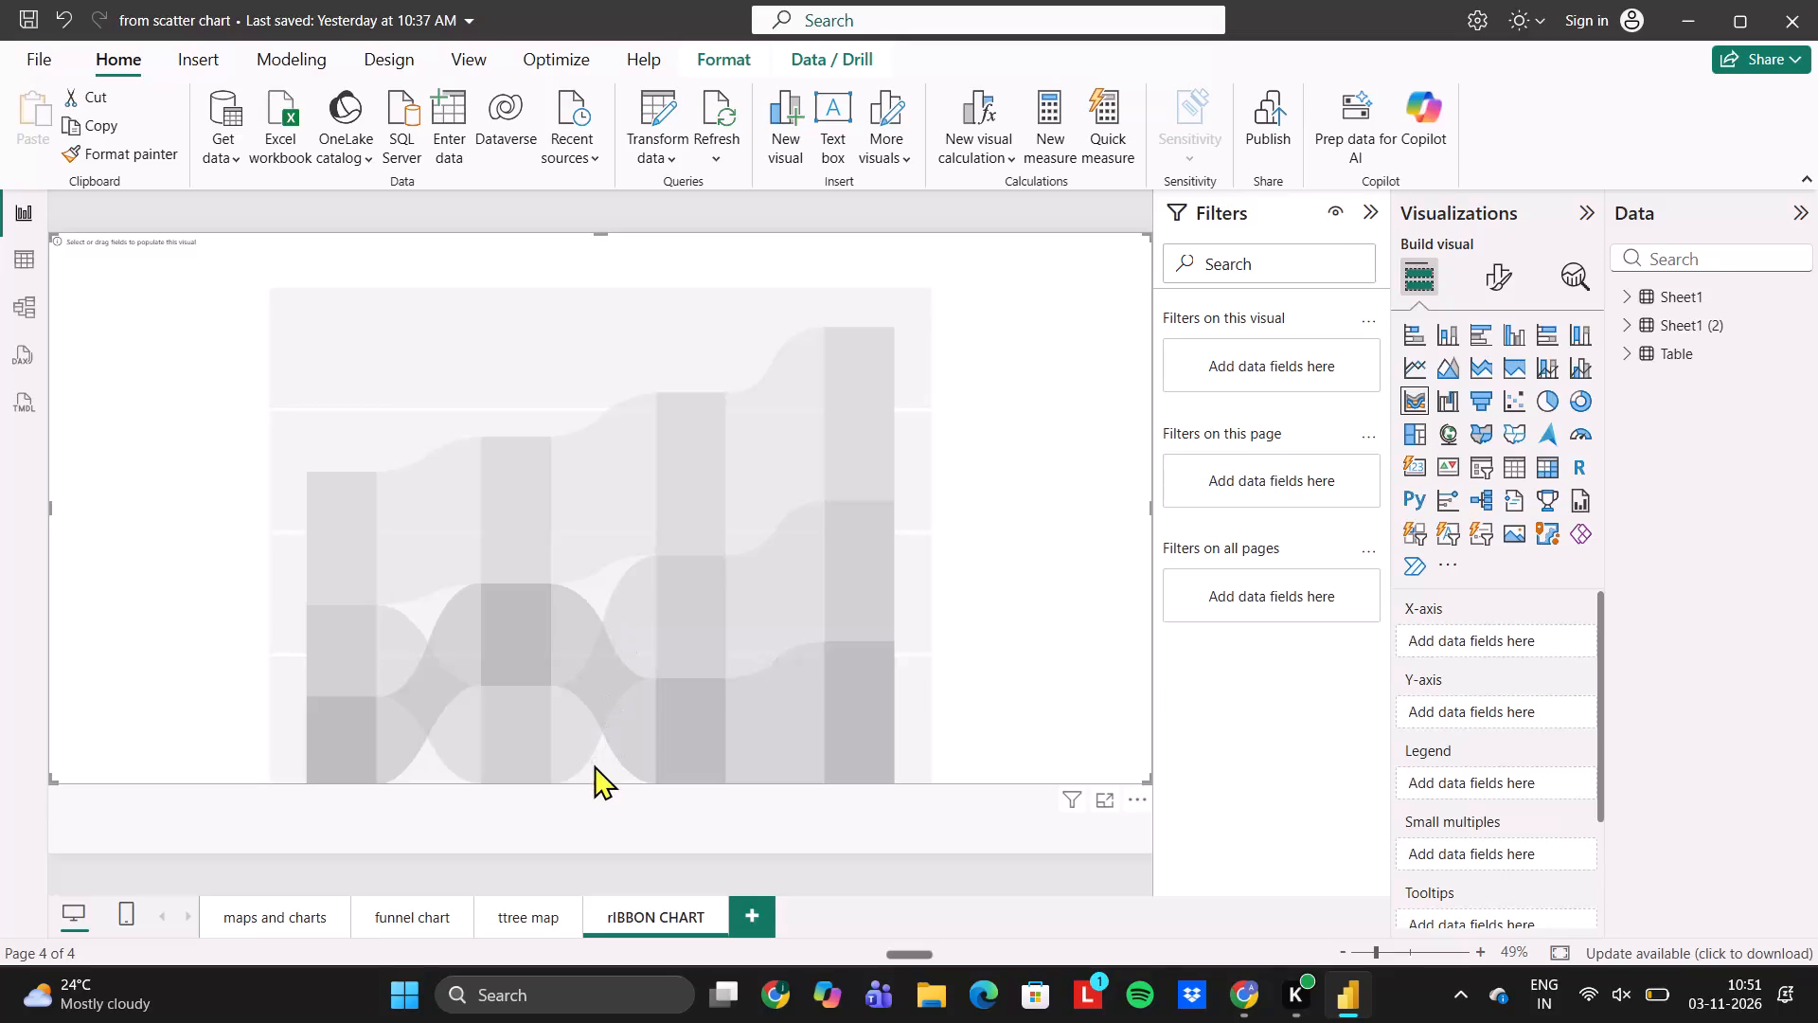
Stretch the empty ribbon chart's bottom edge further down, almost to the bottom of the page.
left_click_drag(601, 781, 574, 819)
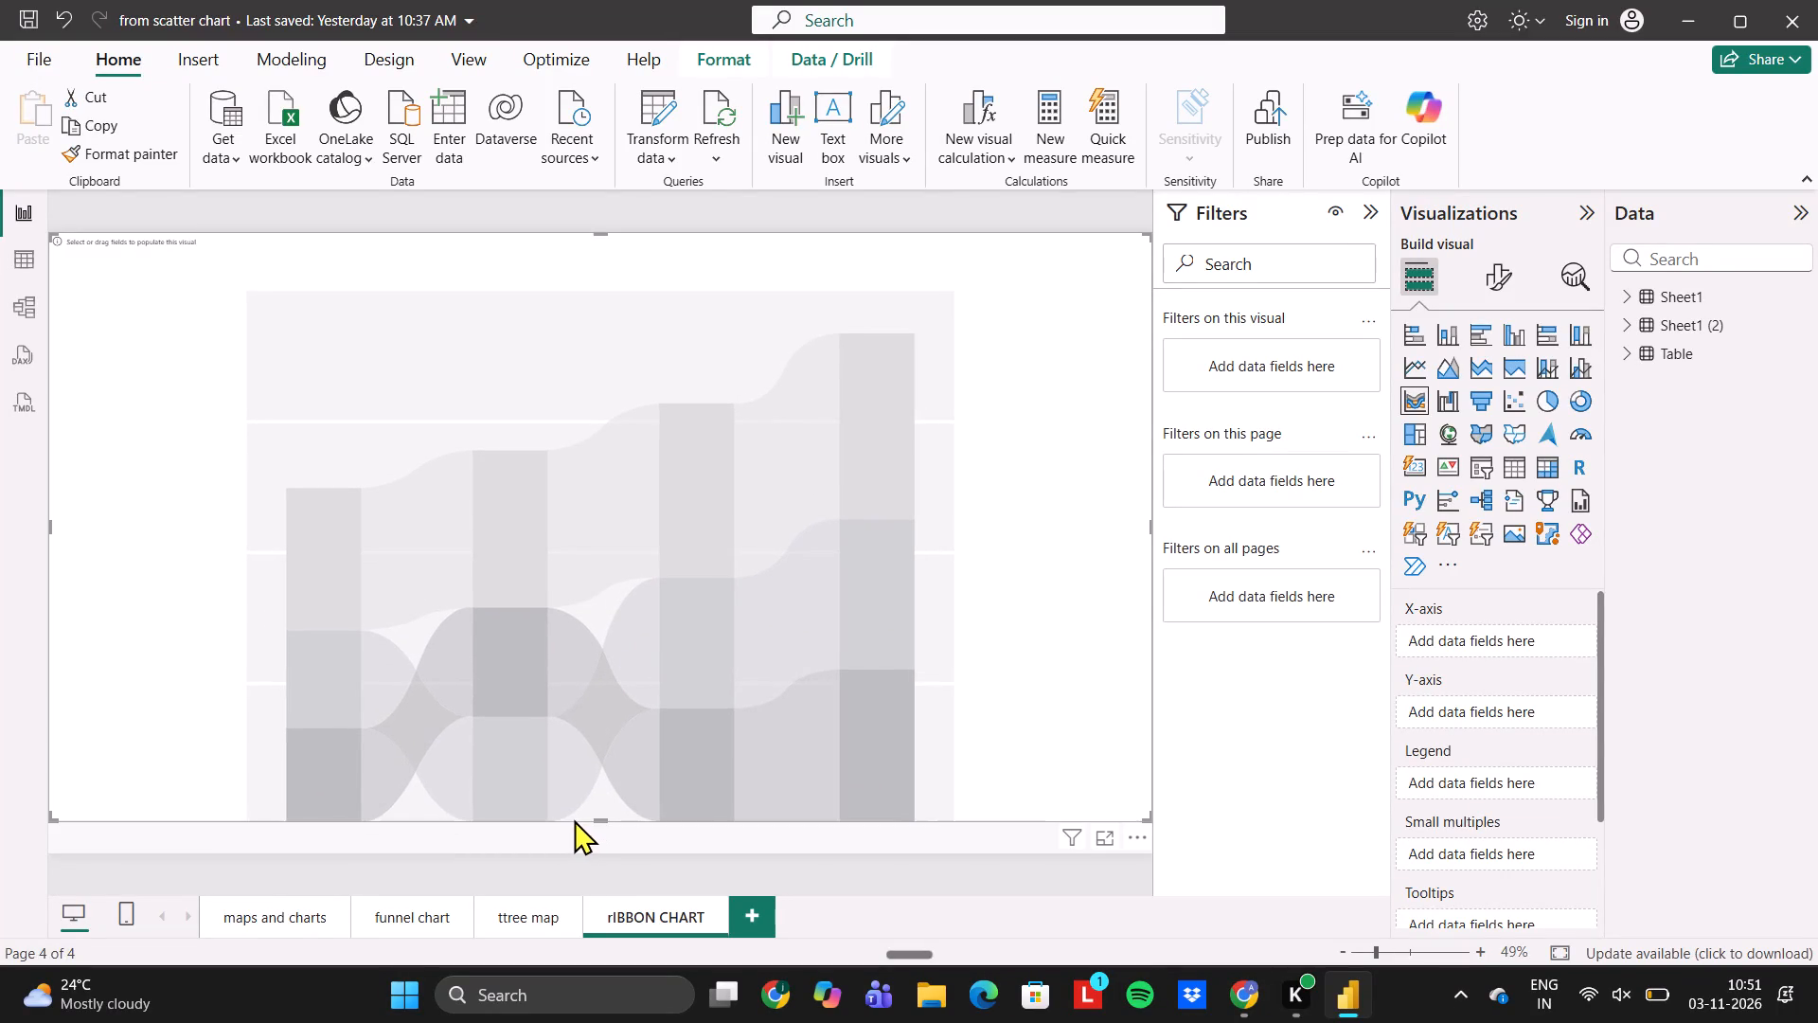
left_click(573, 575)
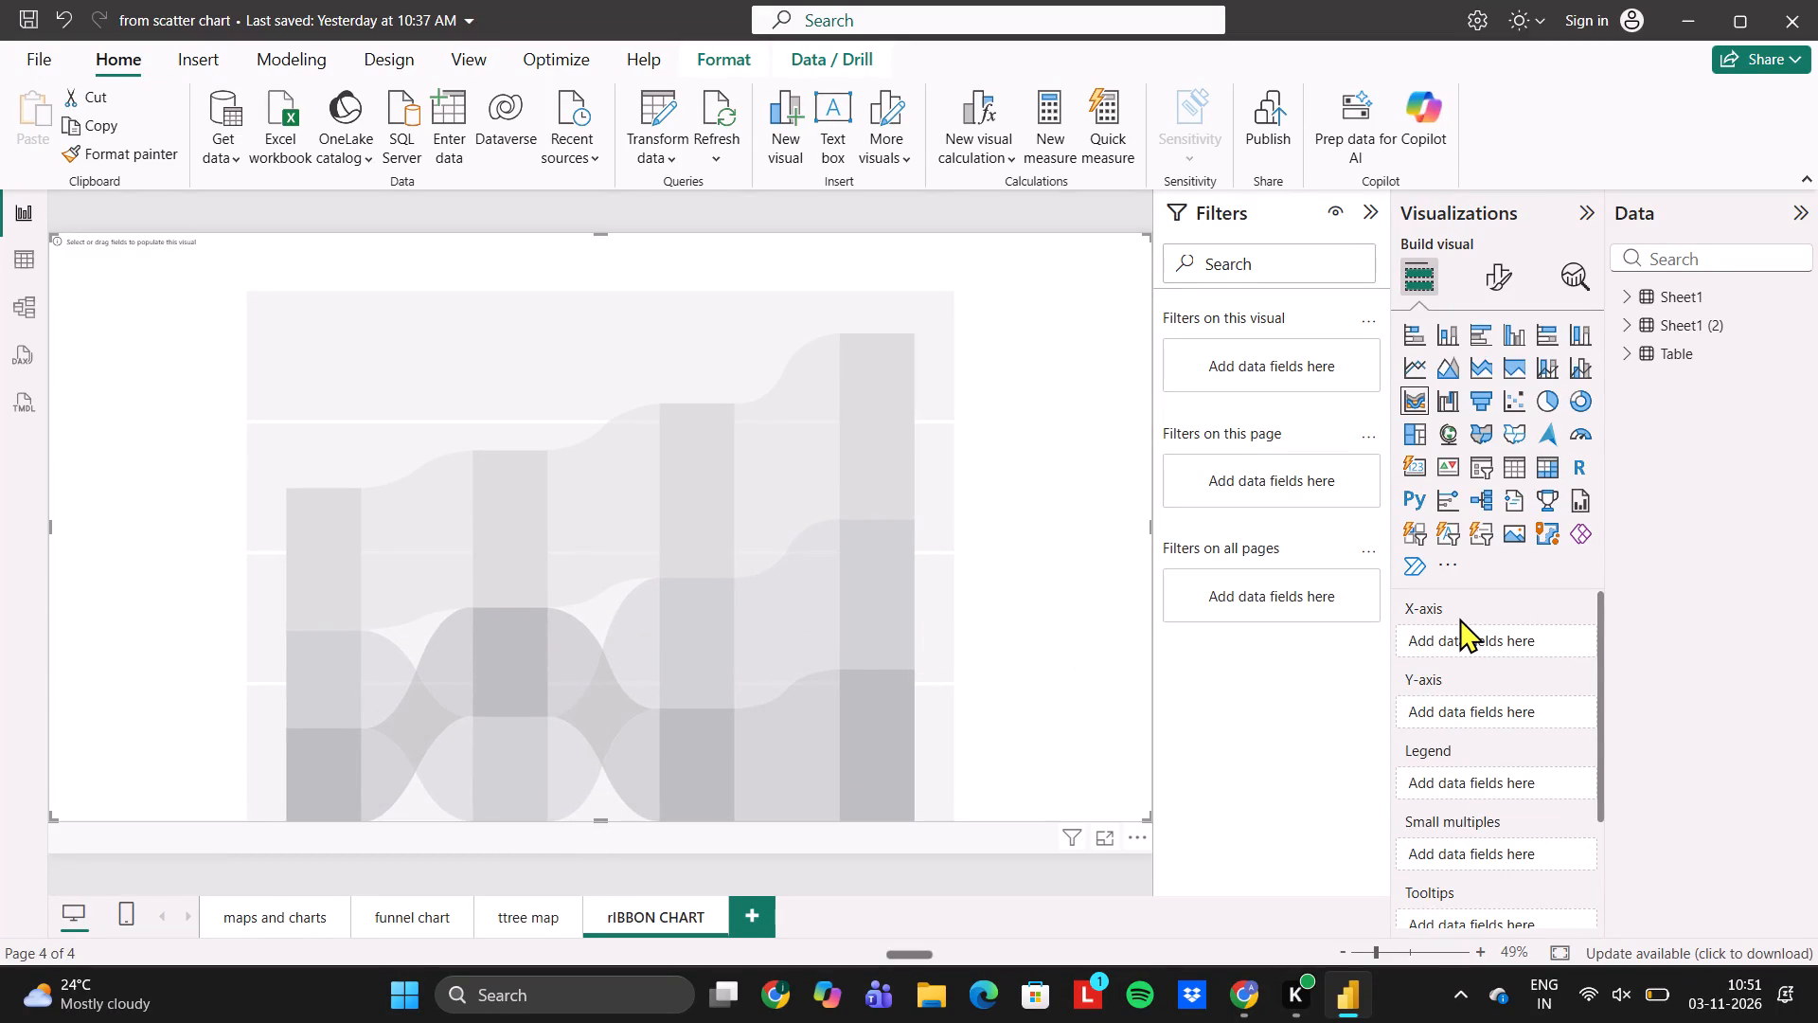
Add the Order Date date hierarchy from Sheet1 to the ribbon chart's X-axis.
scroll(1459, 618, "up", 1)
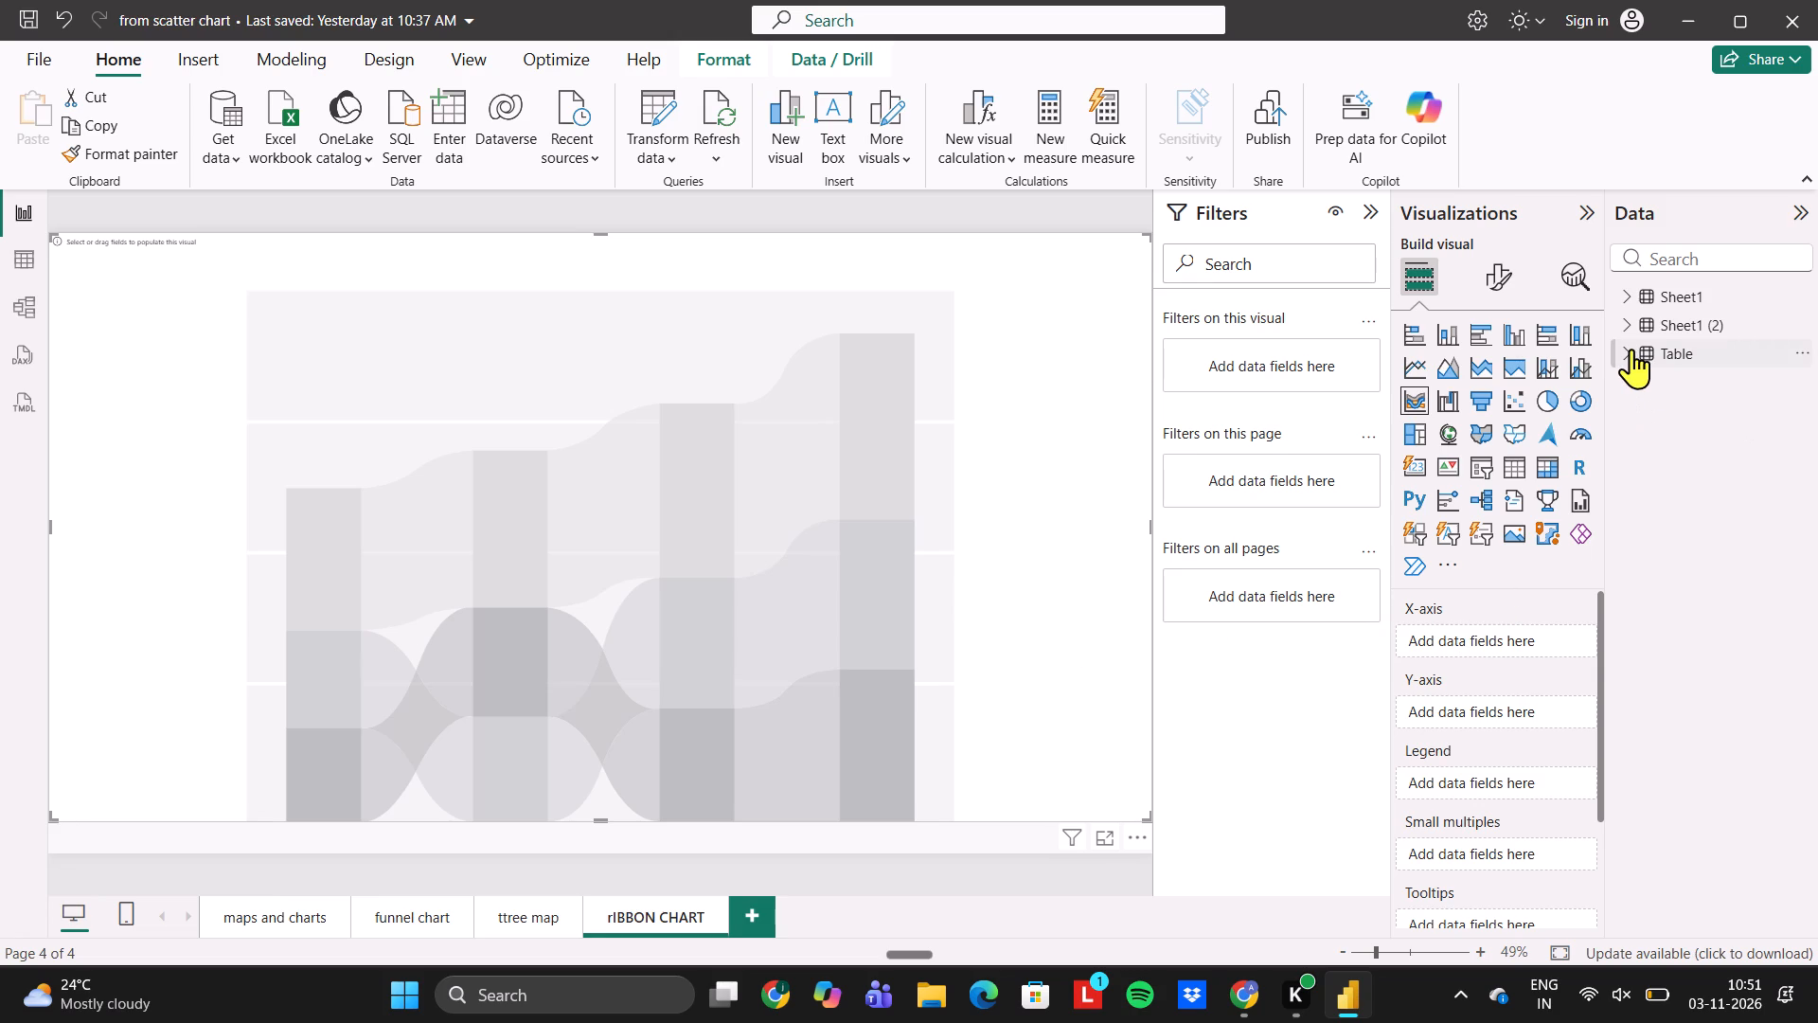
left_click(1629, 296)
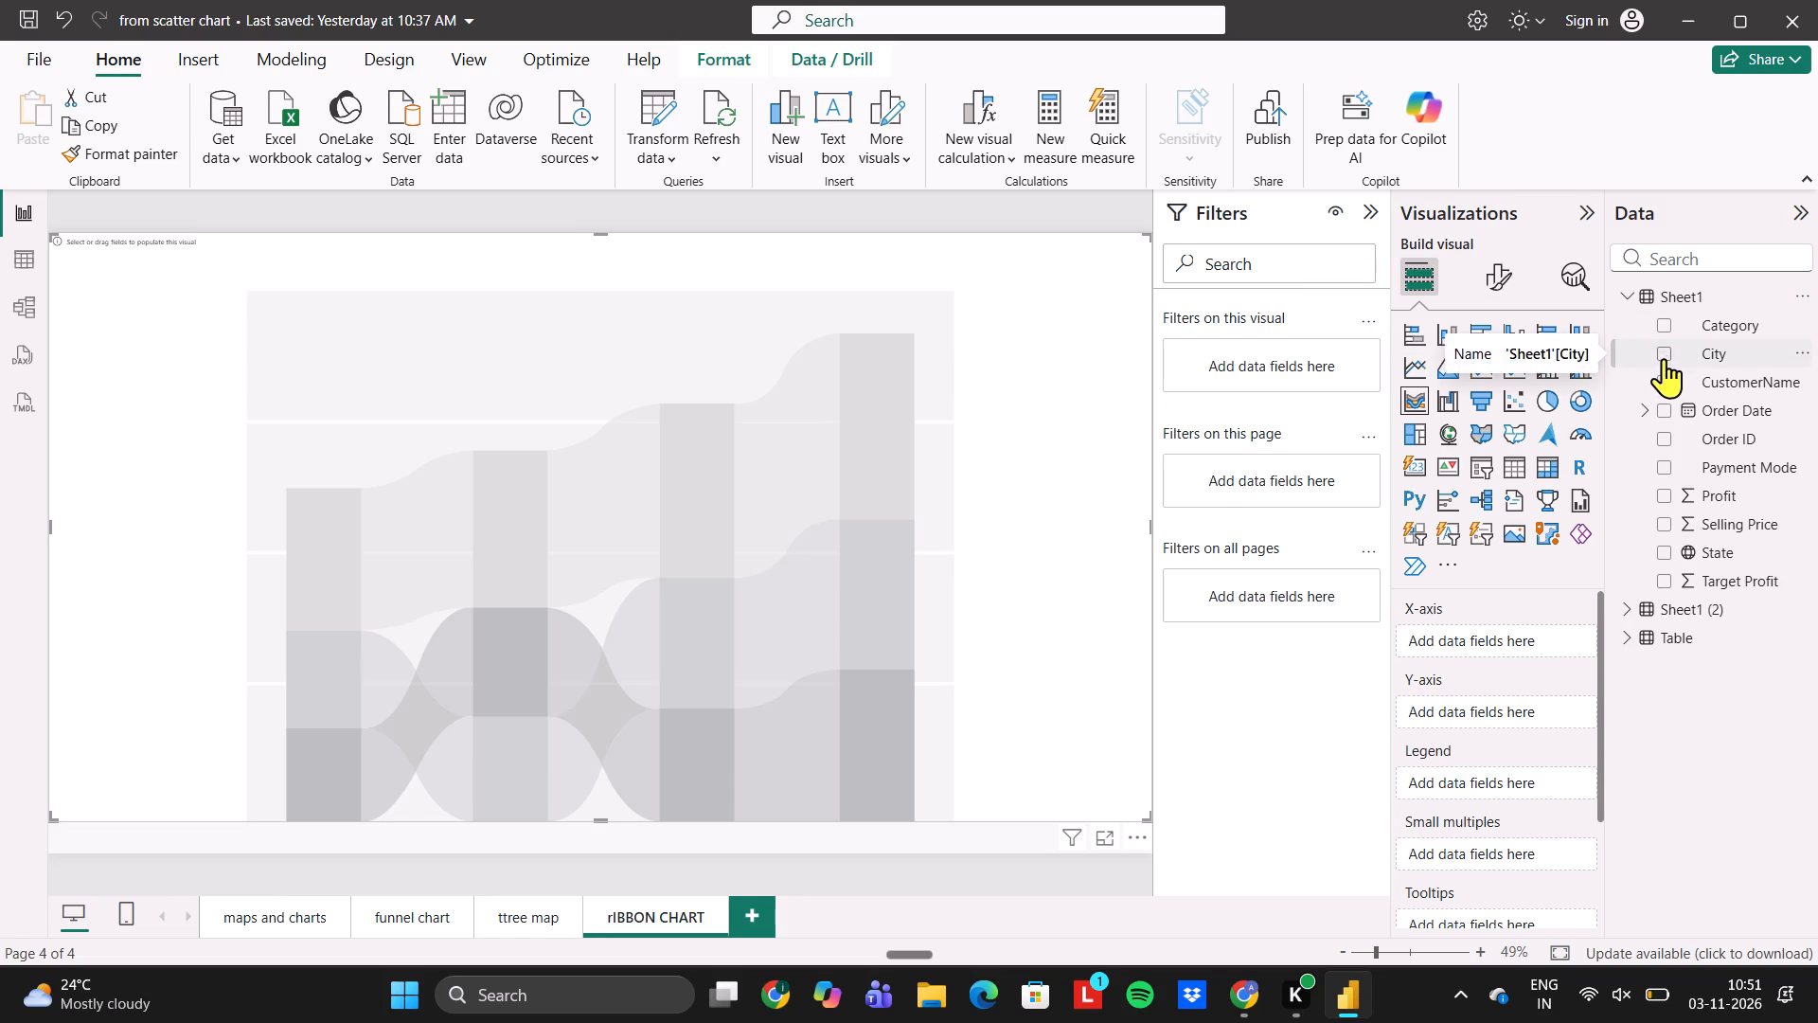
left_click(1661, 411)
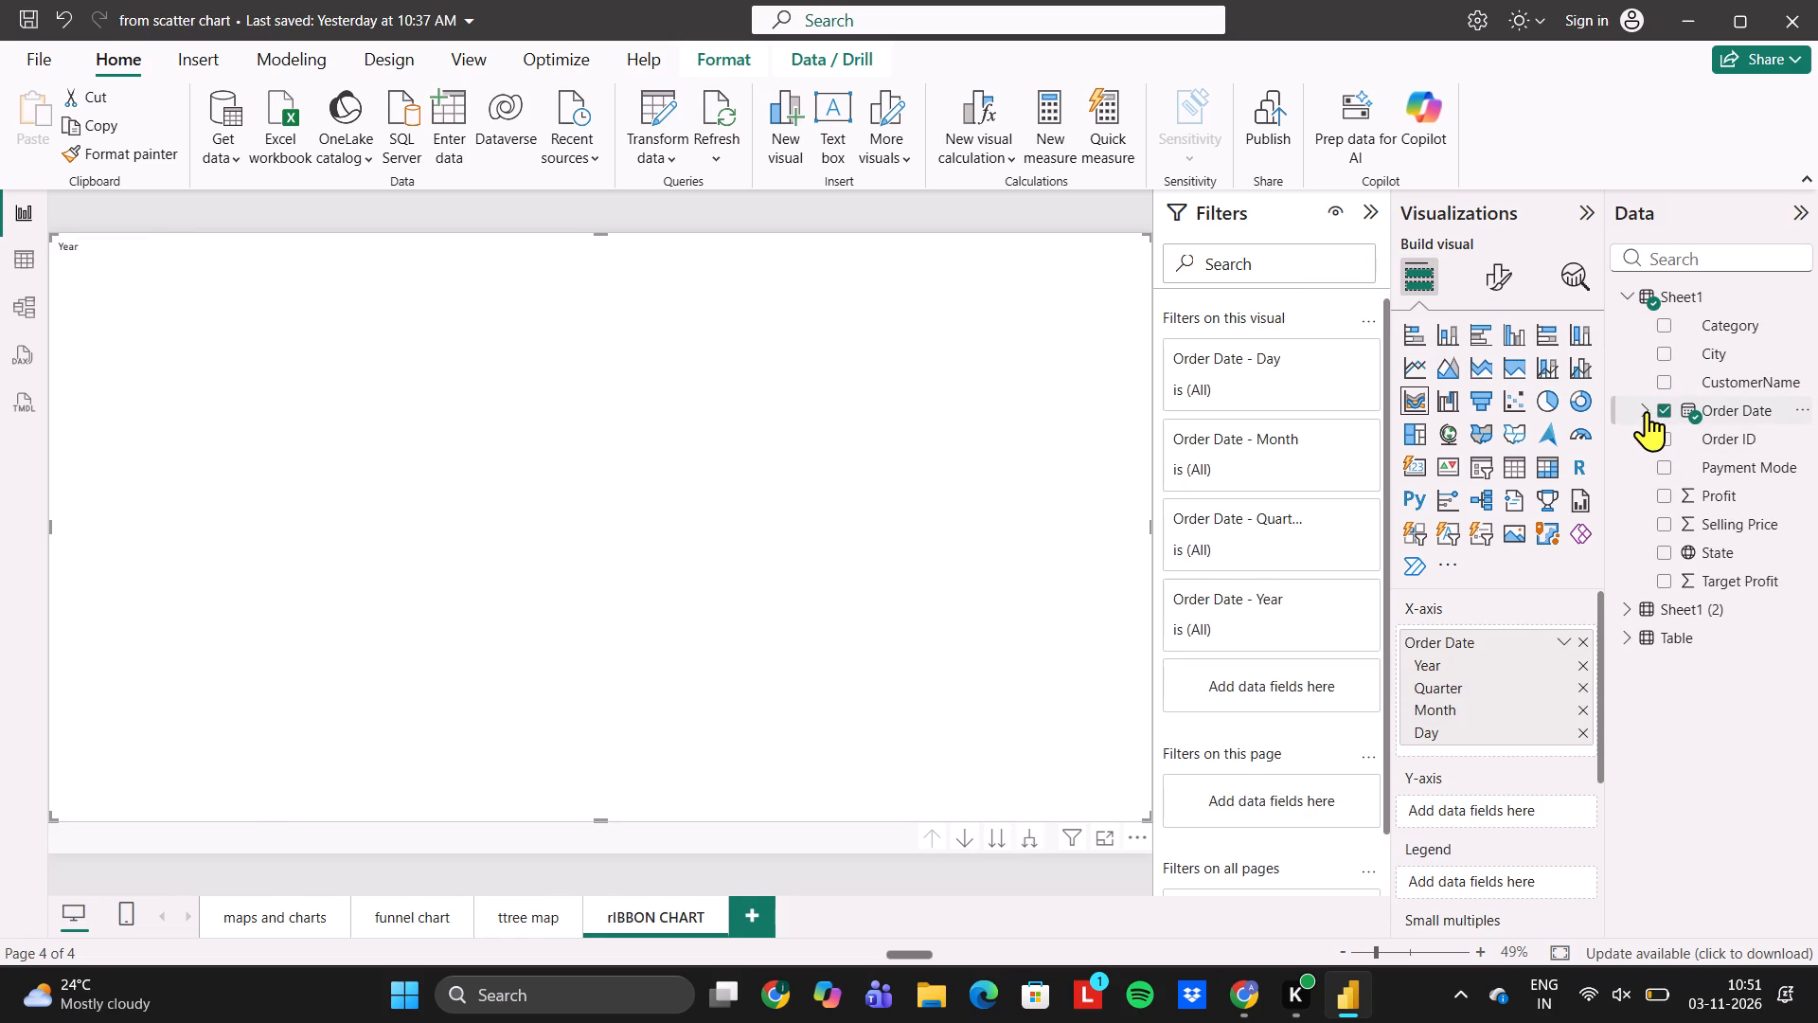
left_click(1647, 411)
left_click(1664, 414)
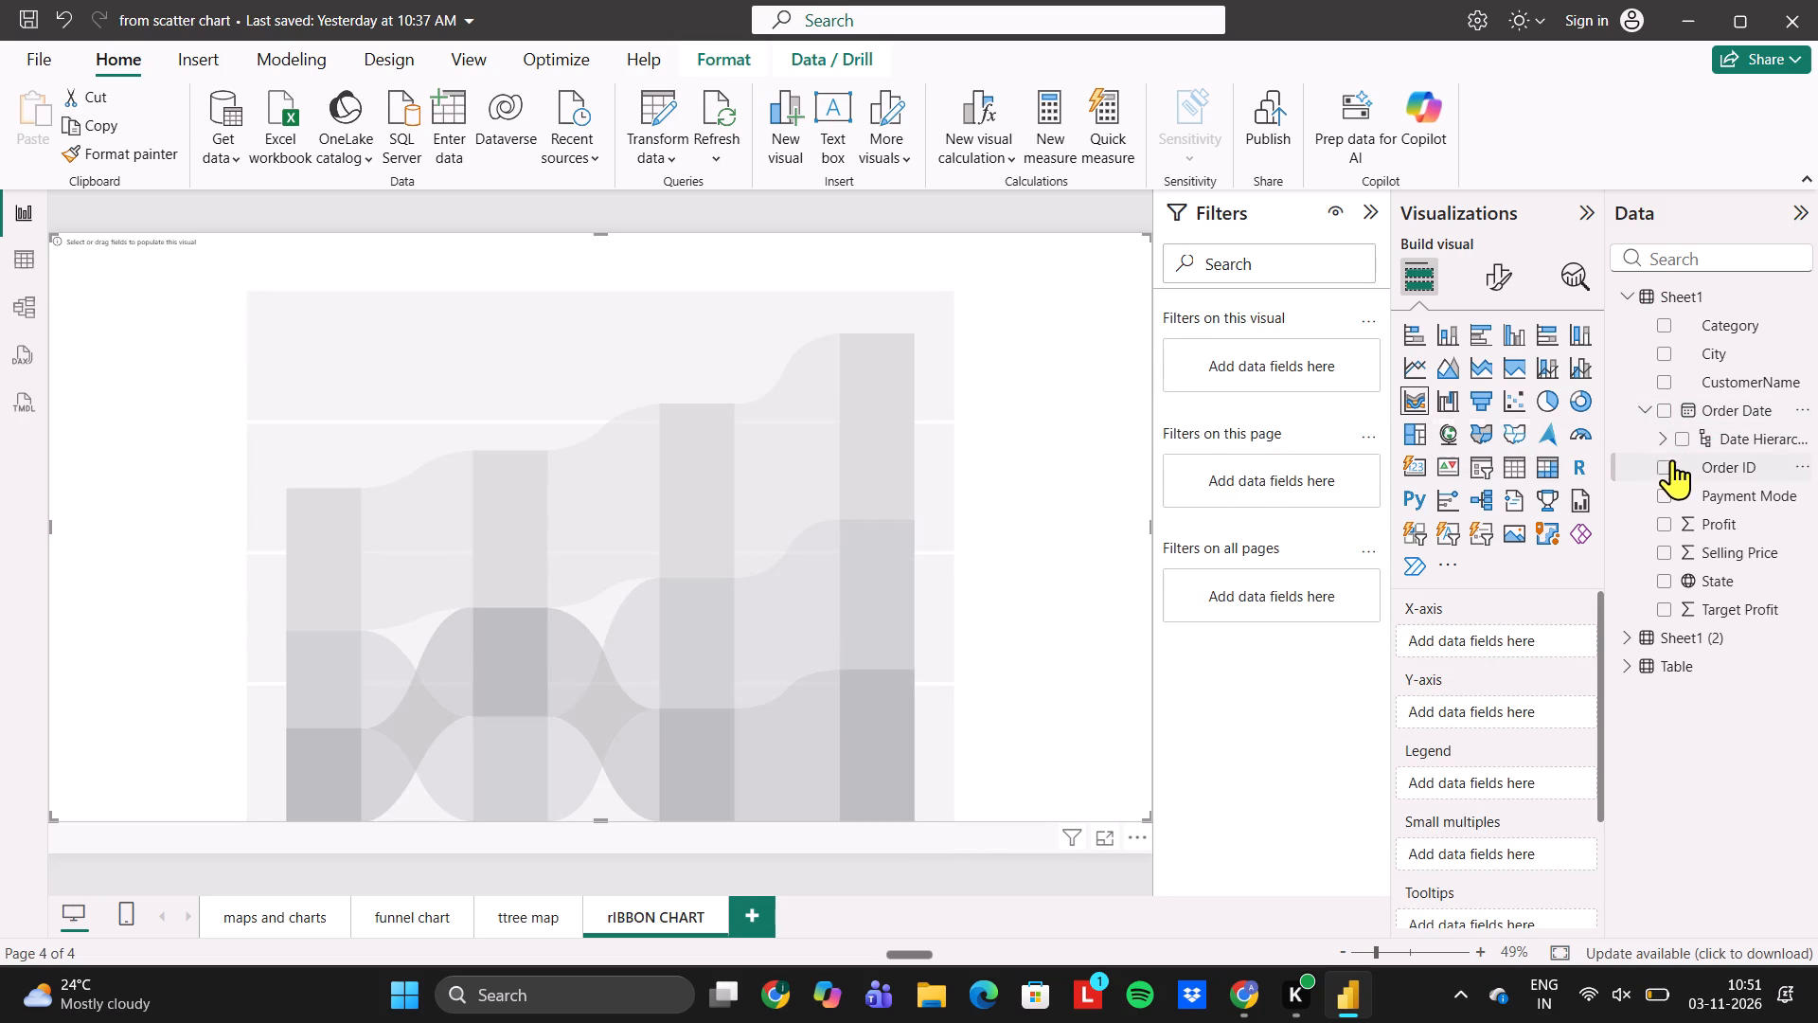
left_click(1685, 439)
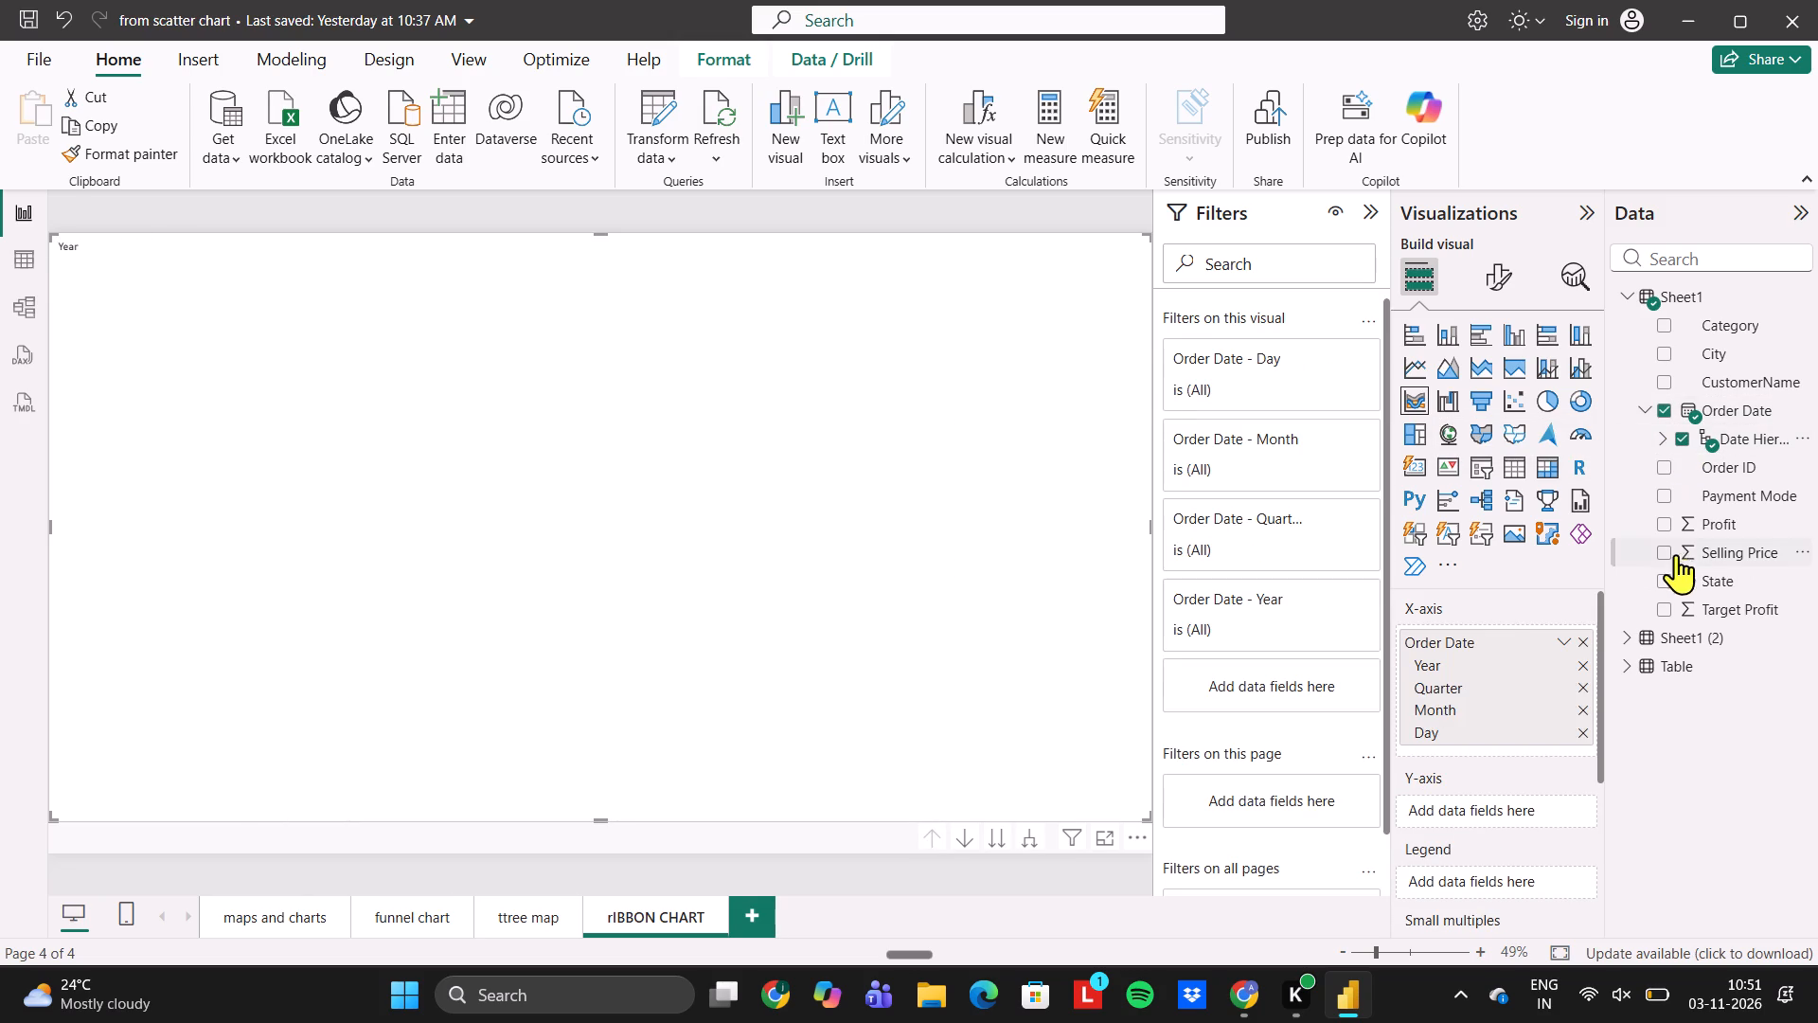
left_click(1800, 436)
left_click(1632, 413)
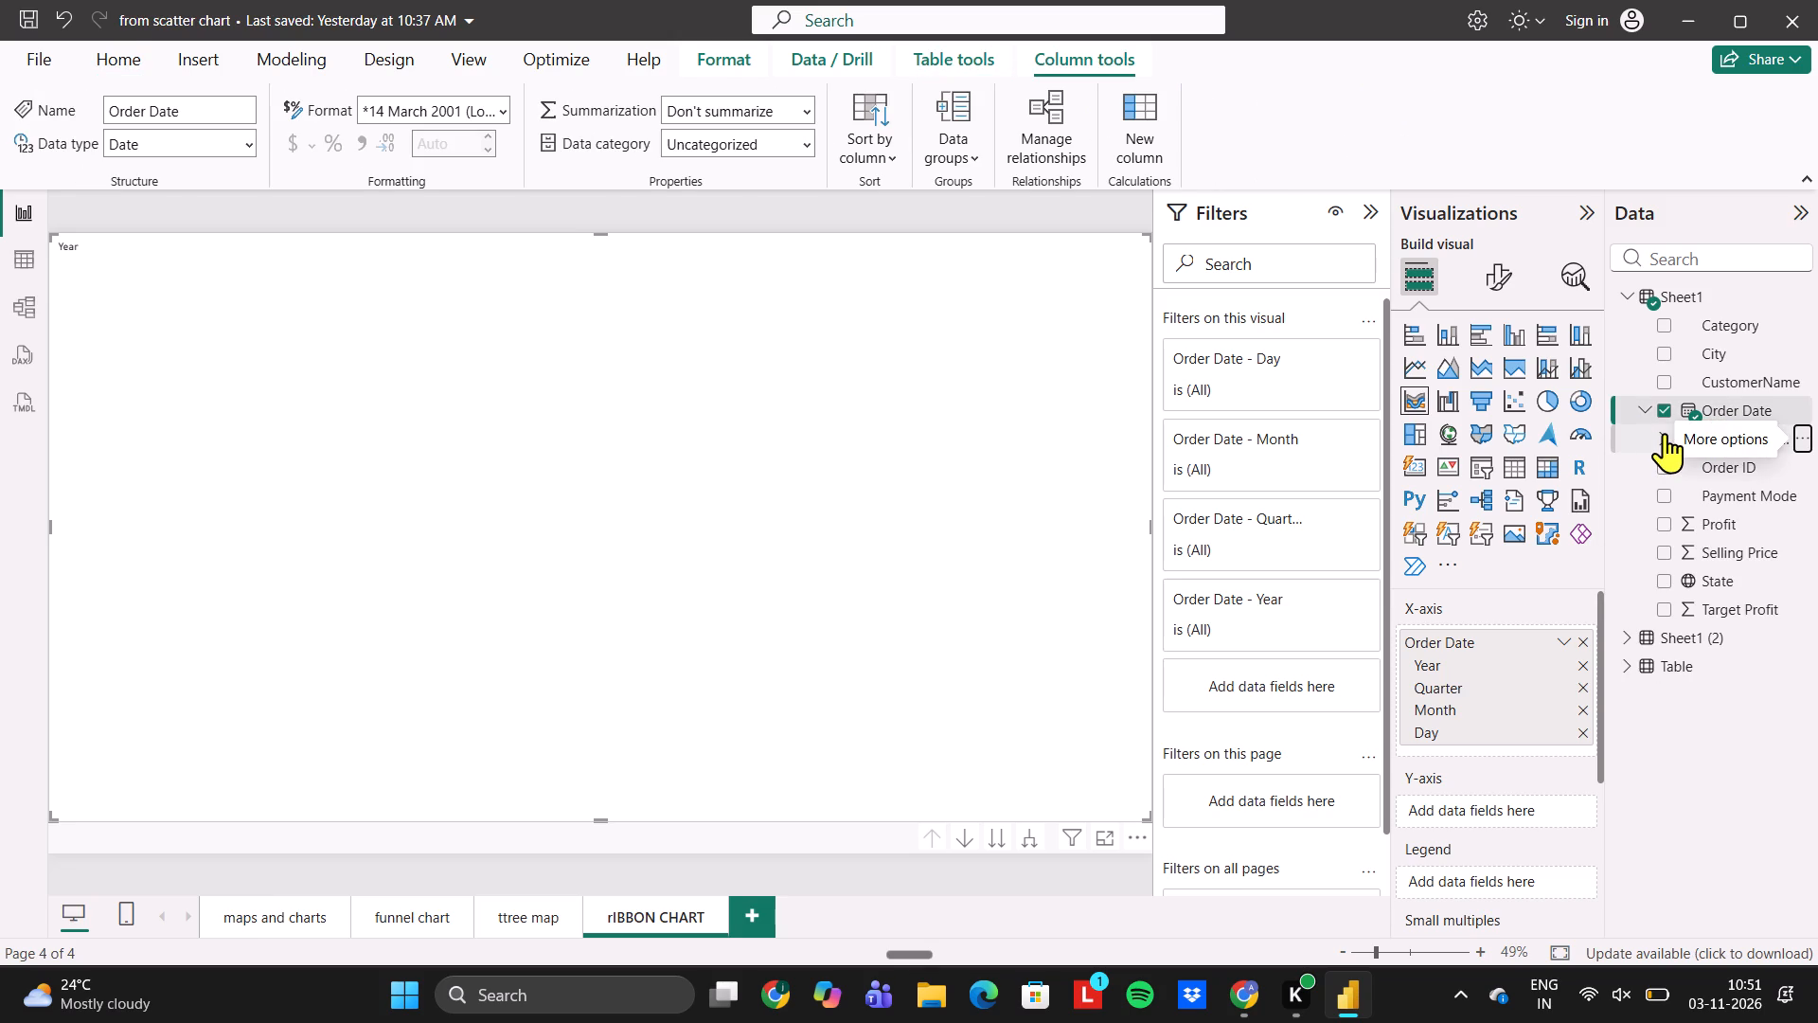
Remove the Year, Month and Day levels from the Order Date hierarchy, keeping only Quarter on the X-axis.
left_click(1665, 433)
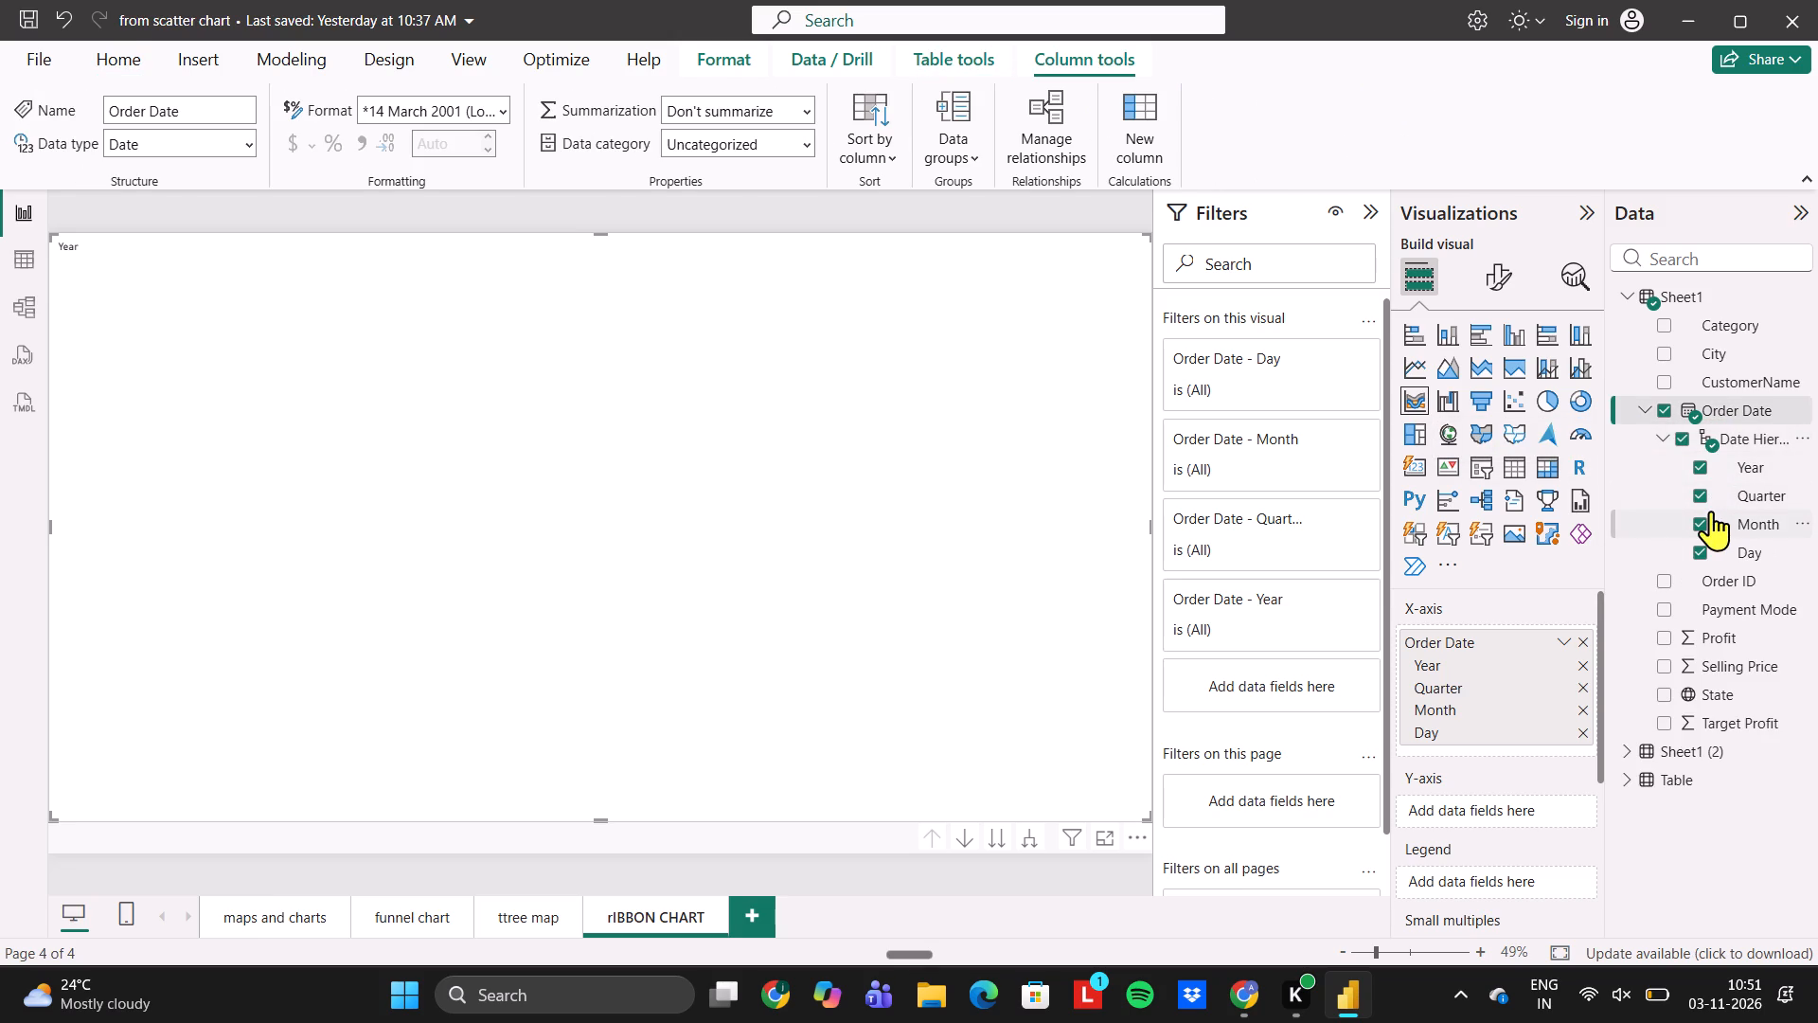
left_click(1706, 464)
left_click(1697, 517)
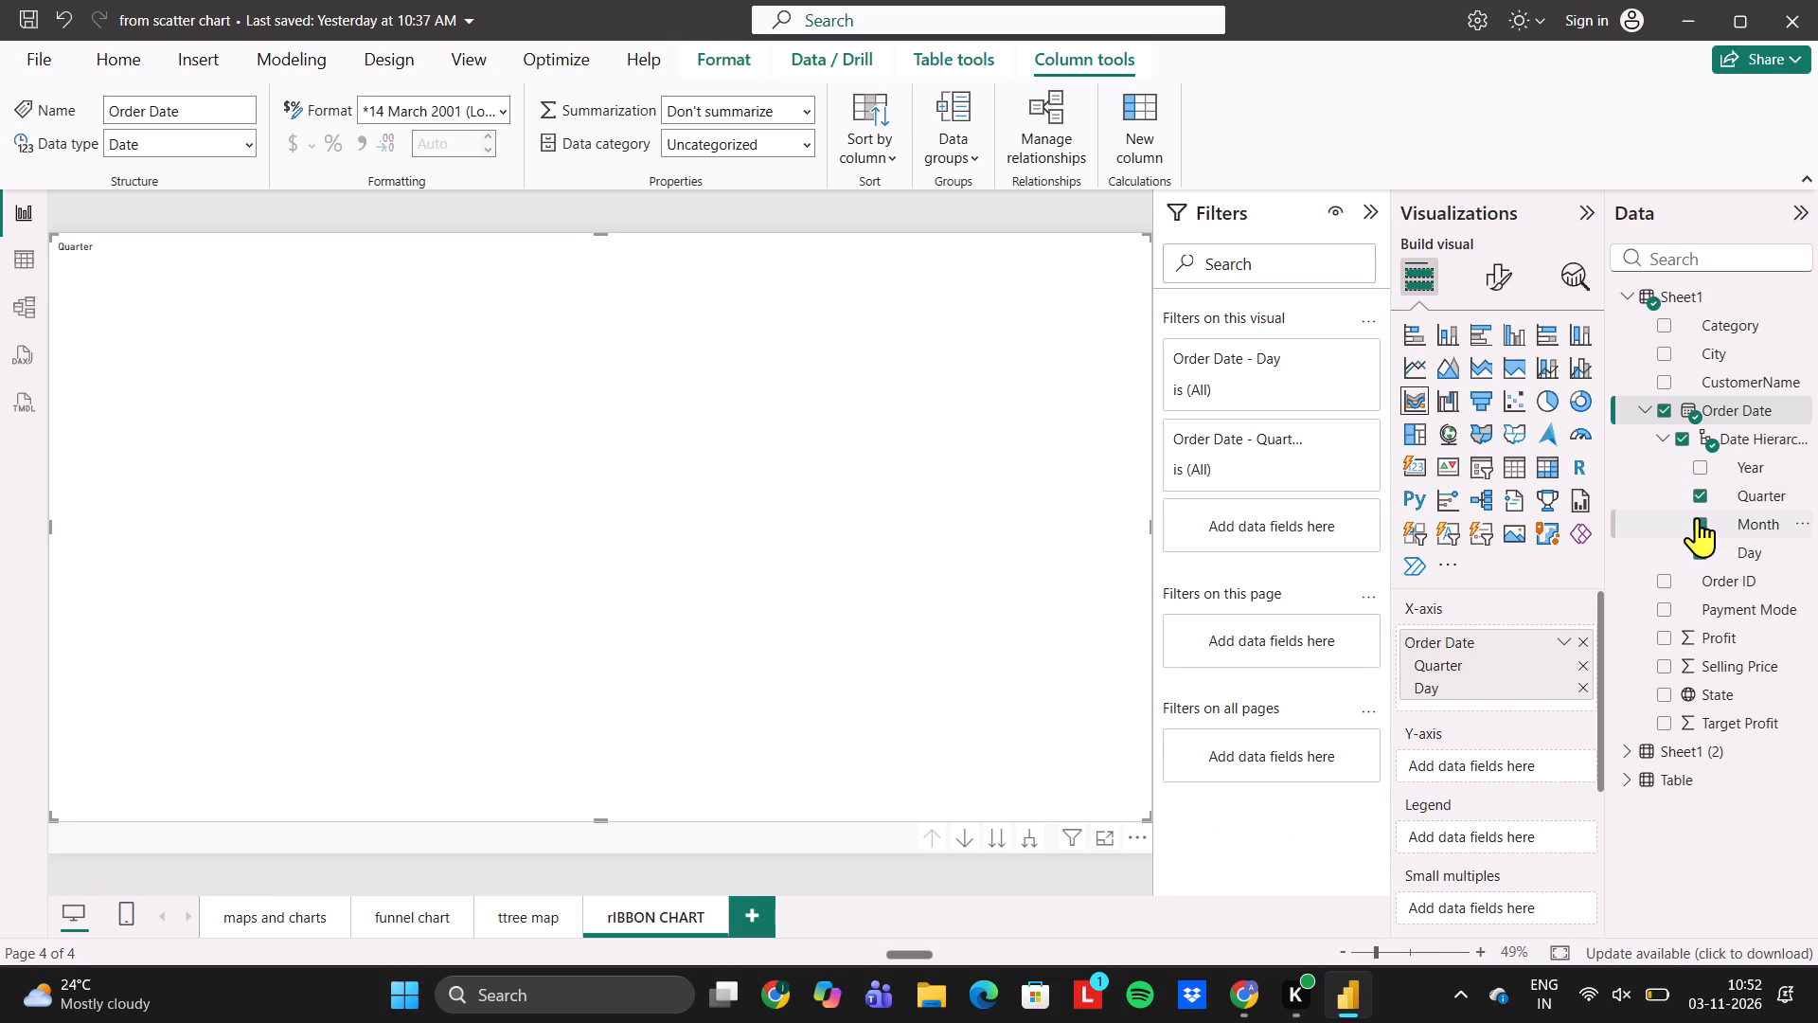
left_click(1702, 564)
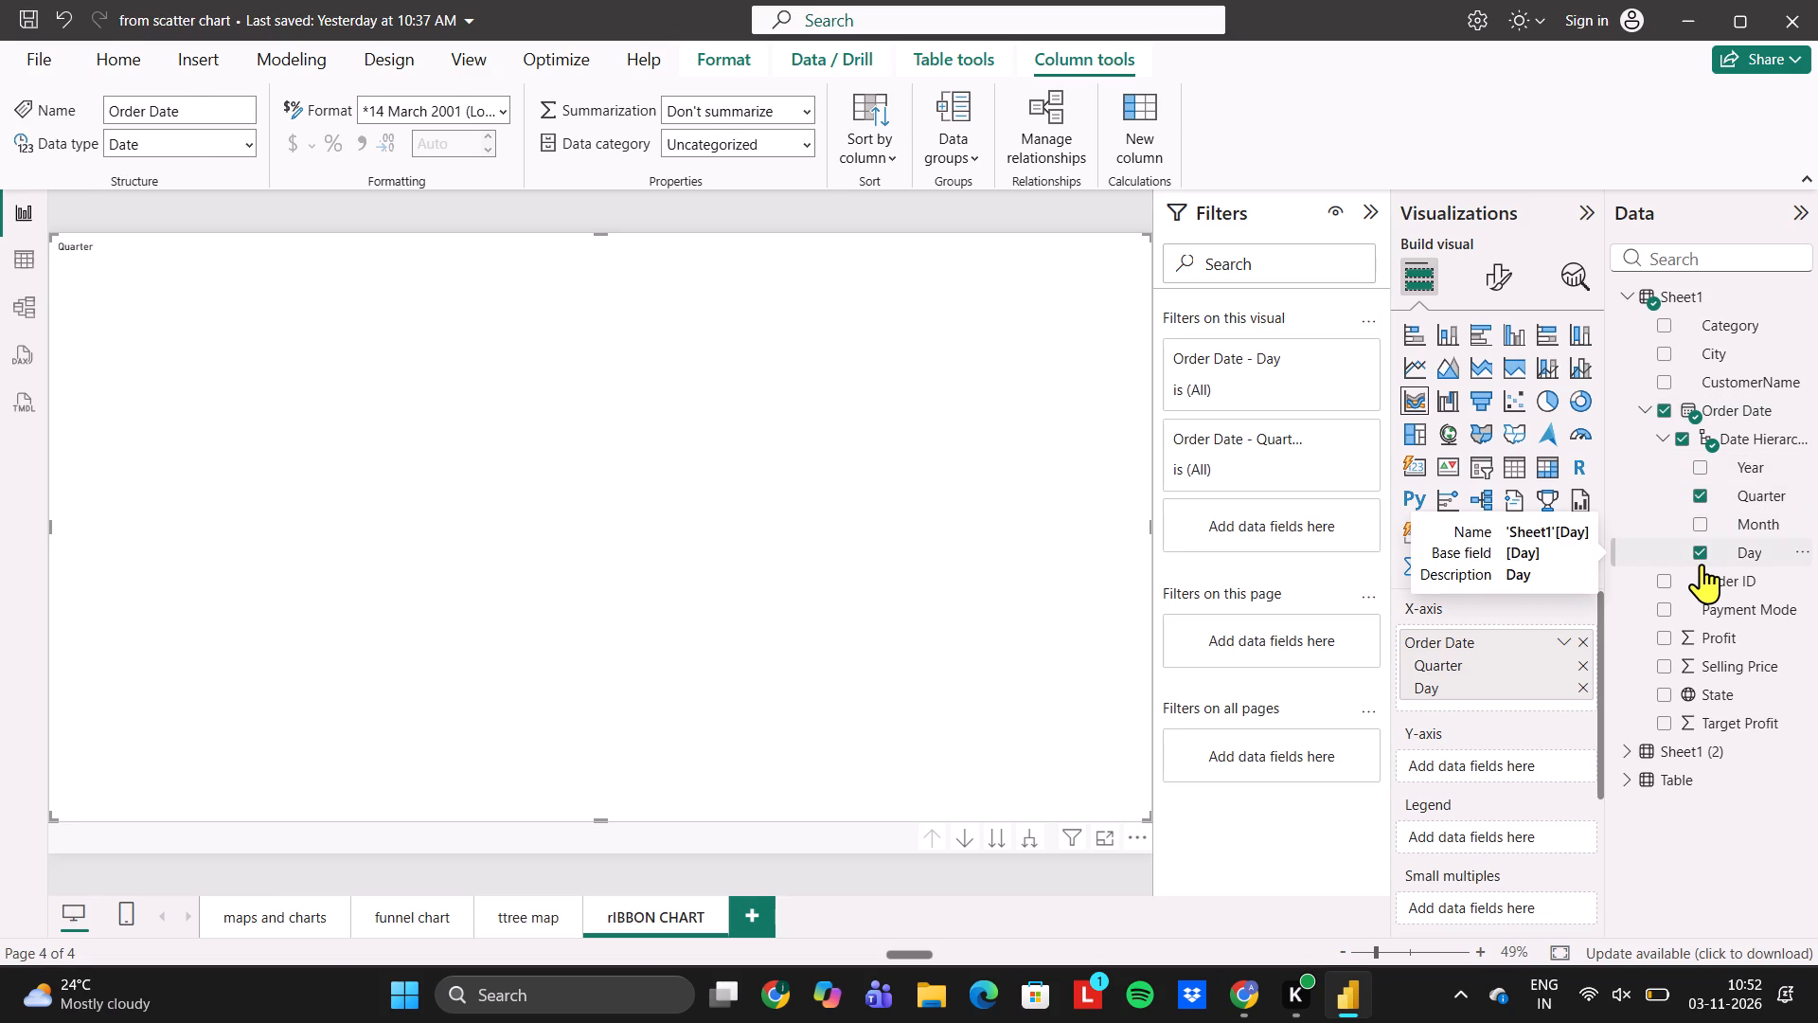
left_click(1702, 556)
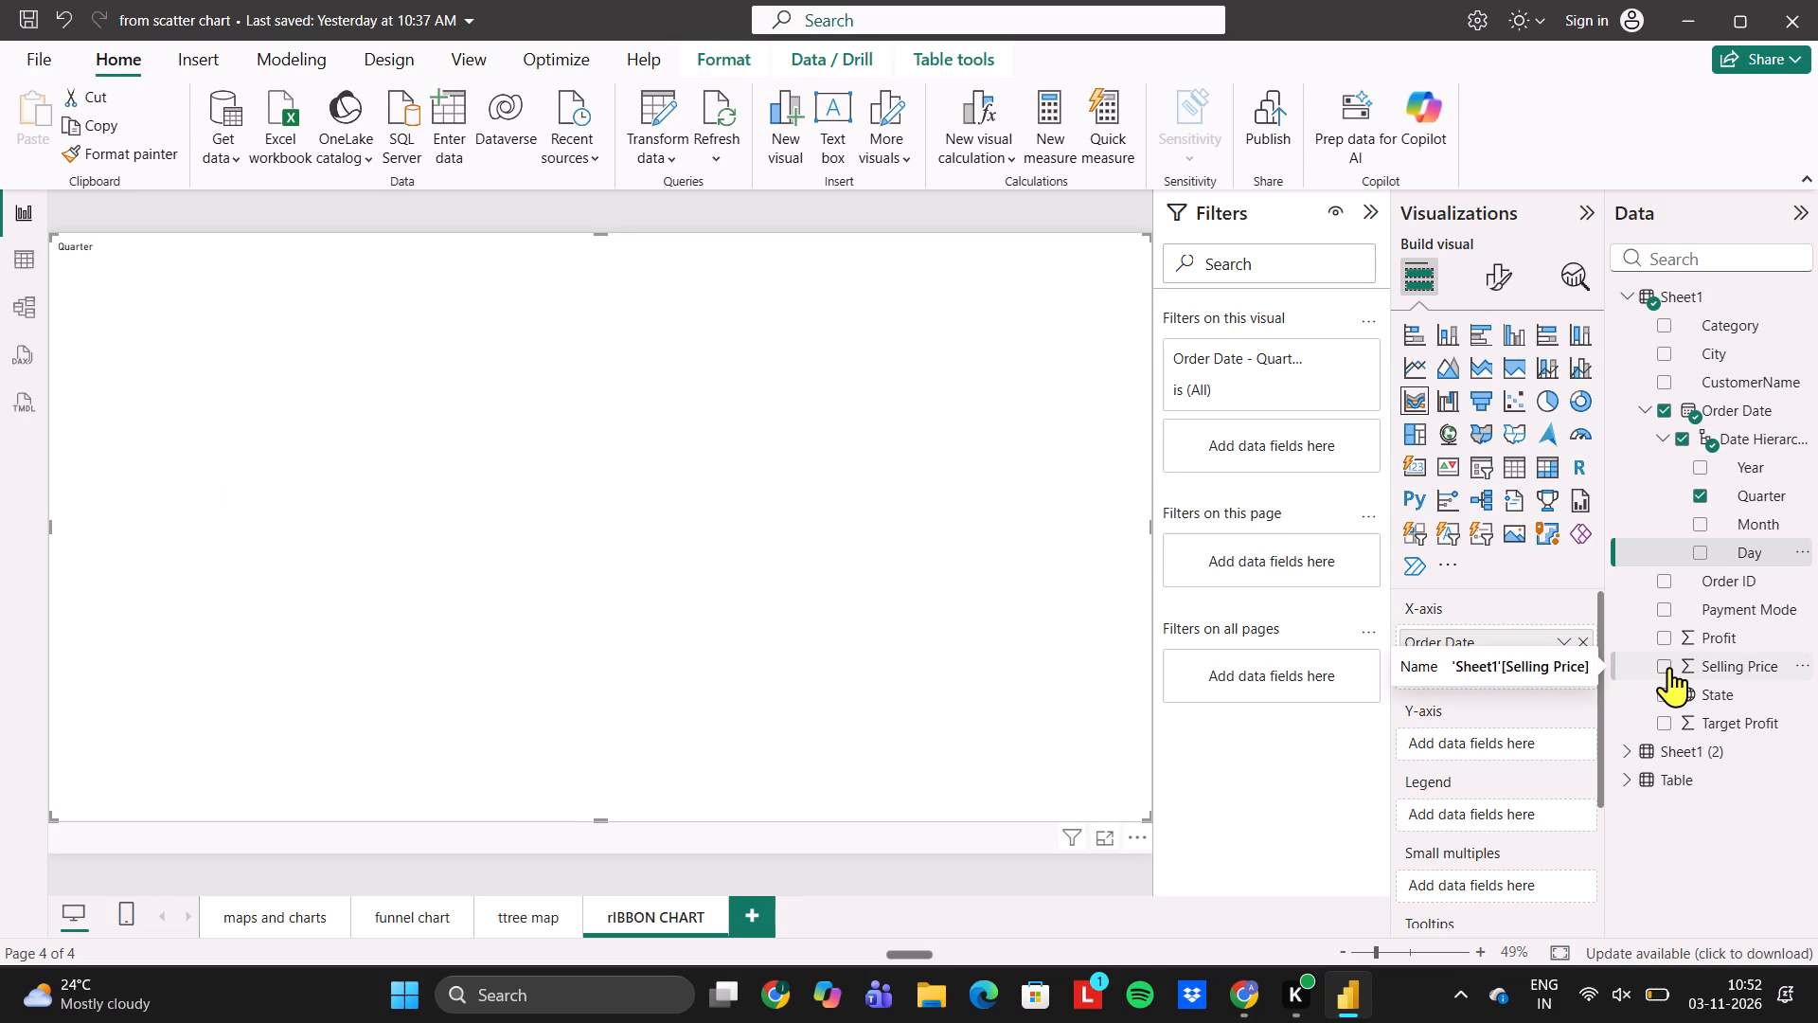
Assign Selling Price from Sheet1 to the ribbon chart's Y-axis.
left_click_drag(1669, 667, 1458, 738)
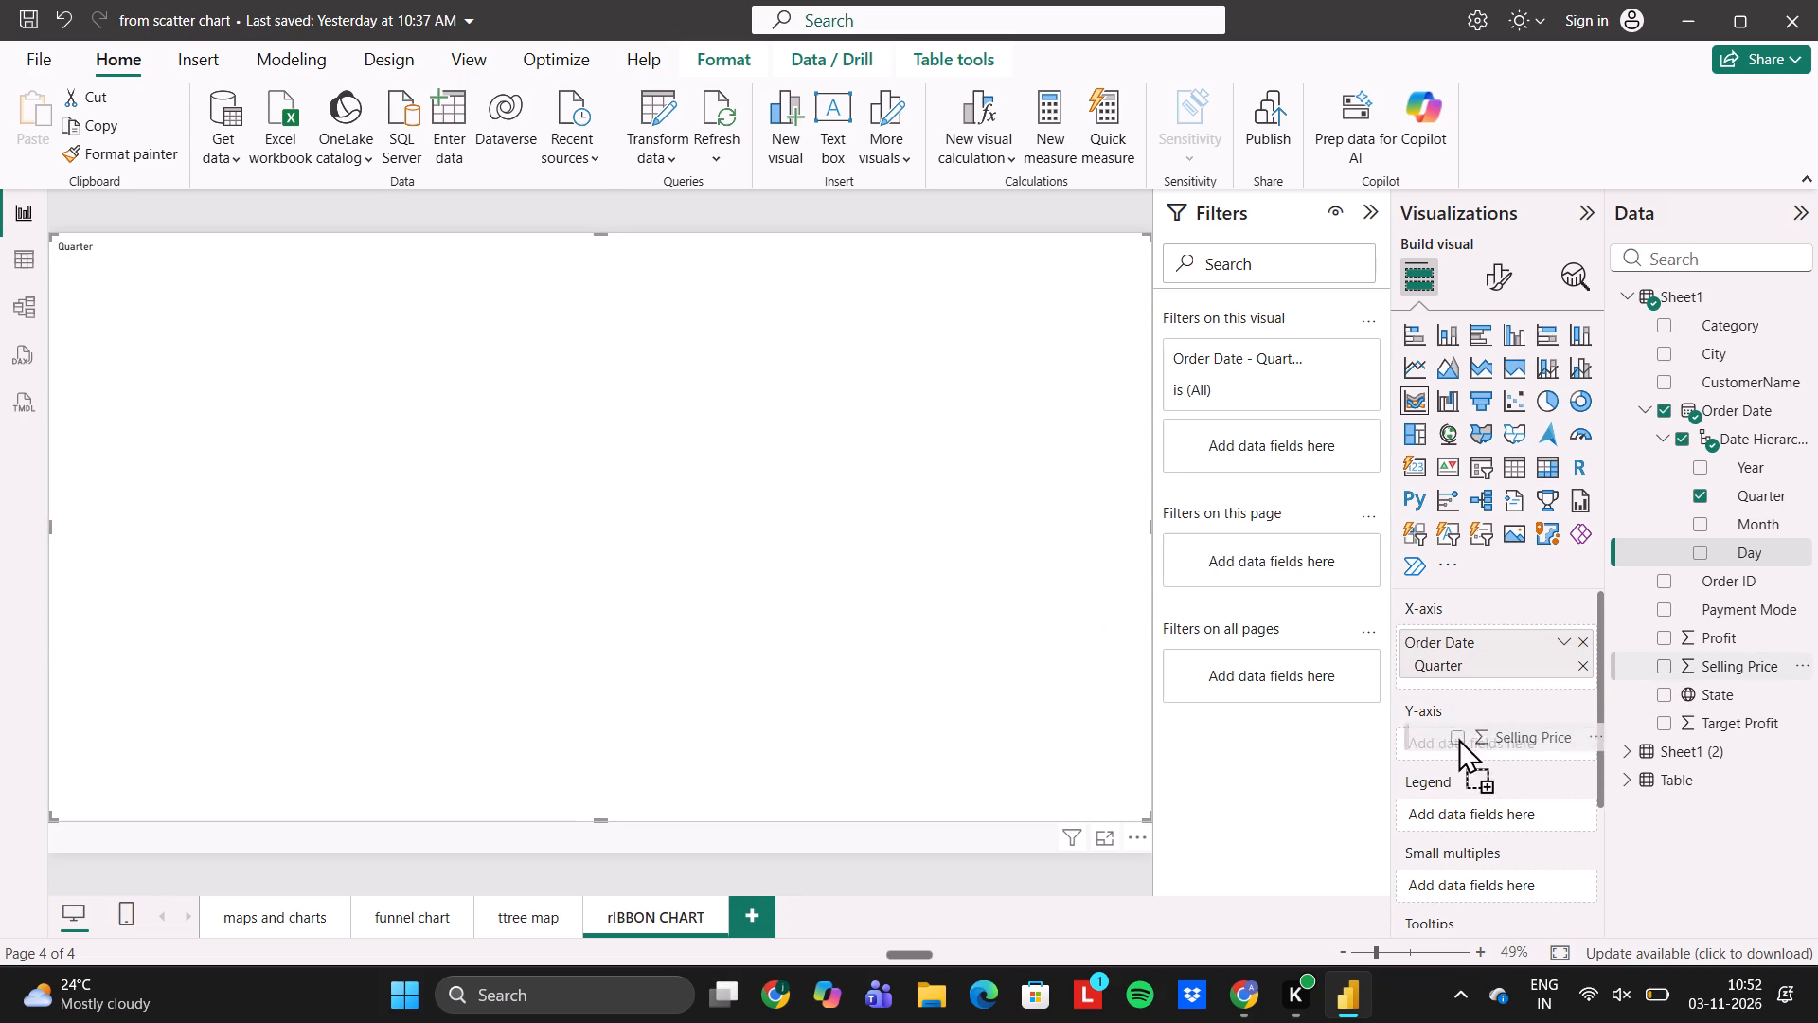
left_click_drag(1458, 738, 1451, 740)
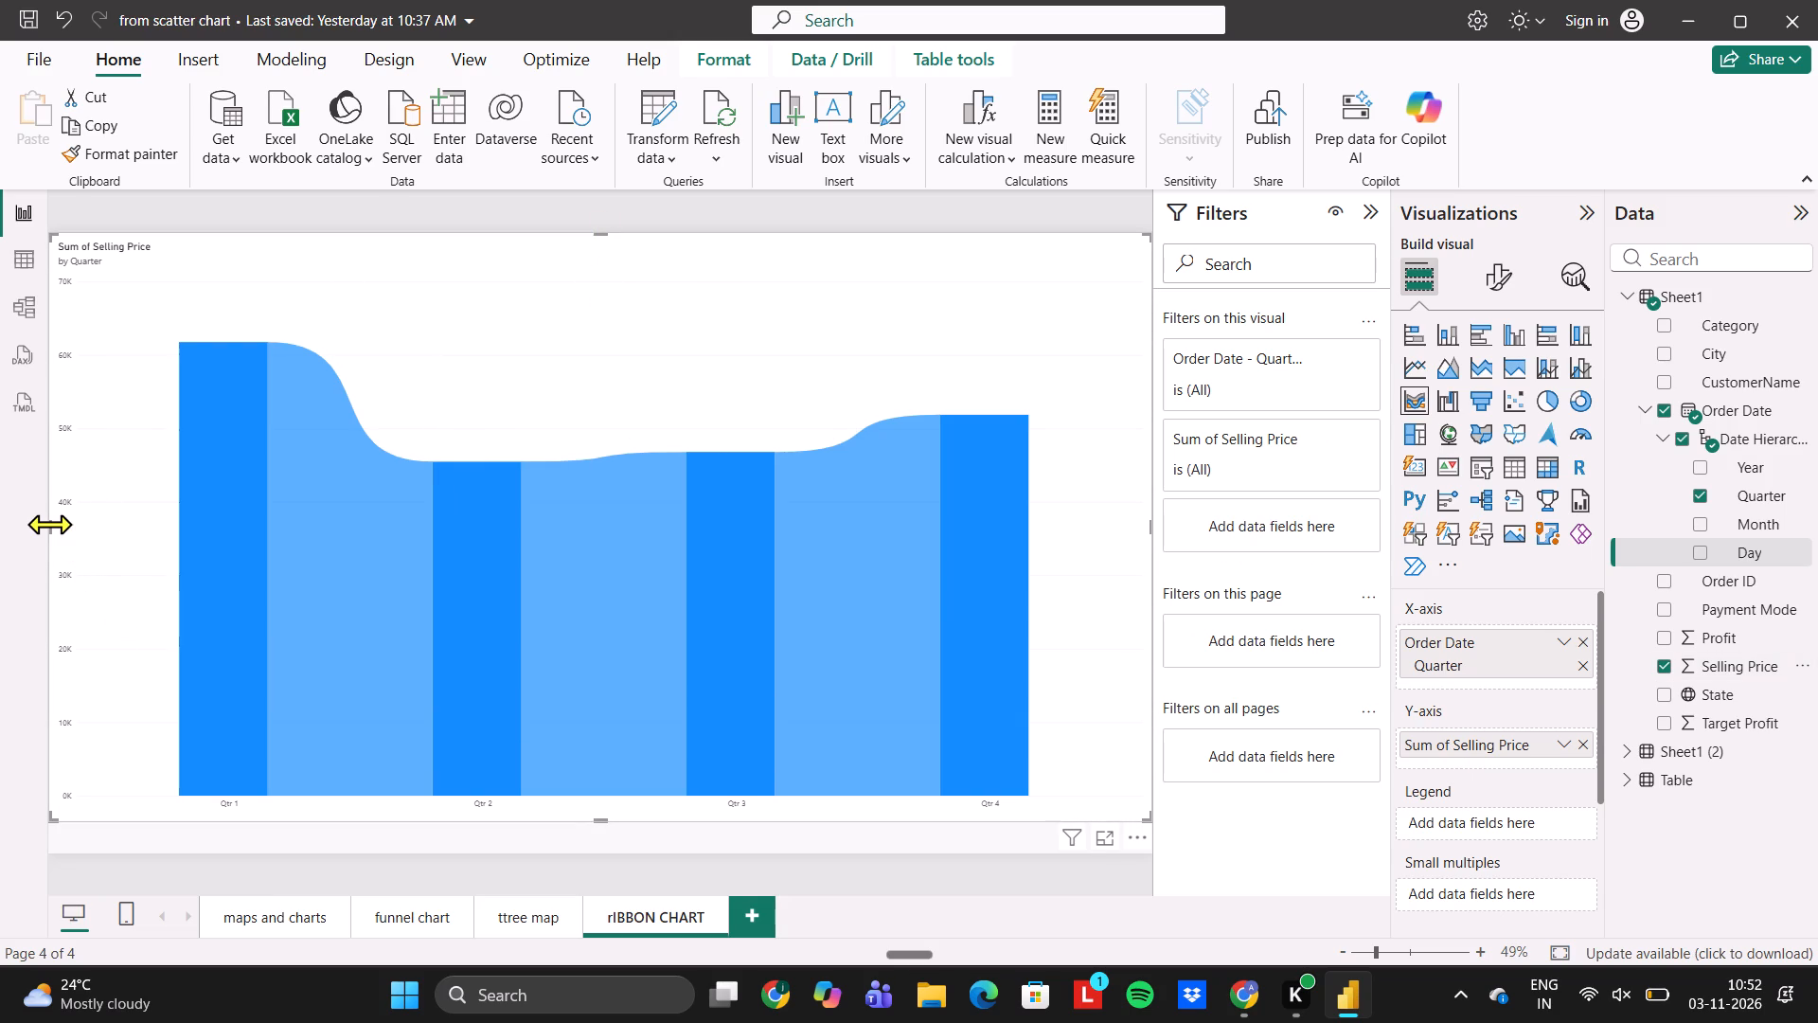
Narrow the ribbon chart slightly from both sides and centre it horizontally on the page.
left_click_drag(49, 524, 69, 525)
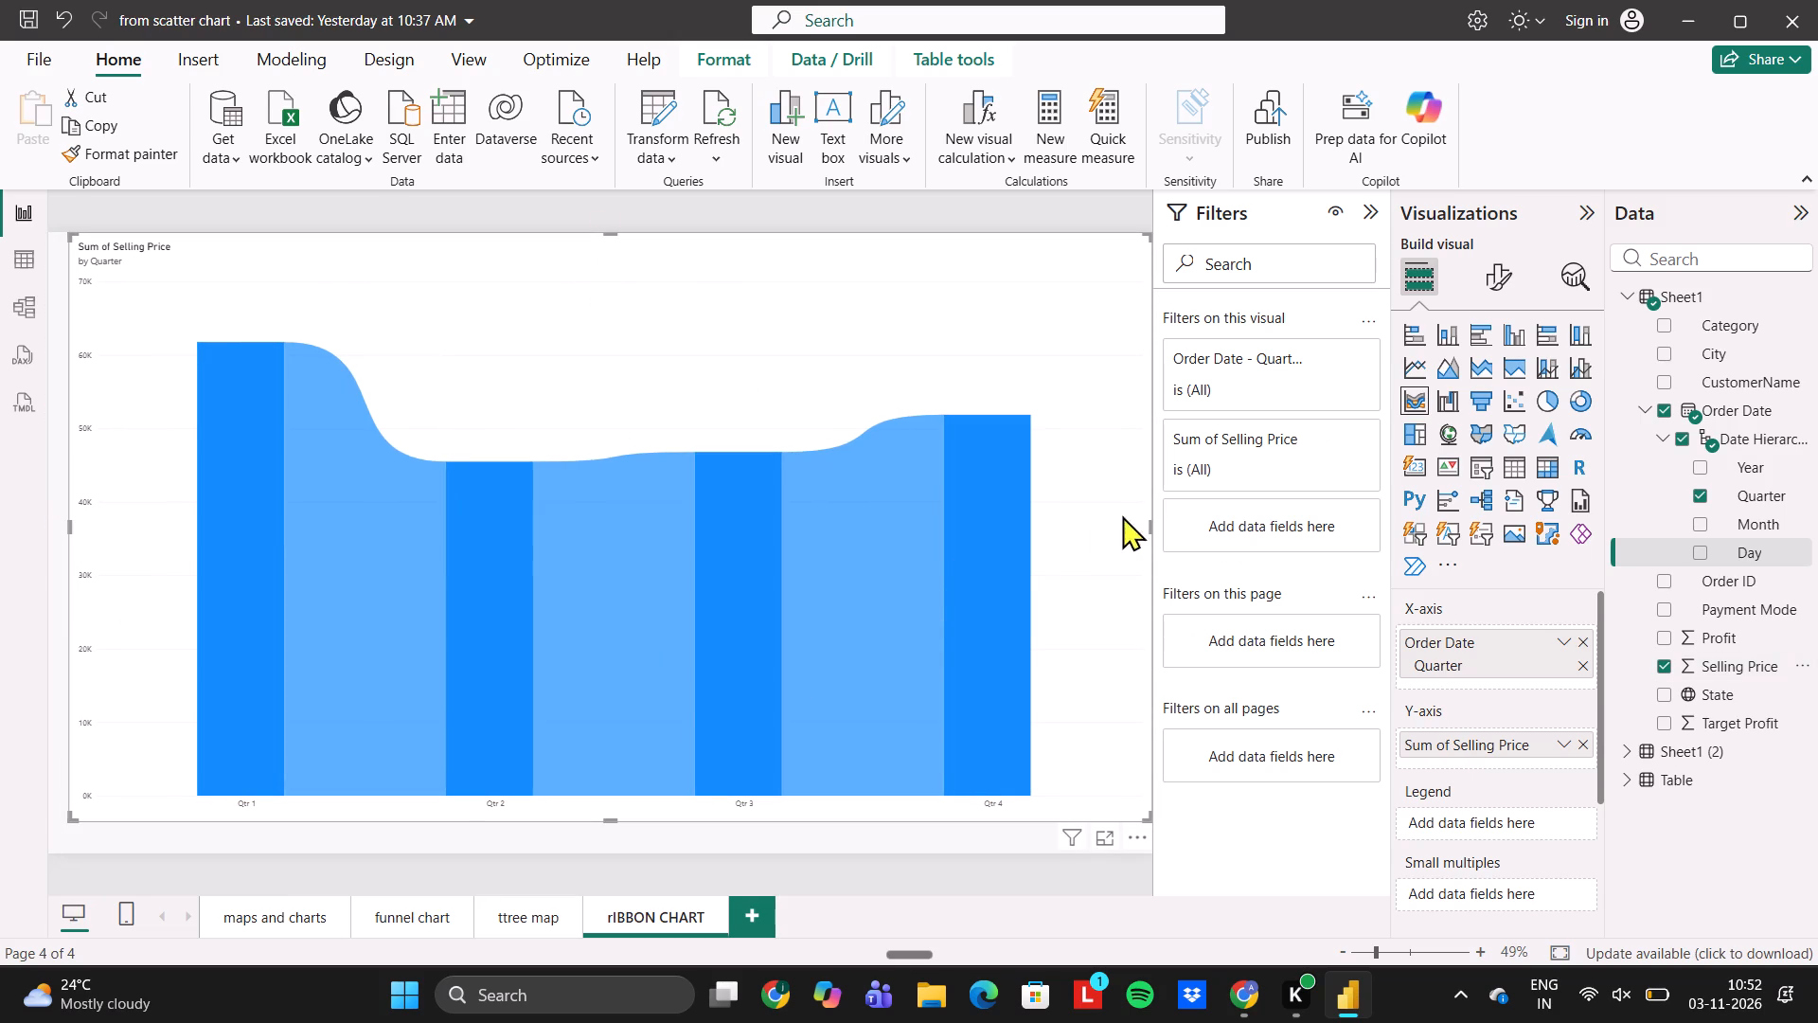
left_click_drag(1150, 528, 1086, 523)
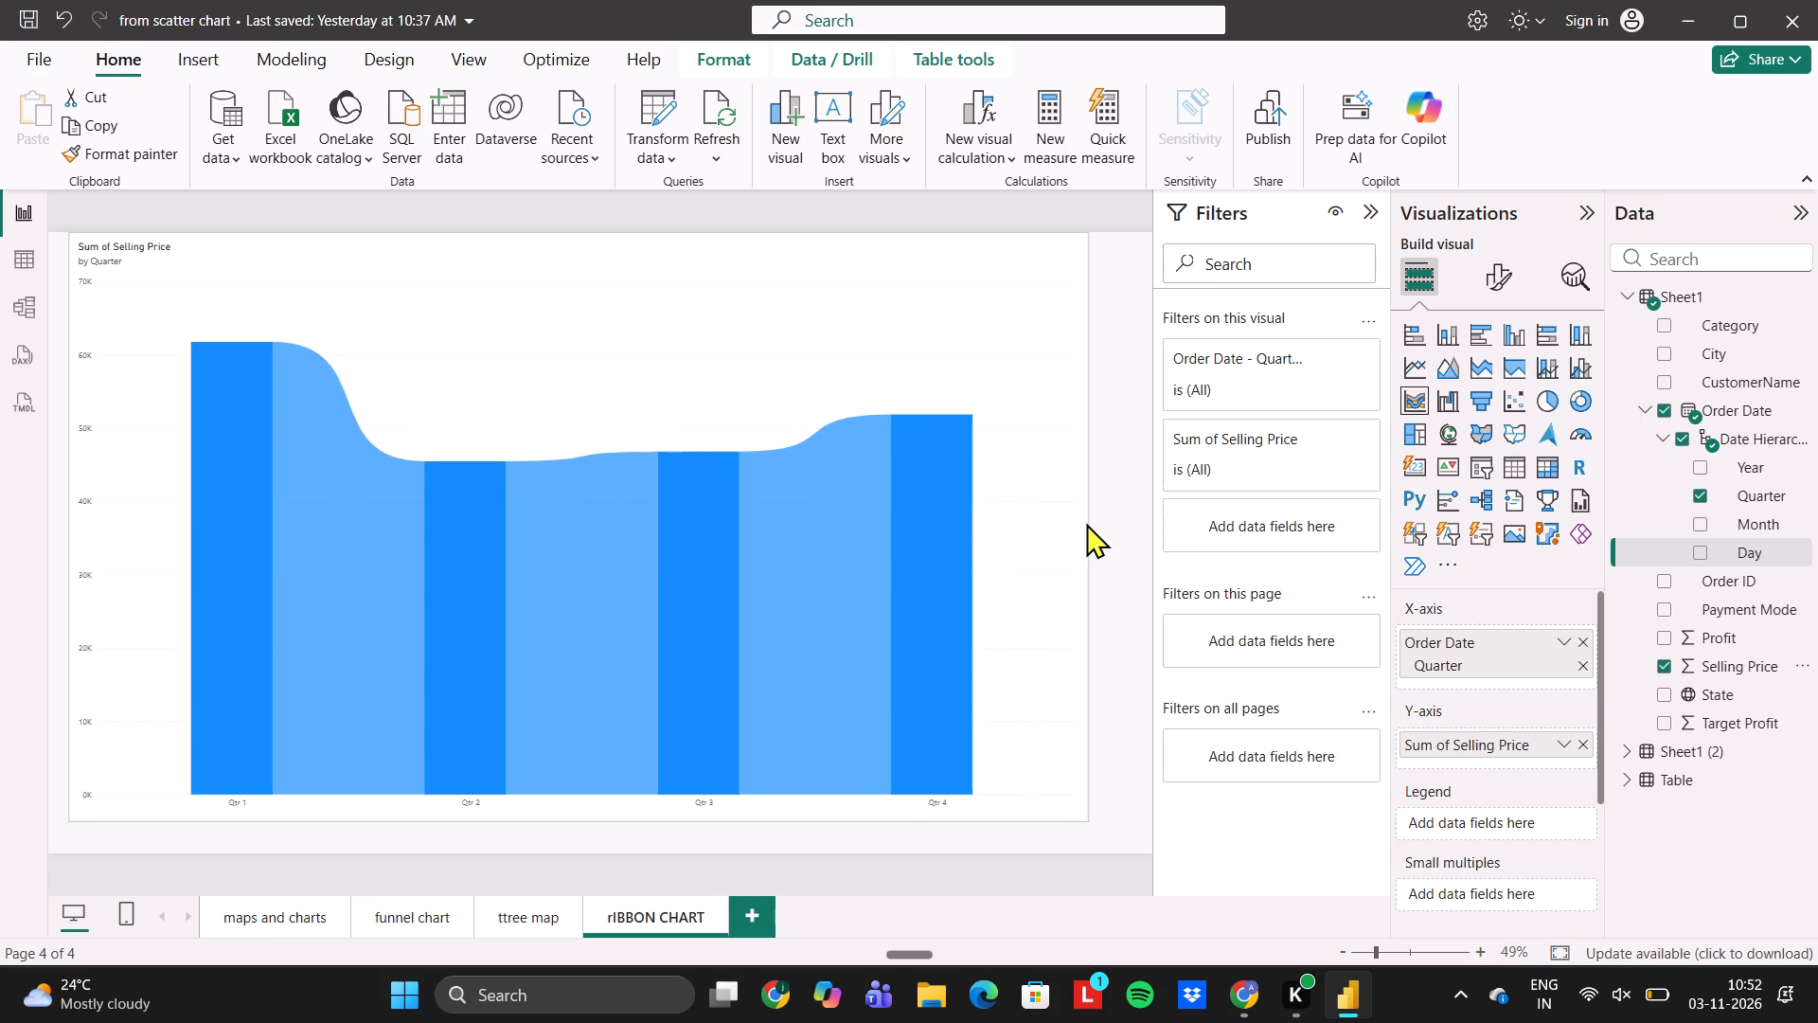
left_click_drag(1086, 523, 1085, 523)
left_click_drag(416, 476, 471, 465)
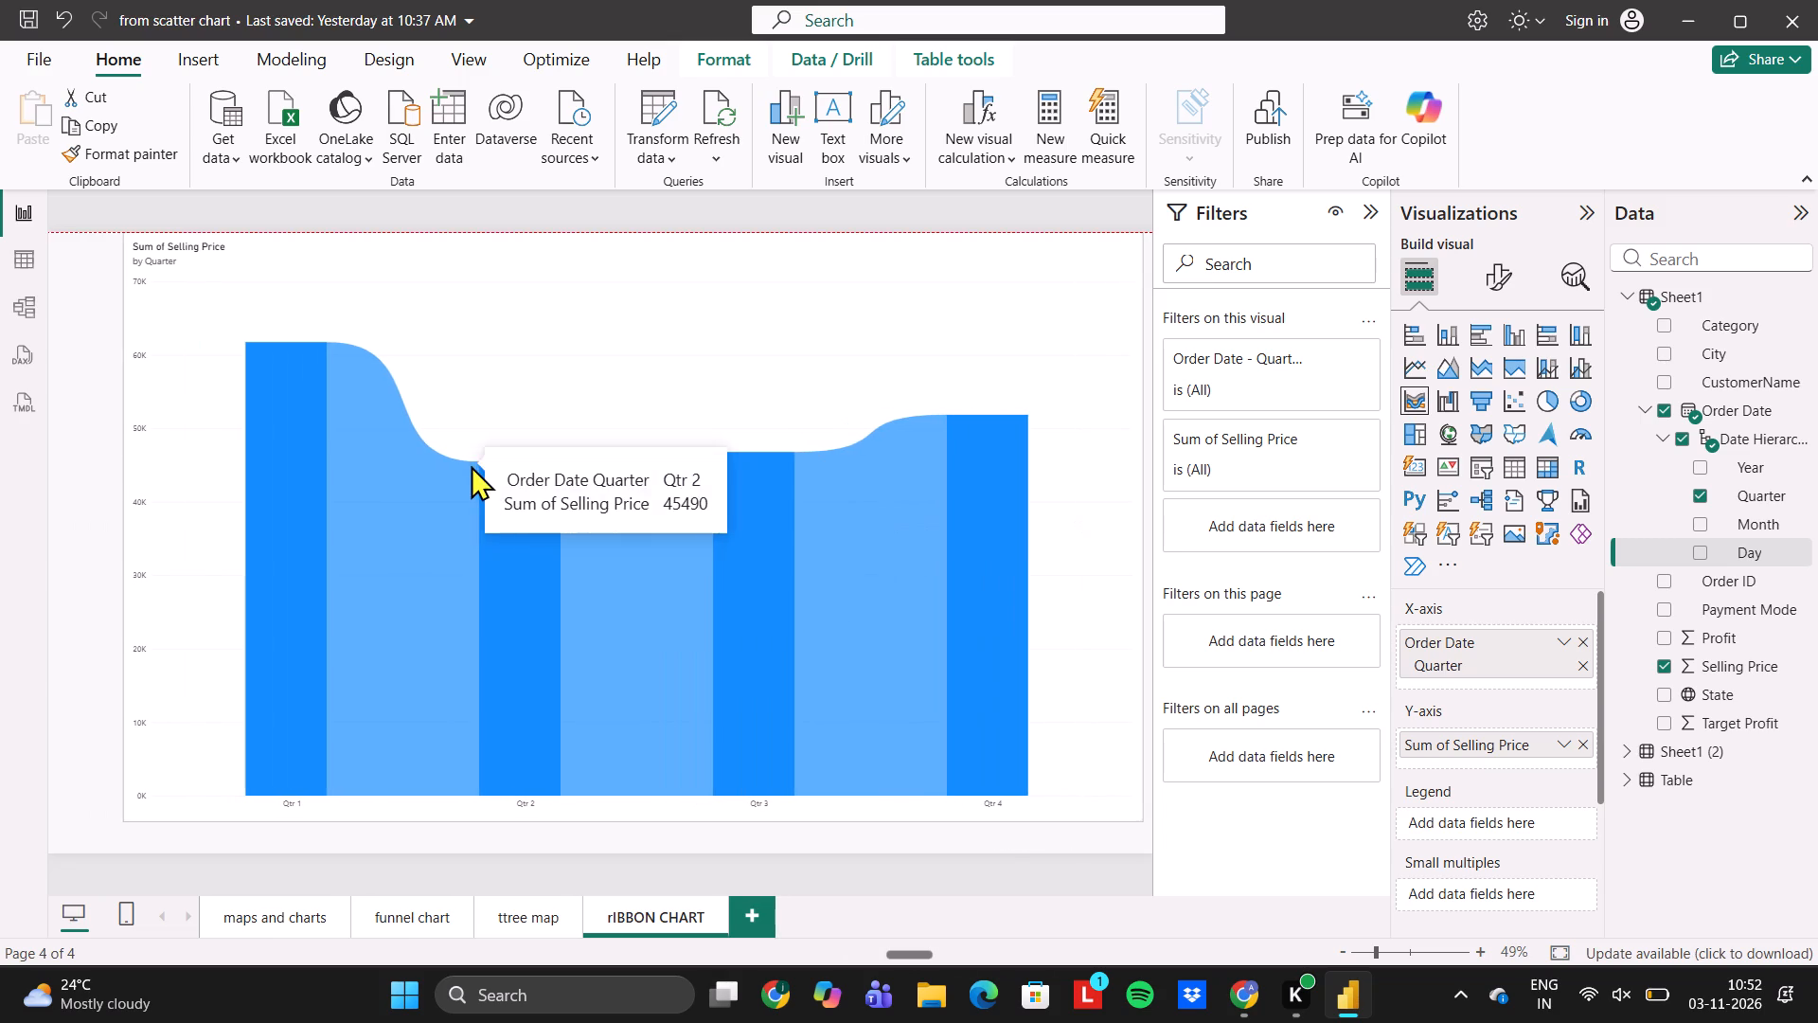
left_click_drag(471, 465, 437, 470)
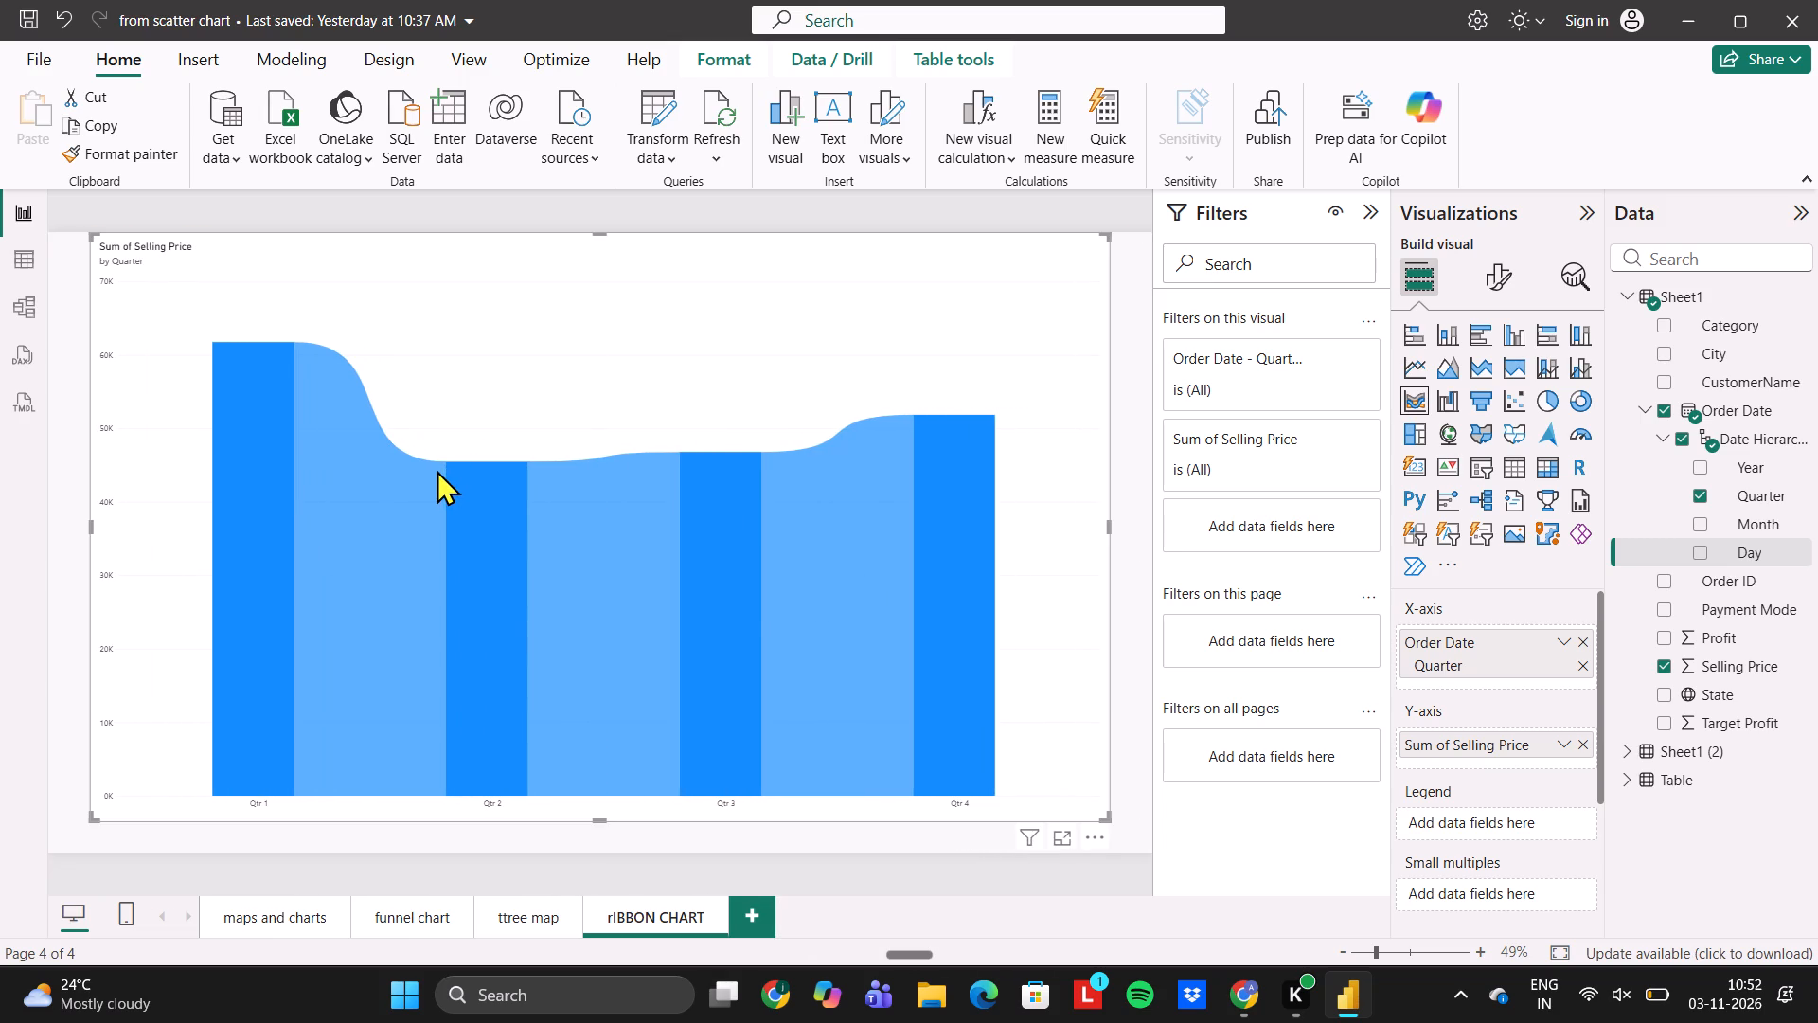
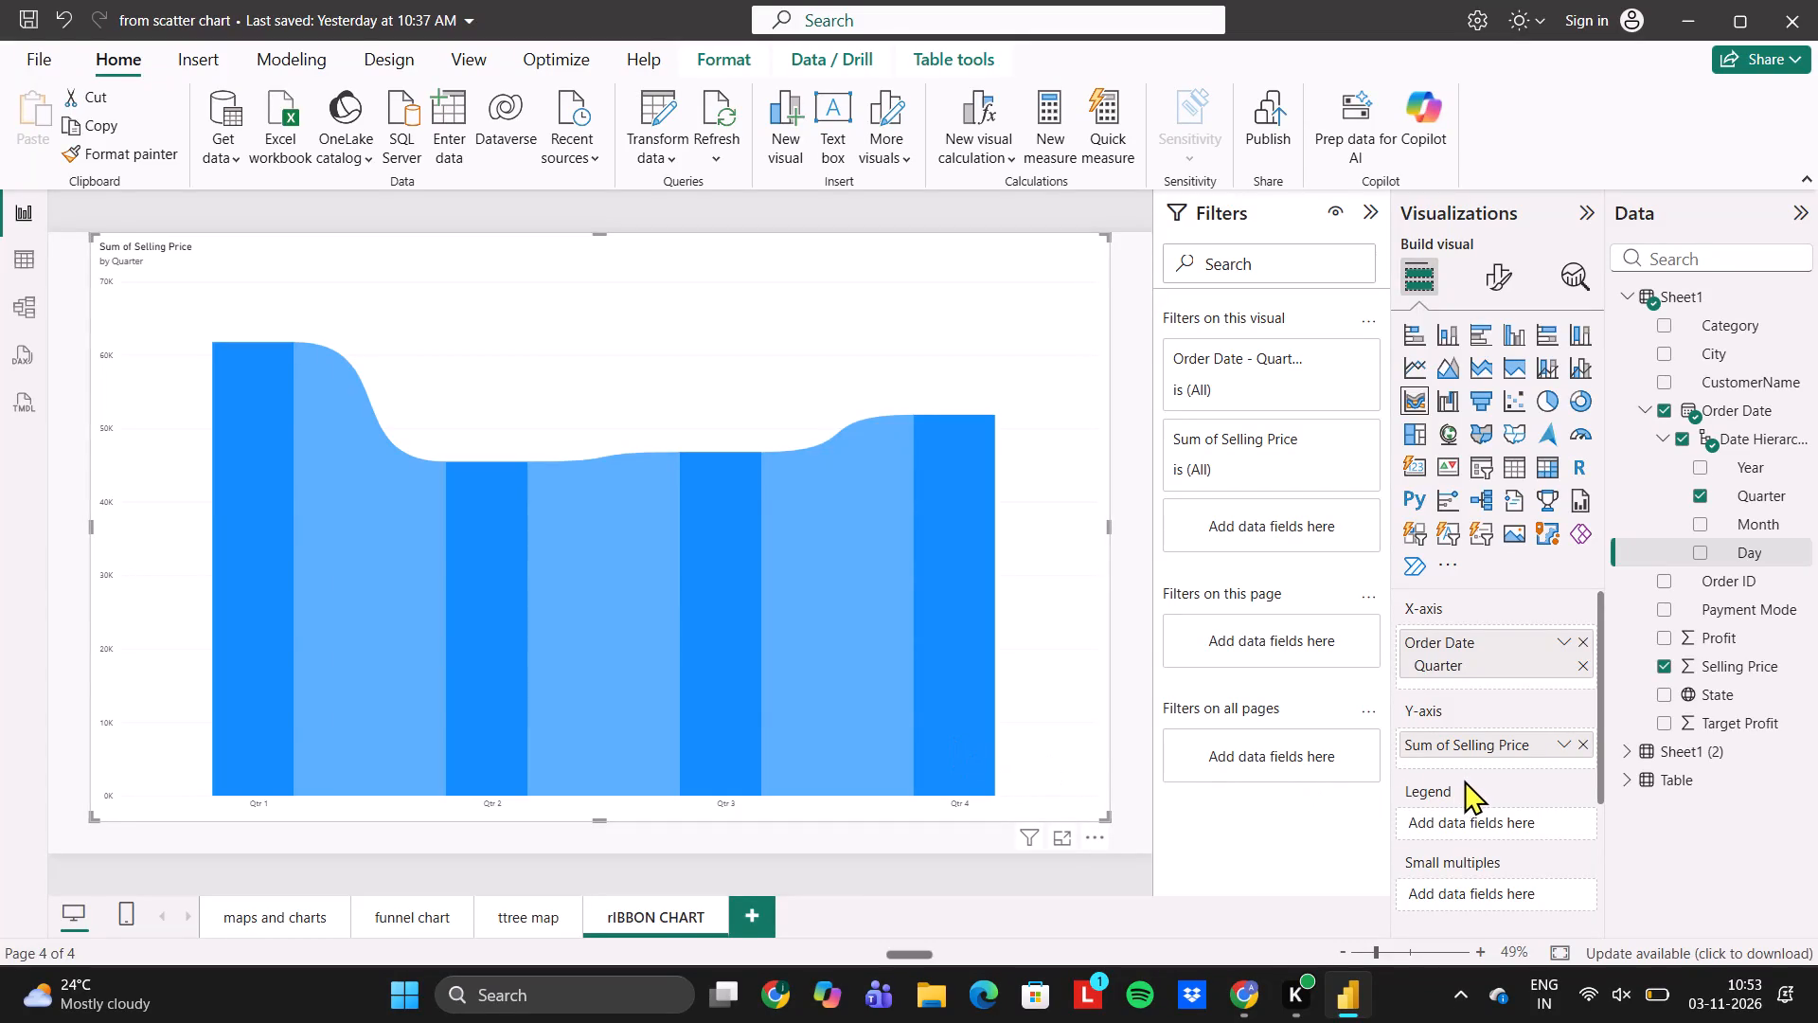
Assign Category from Sheet1 as the ribbon chart's legend.
left_click(1444, 834)
left_click_drag(1658, 315, 1444, 814)
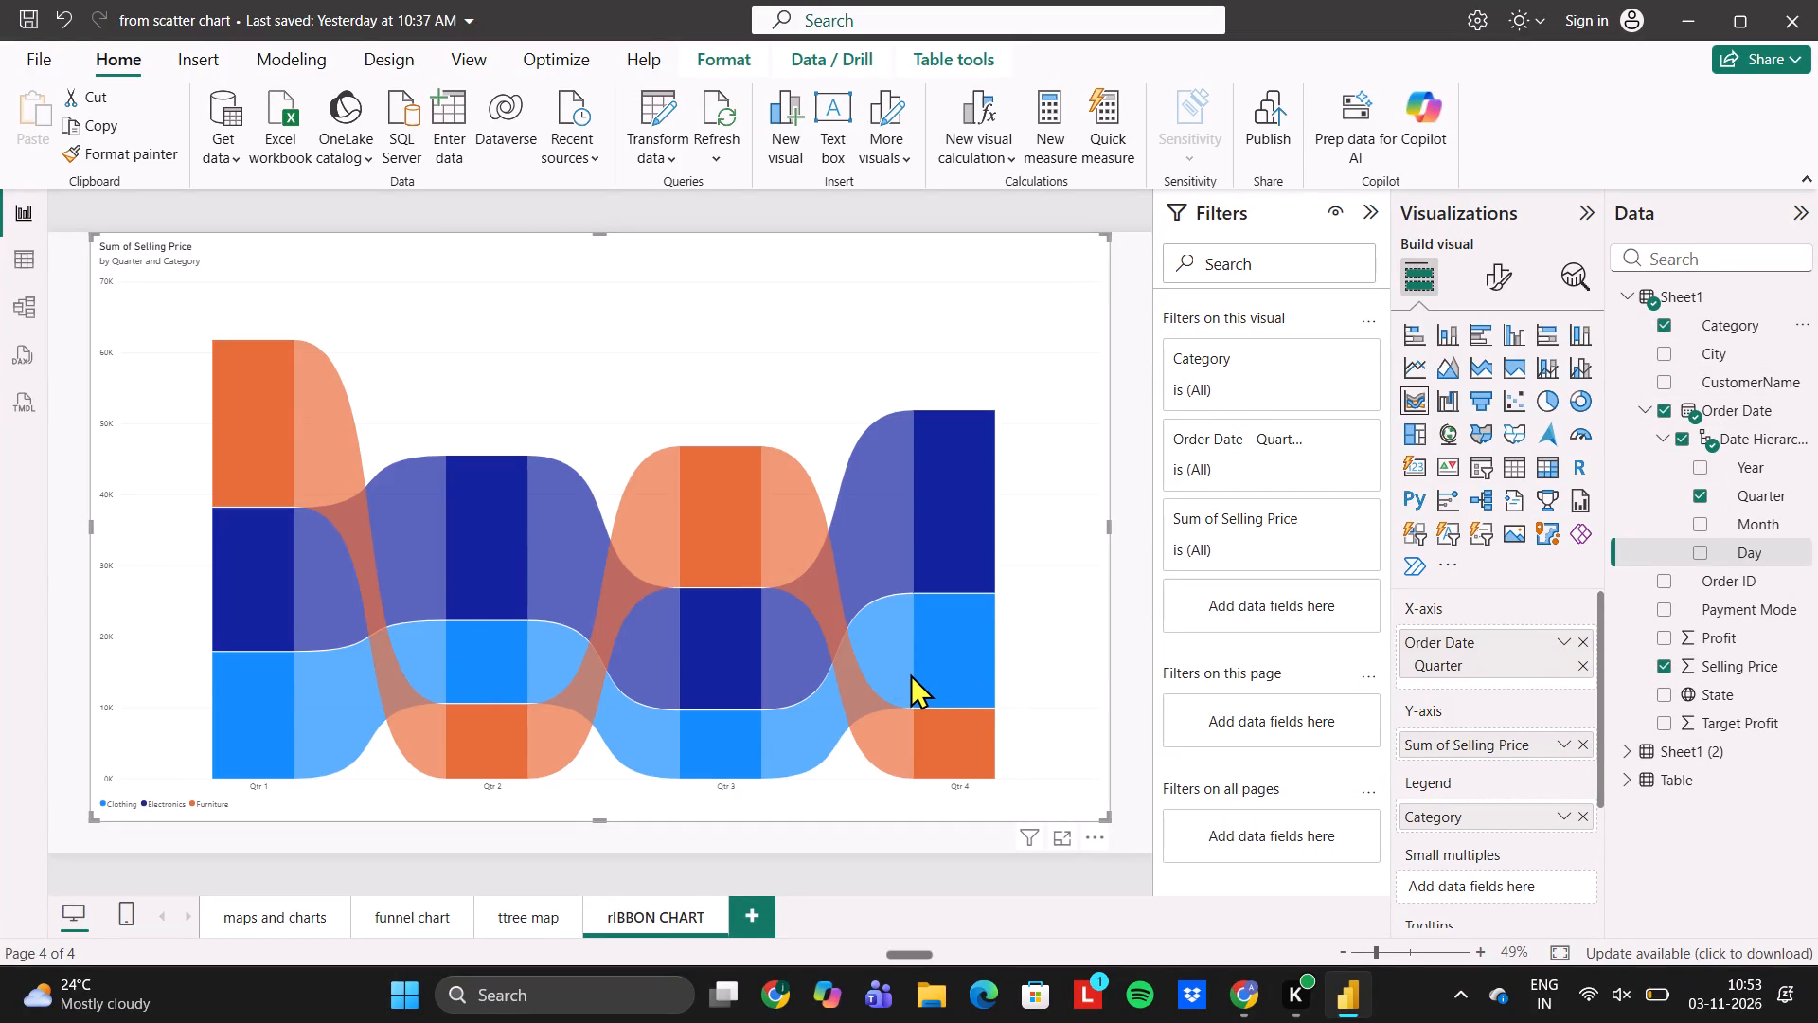
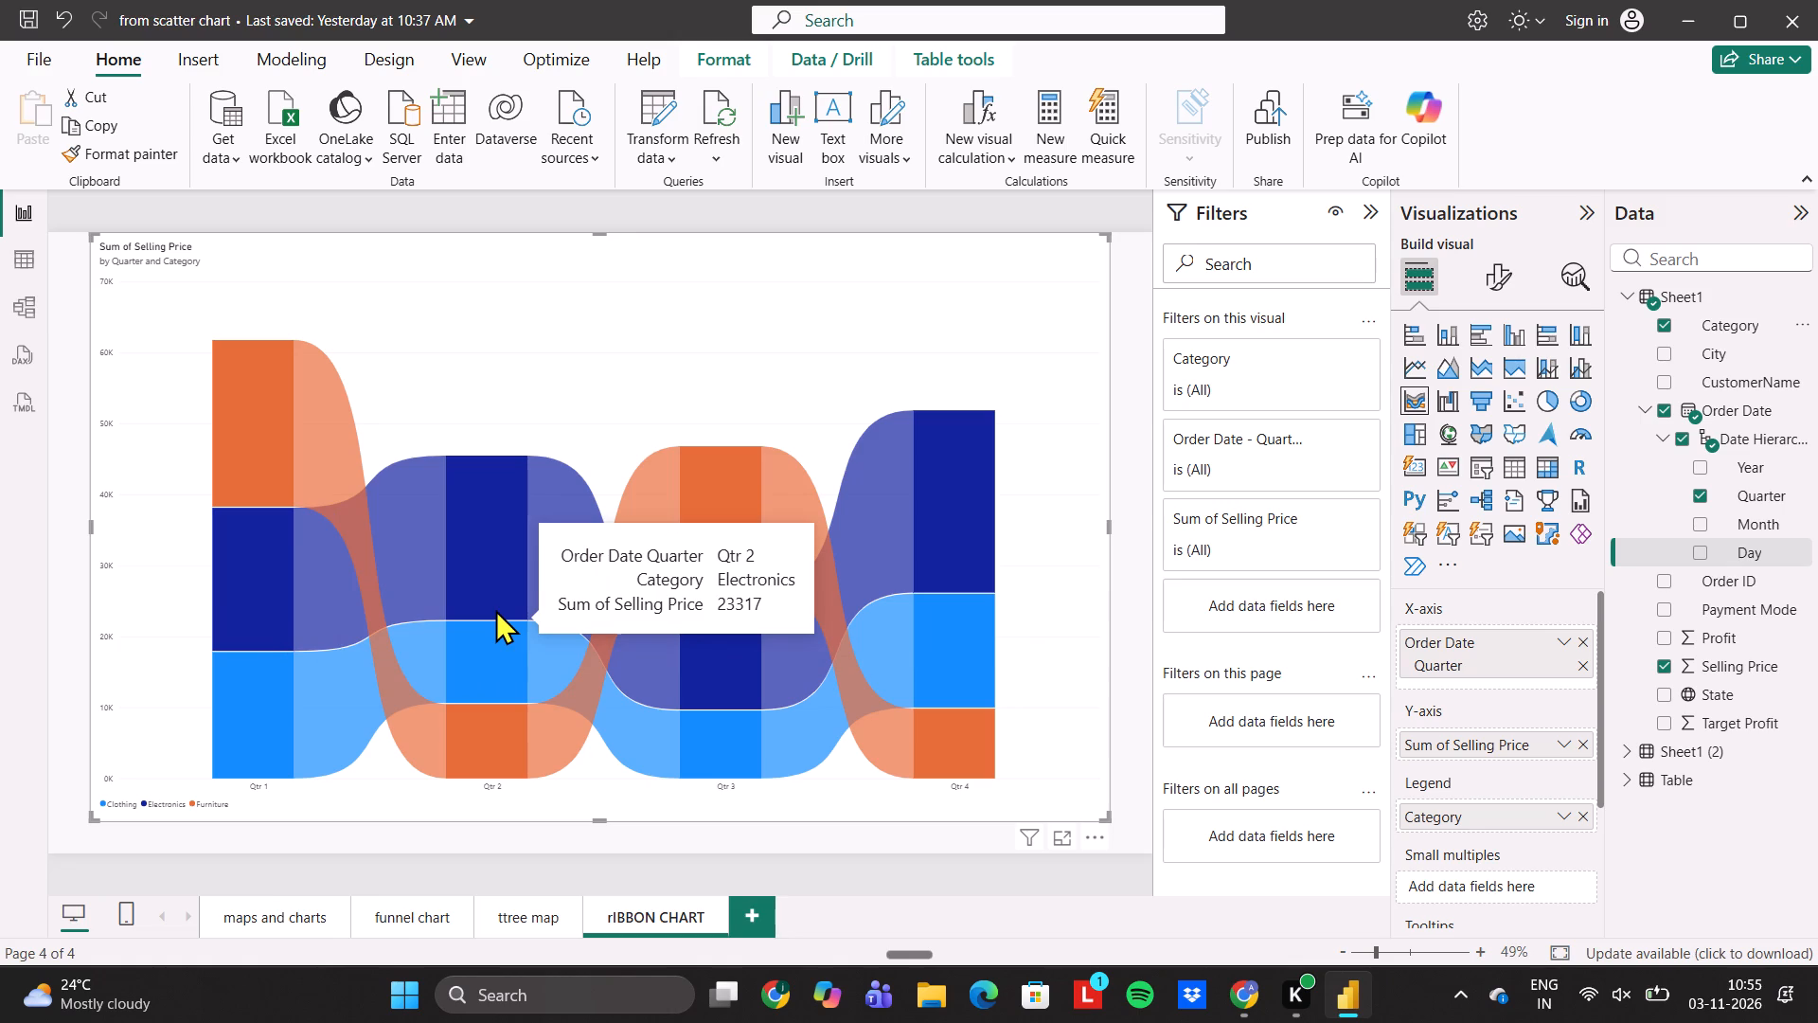
Save the report.
key("ctrl+s")
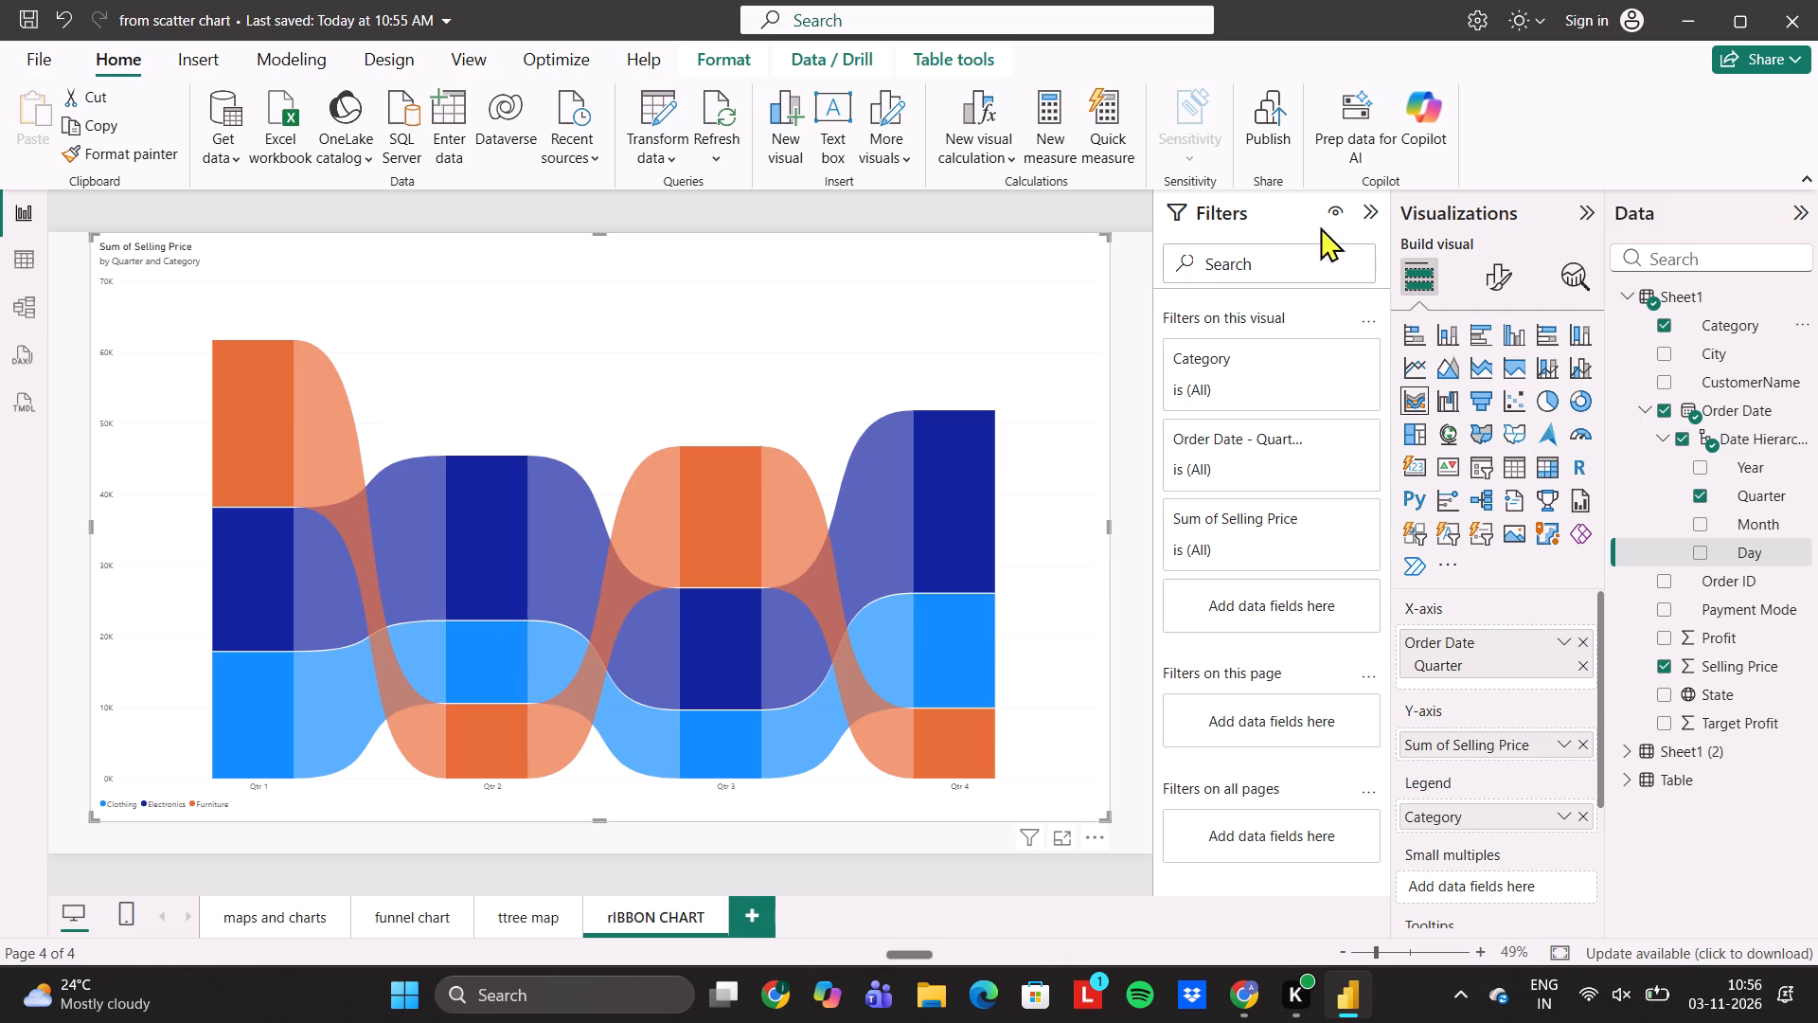
Apply the Data labels style preset to the ribbon chart, comparing it with the Default style.
left_click(1486, 263)
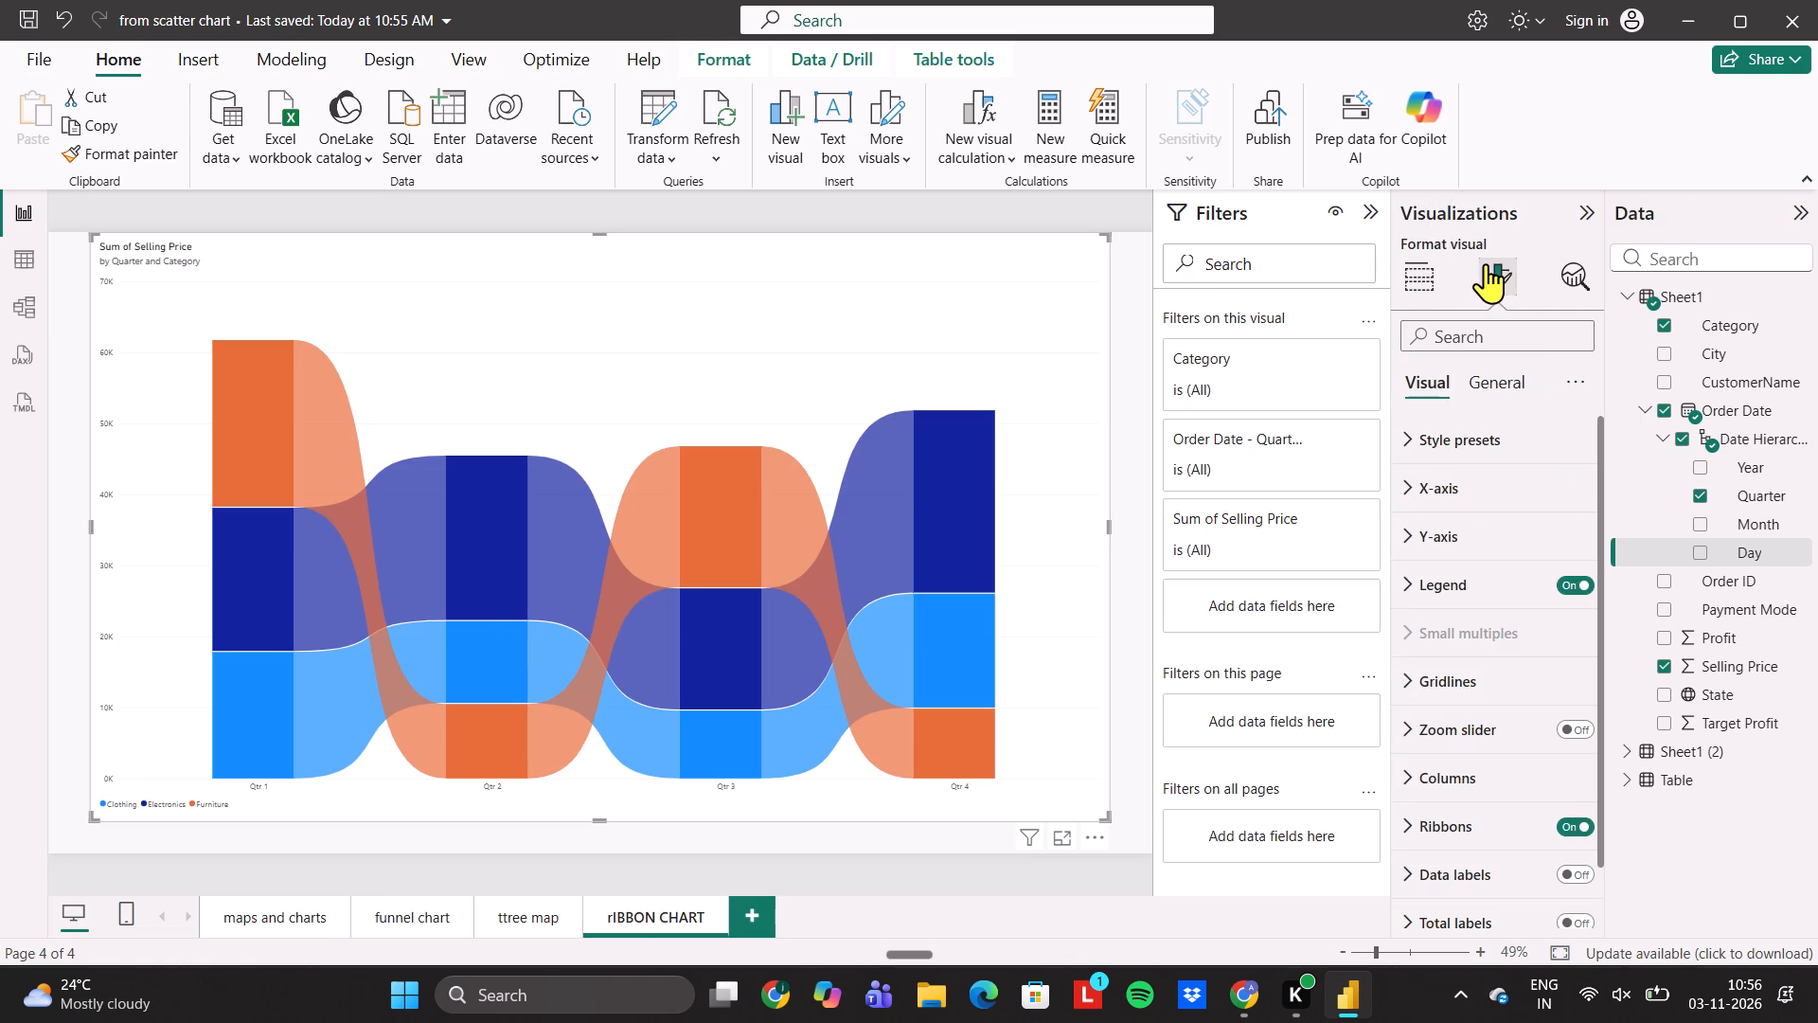
left_click(1471, 440)
left_click(1447, 513)
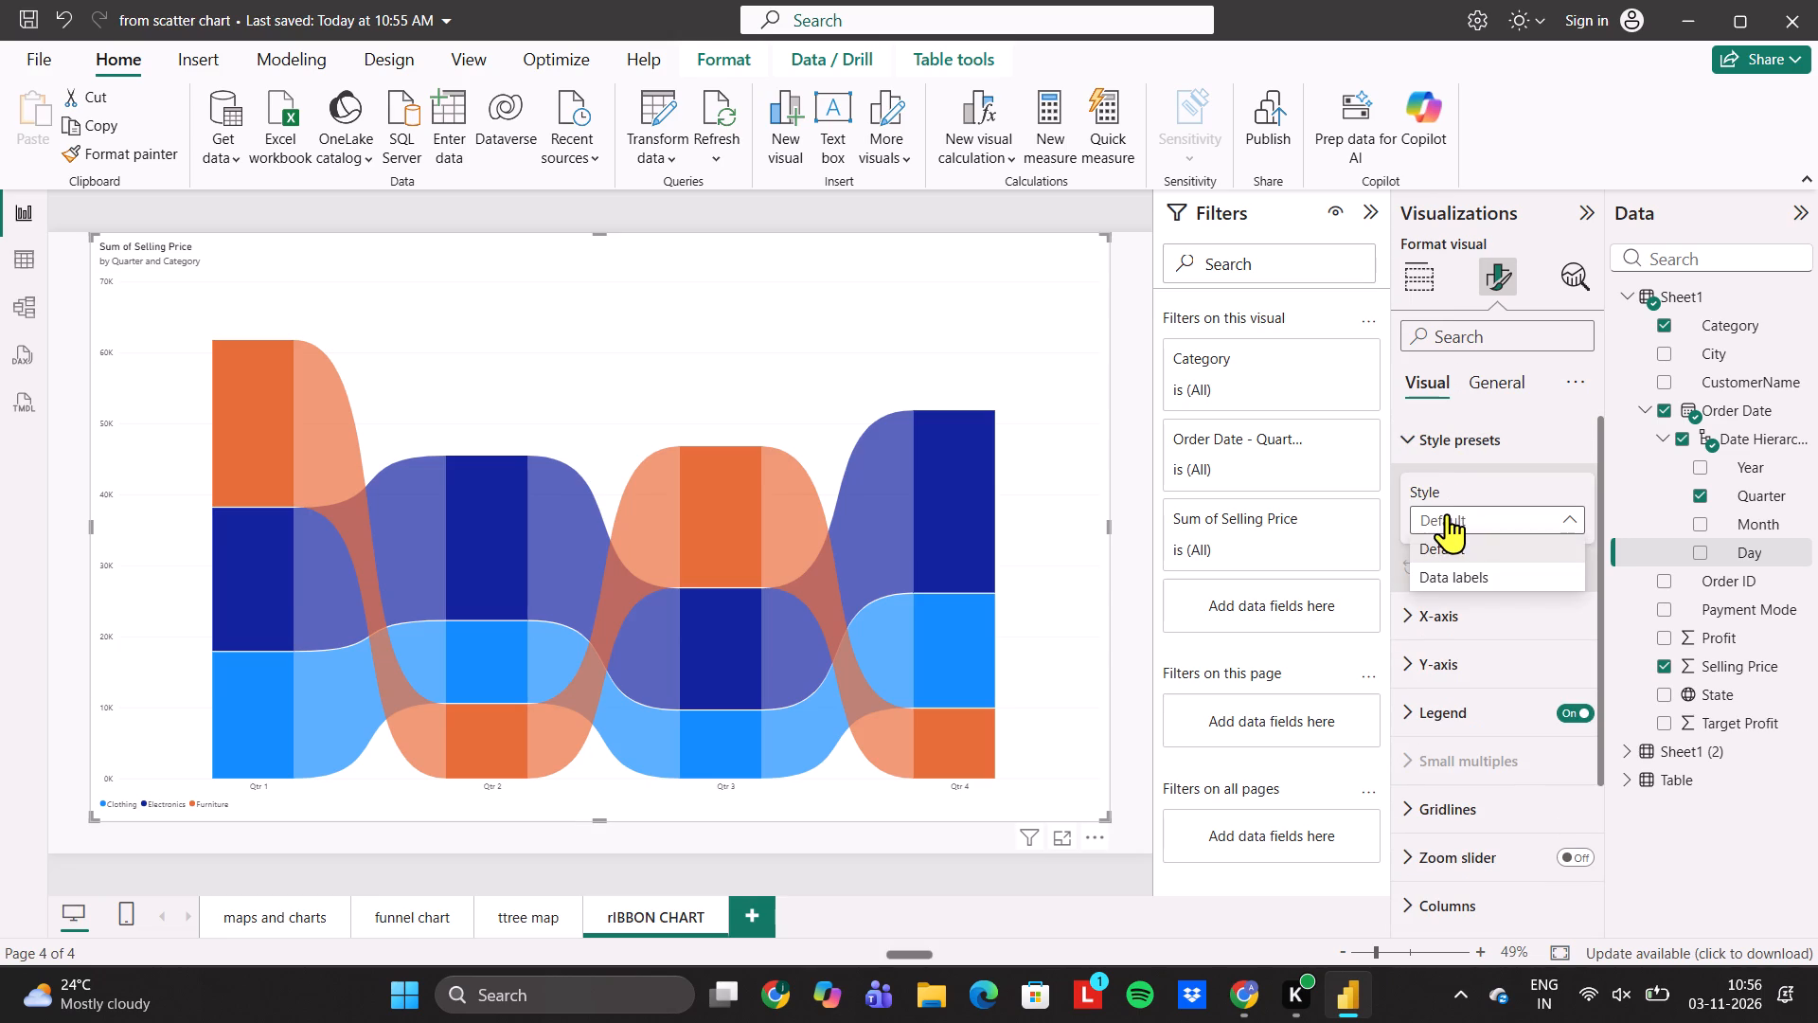
left_click(1474, 578)
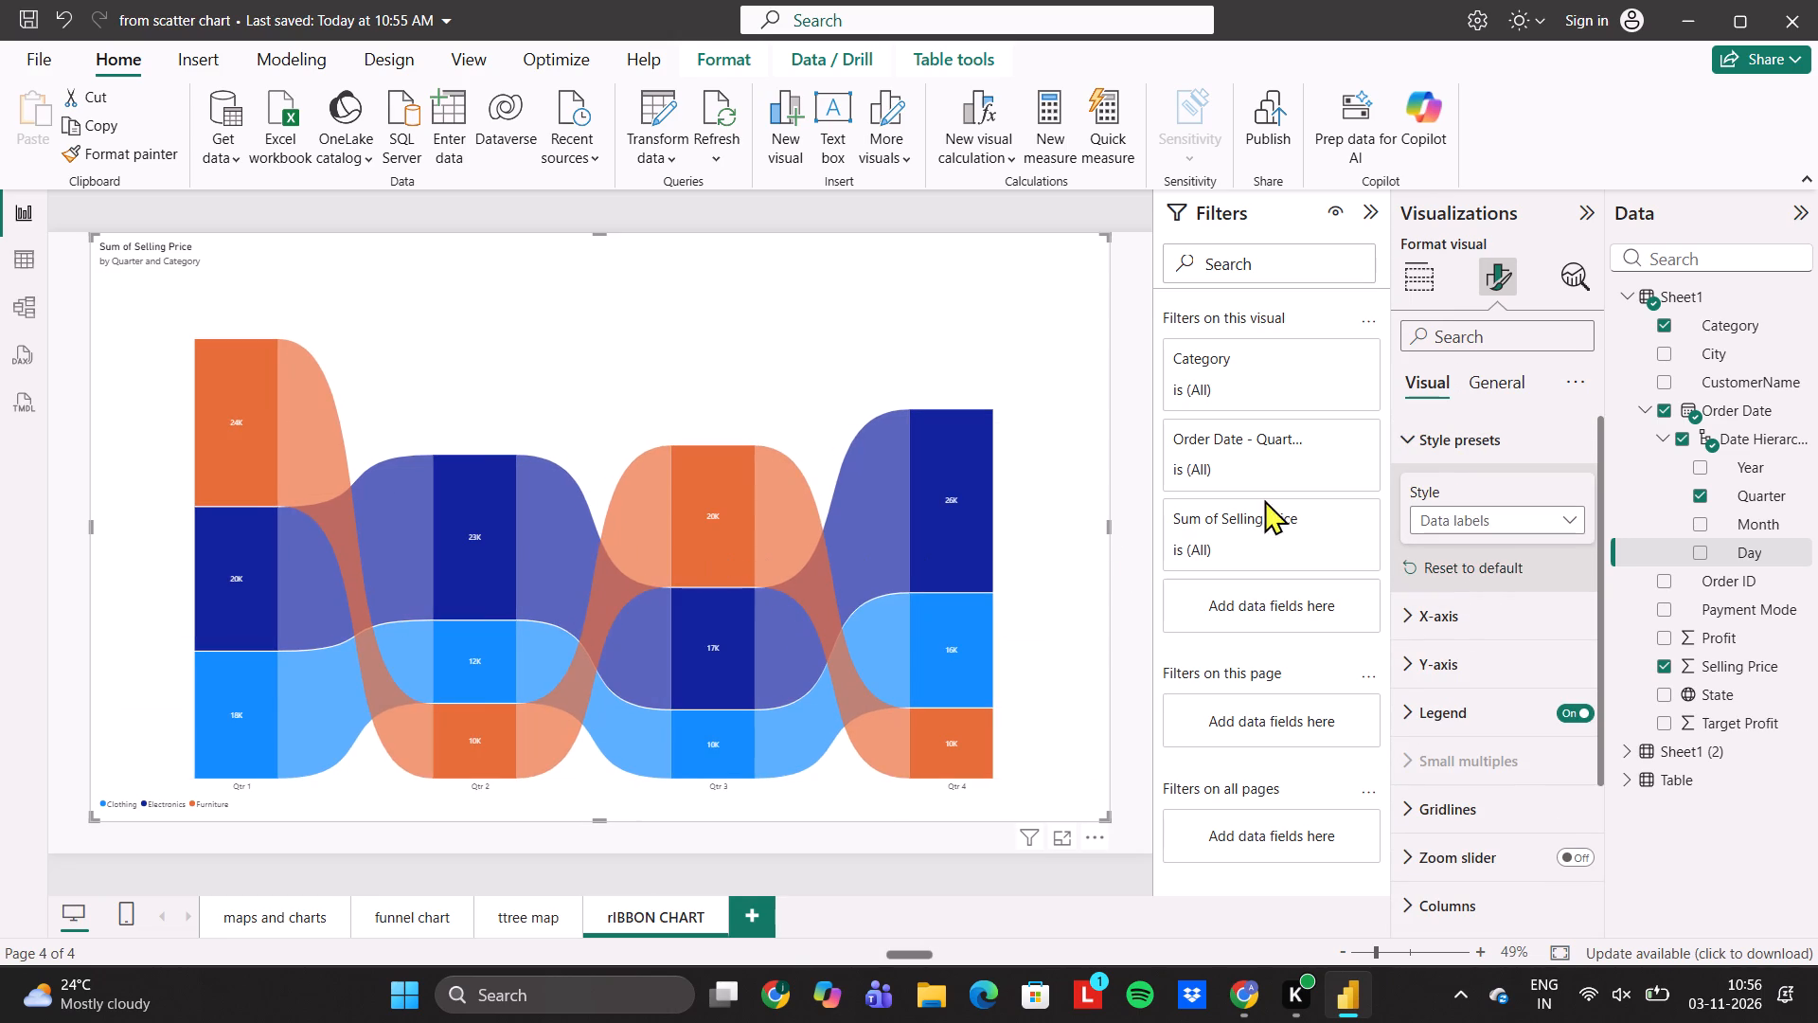
left_click(1435, 519)
left_click(1458, 539)
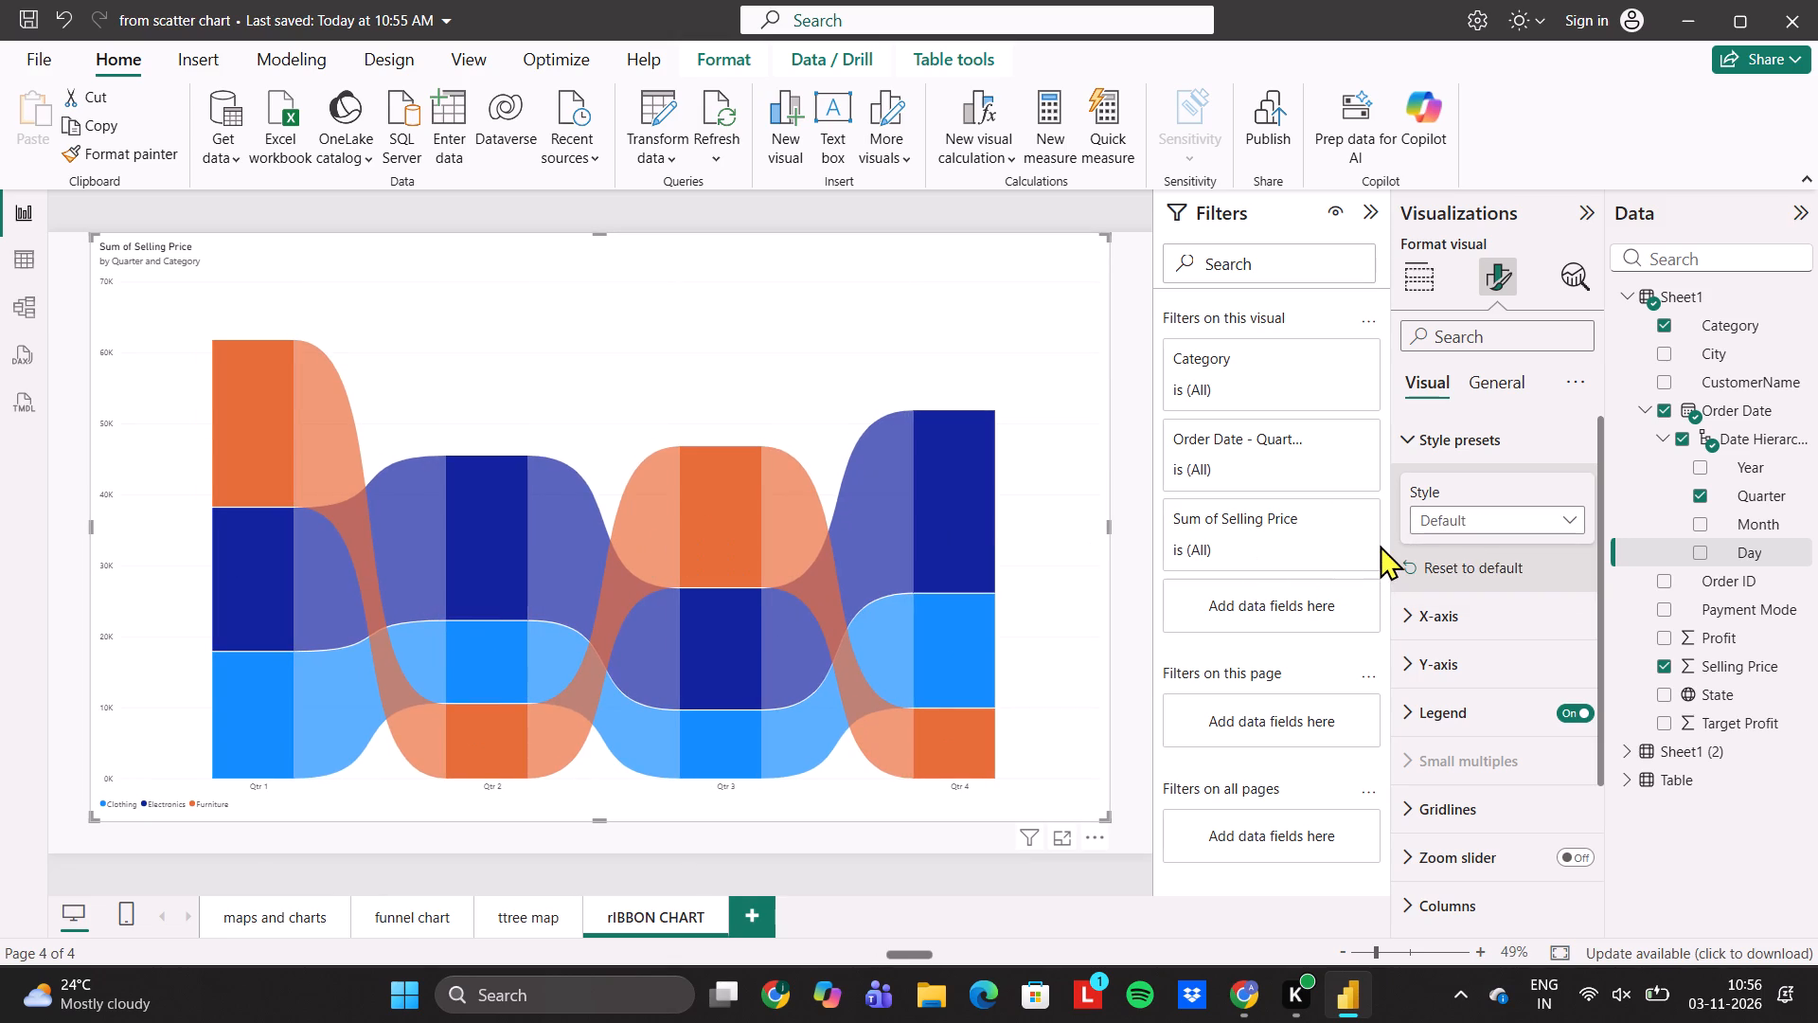
left_click(1460, 515)
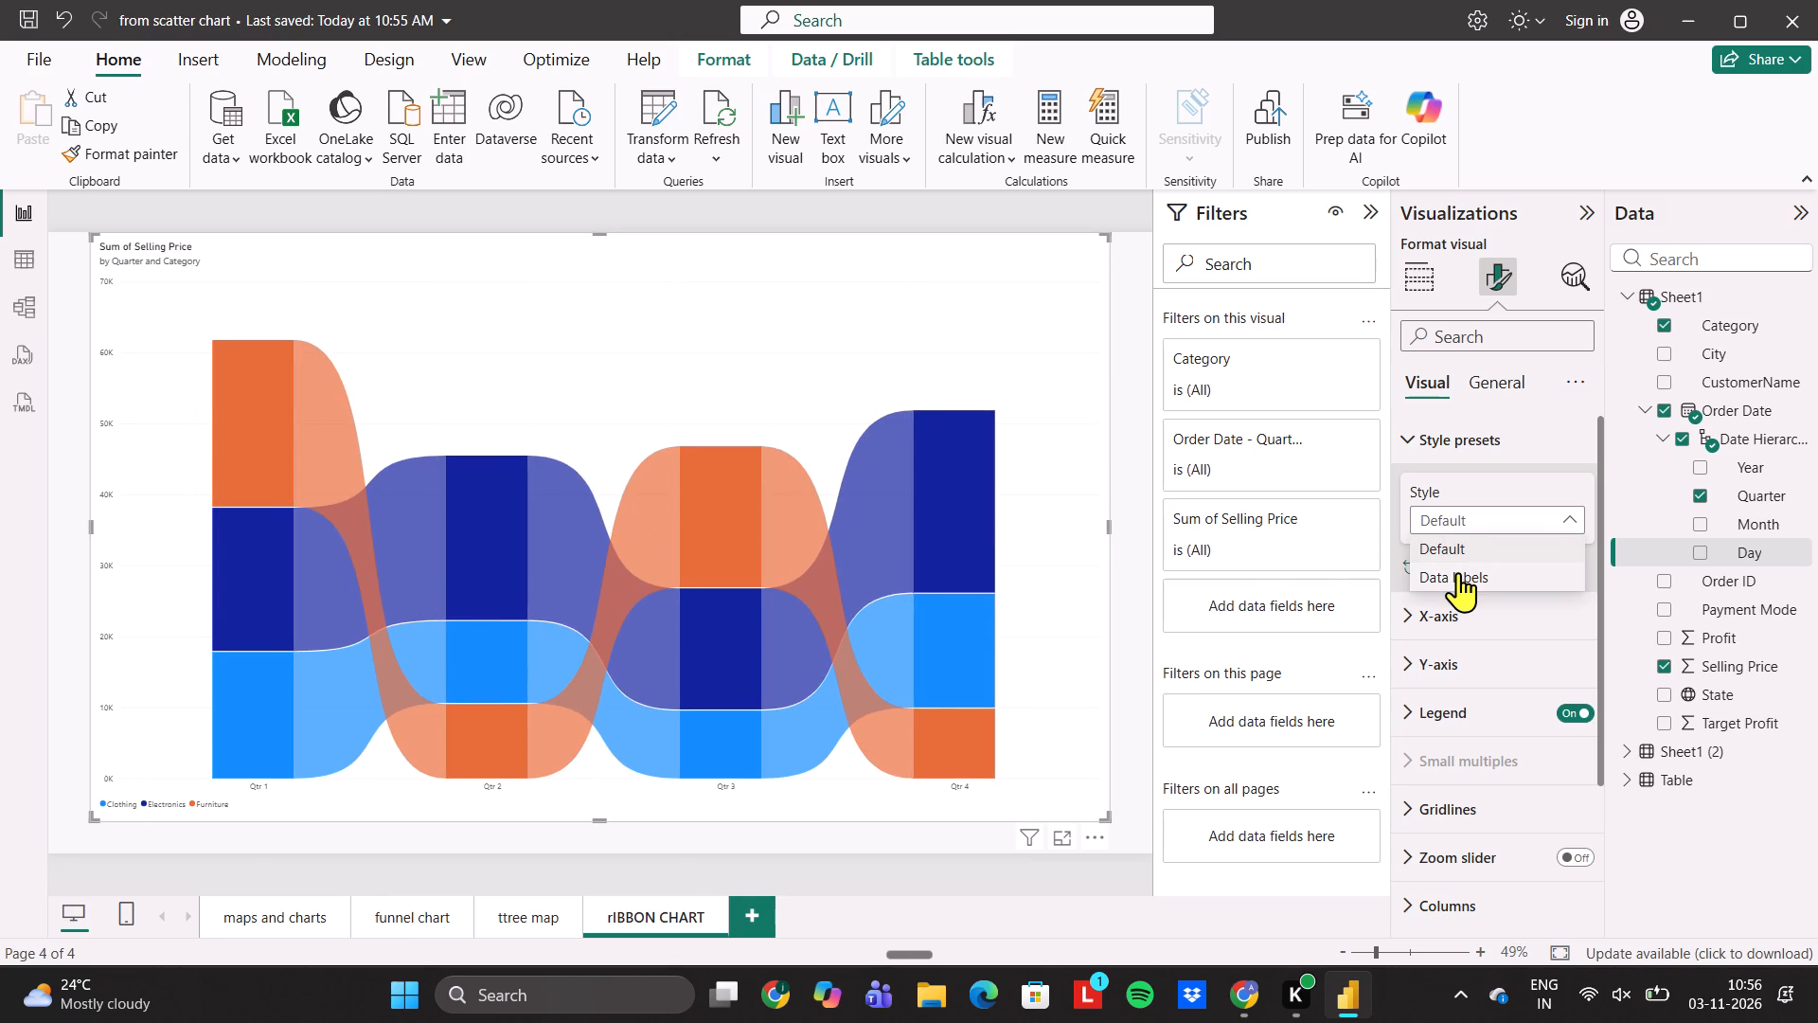
left_click(1458, 572)
Set the color of the ribbon chart's X-axis values to dark blue, after trying black.
left_click(1426, 609)
scroll(1426, 609, "down", 1)
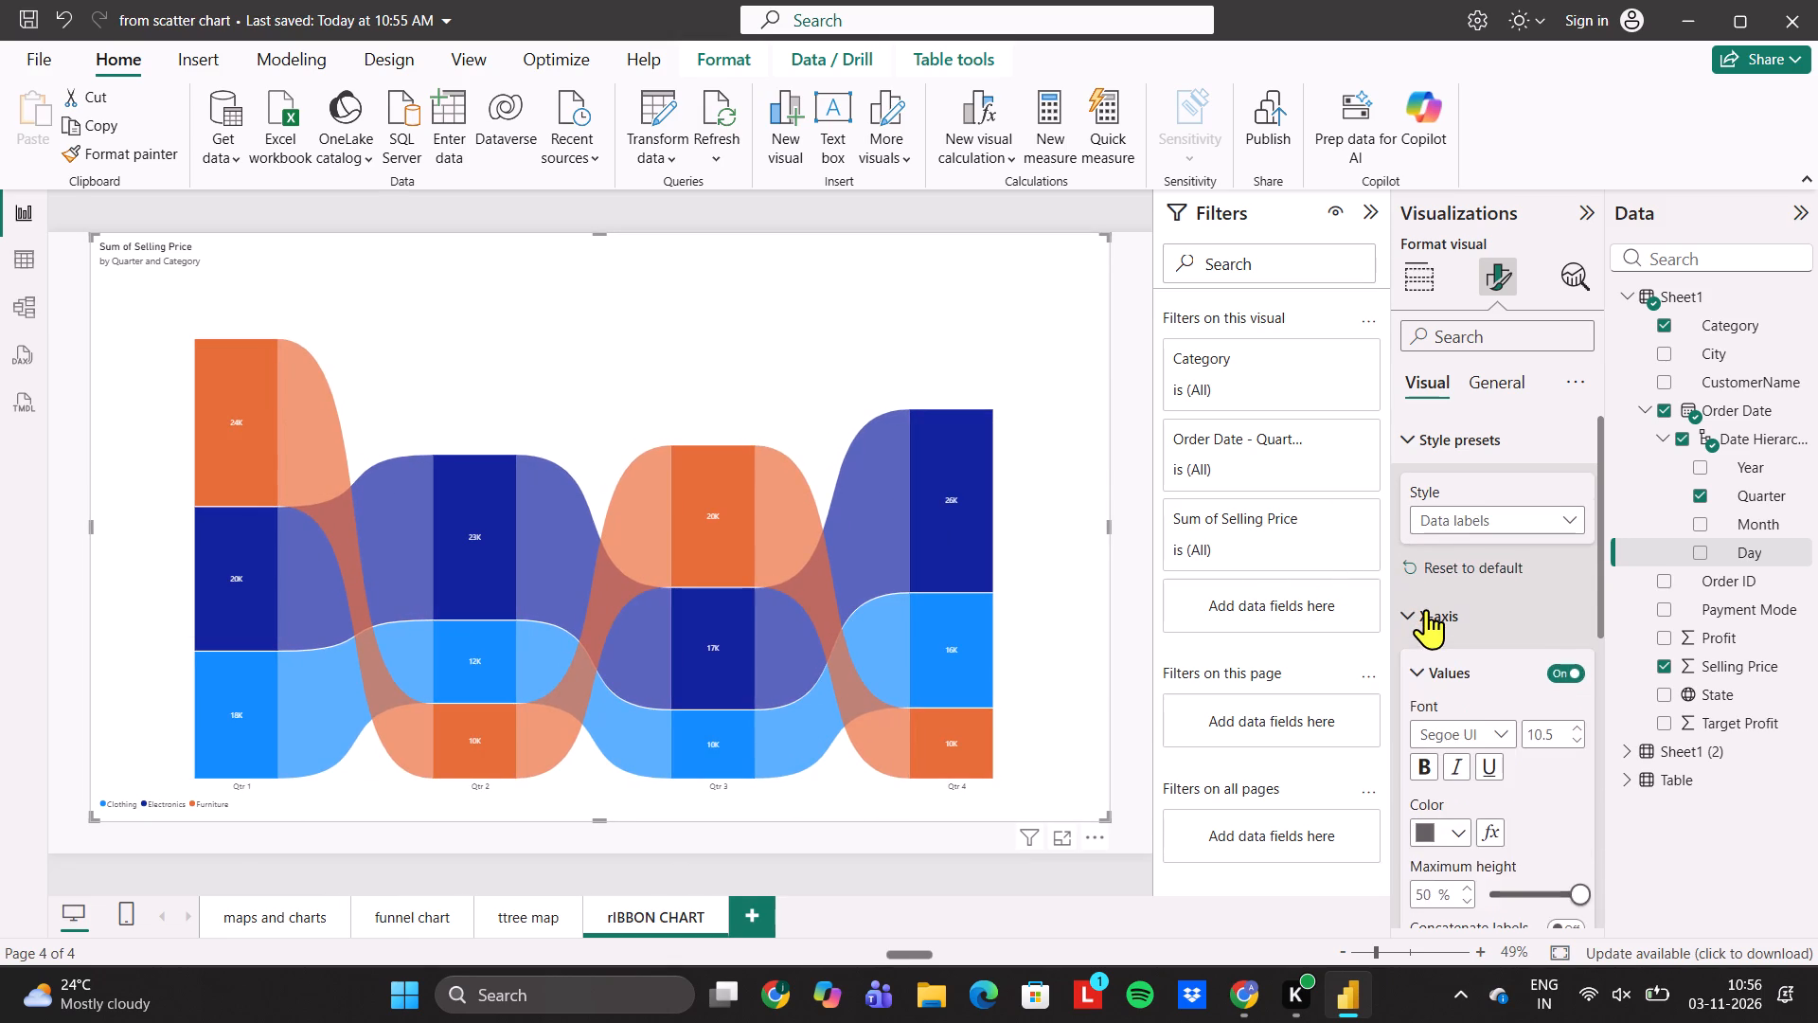
scroll(1426, 609, "down", 1)
left_click(1428, 721)
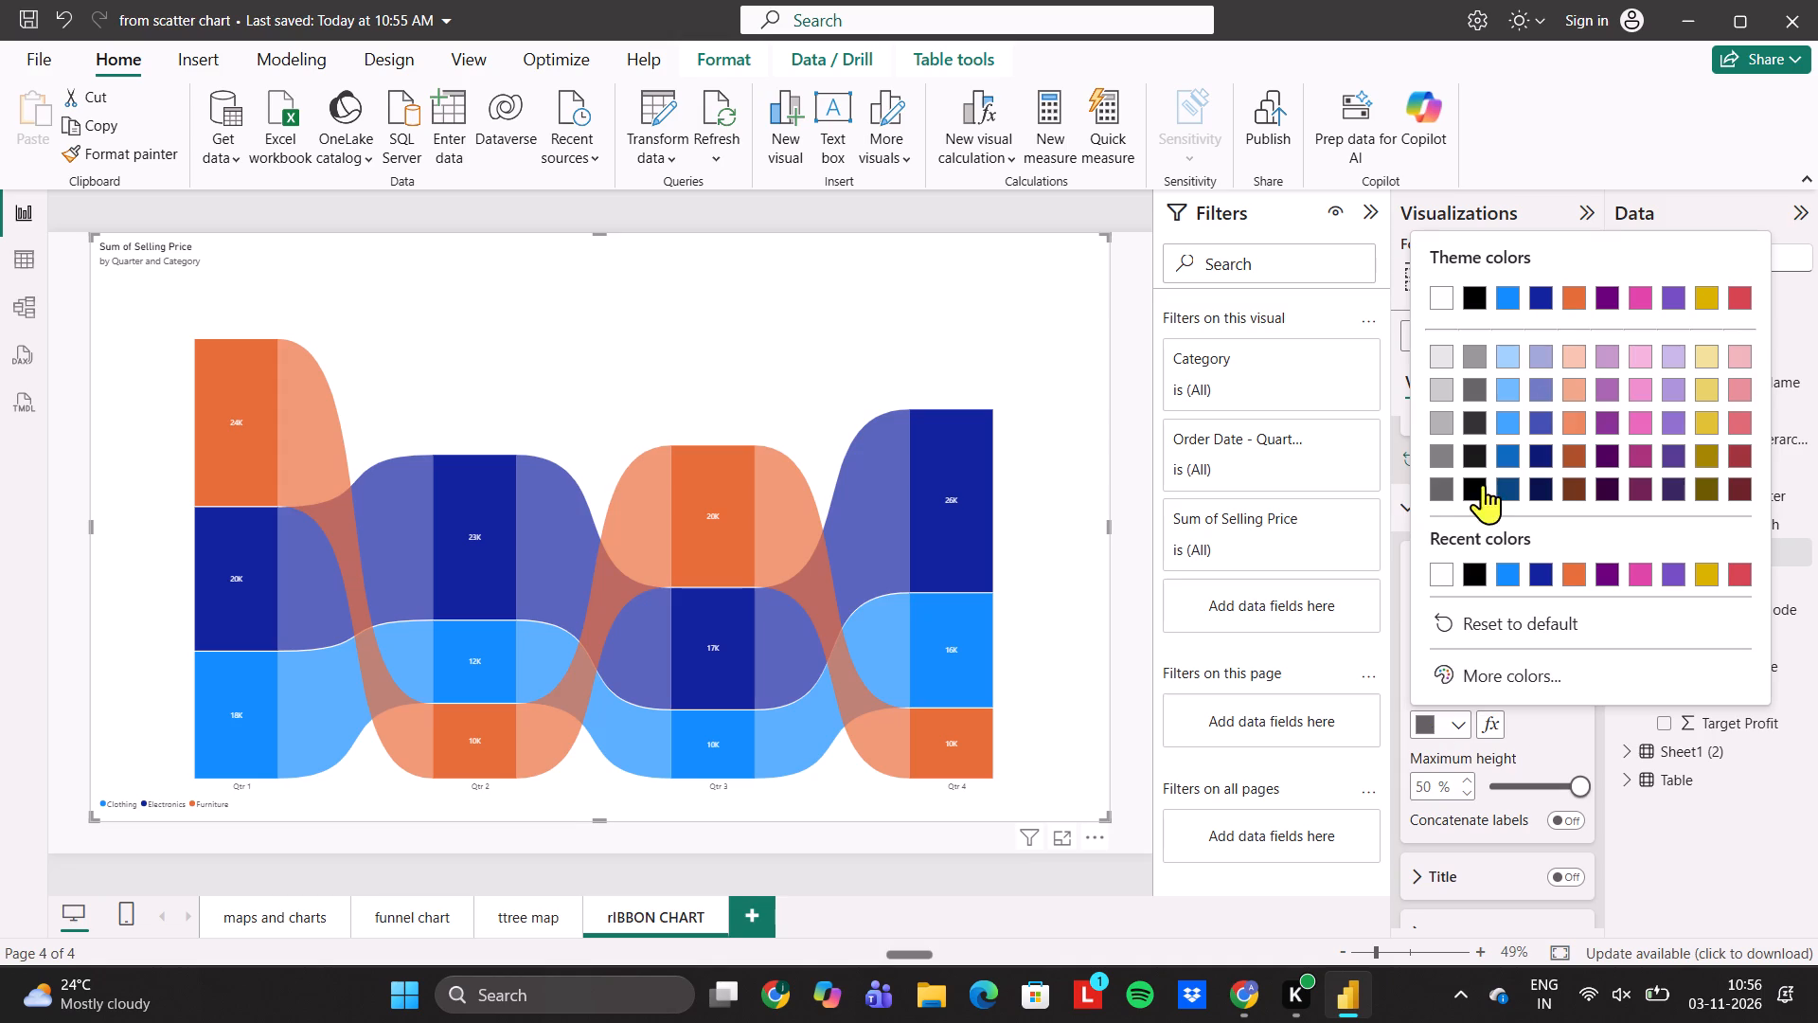
left_click(1478, 488)
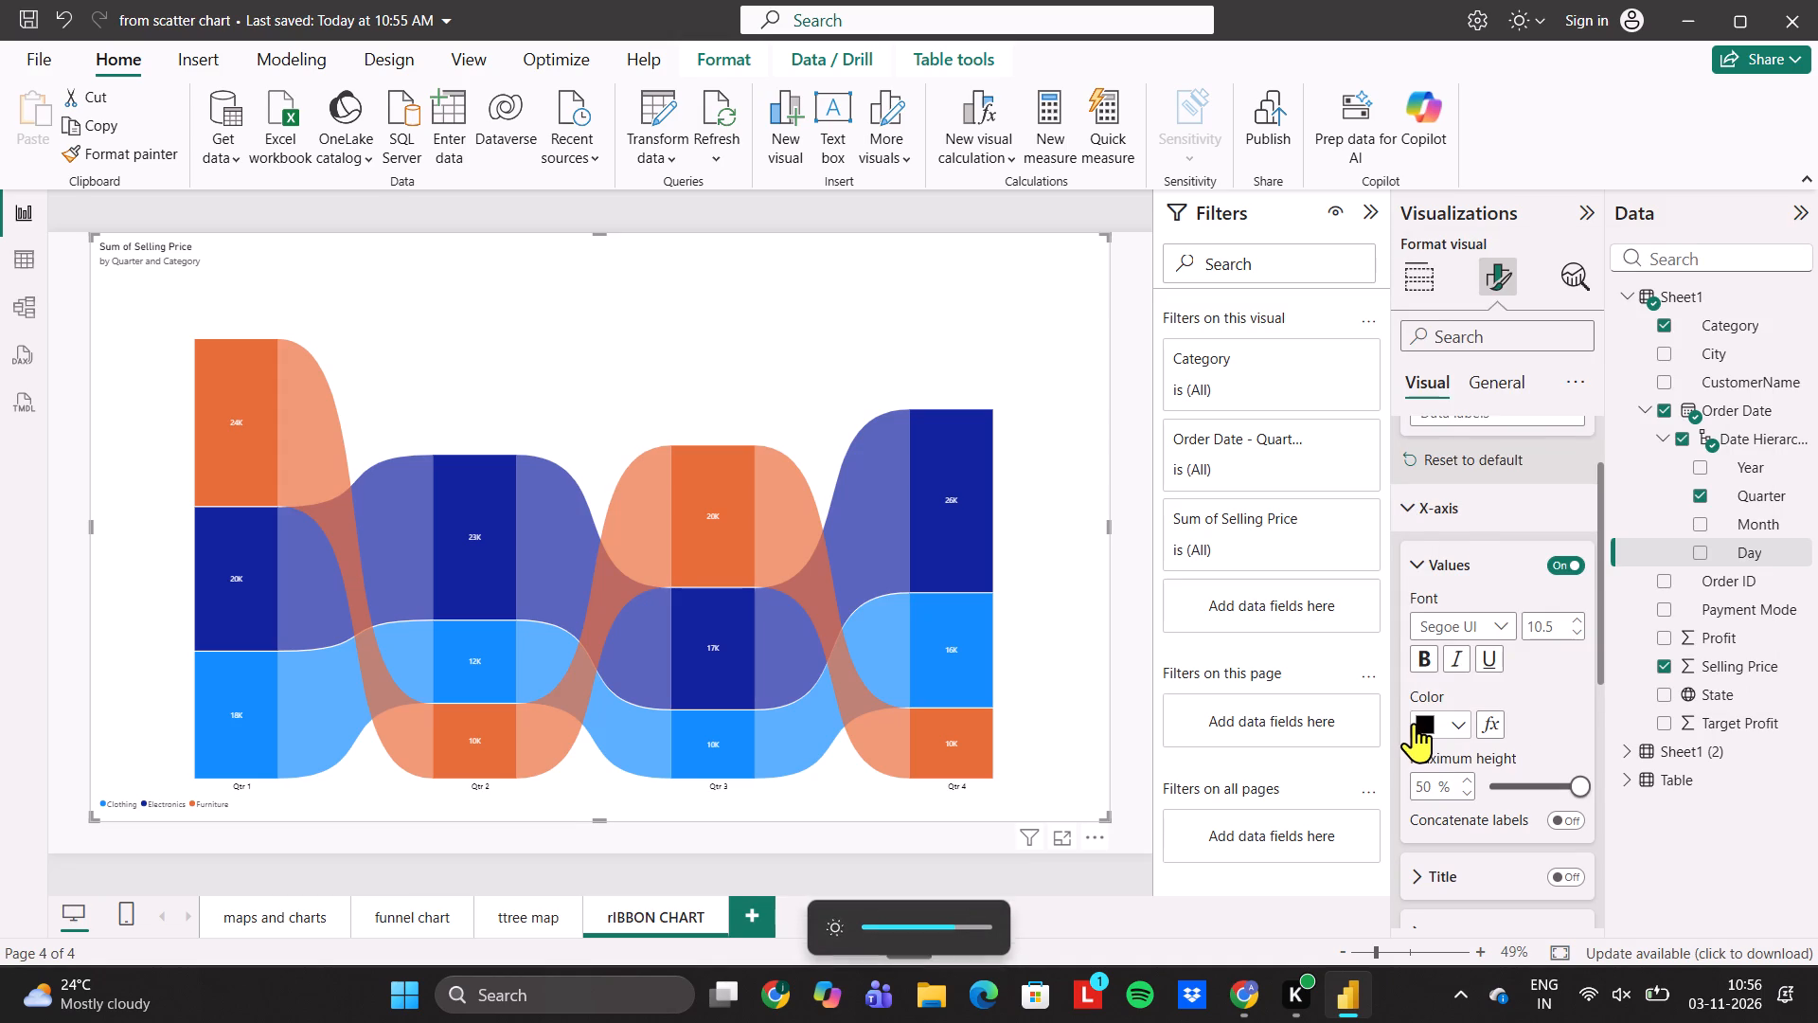
left_click(1414, 723)
left_click(1514, 491)
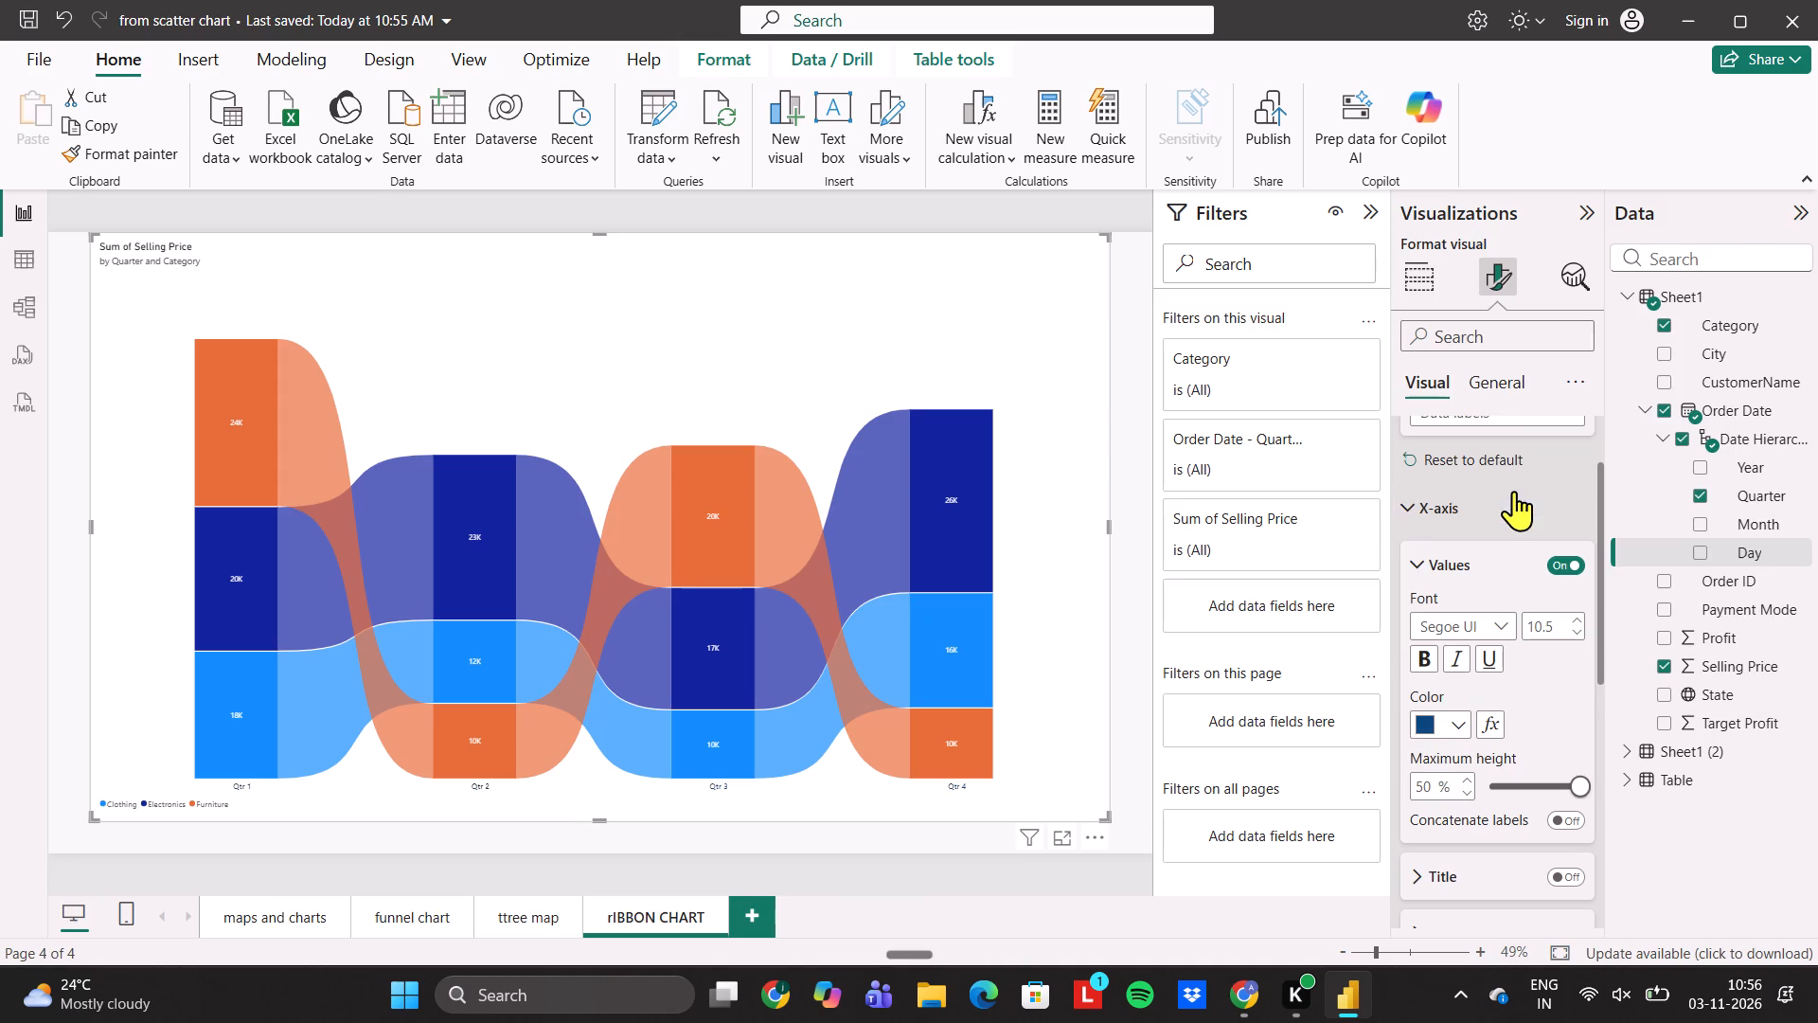
Turn on the ribbon chart's X-axis title and format it in black with the Constantia font.
scroll(1449, 744, "down", 1)
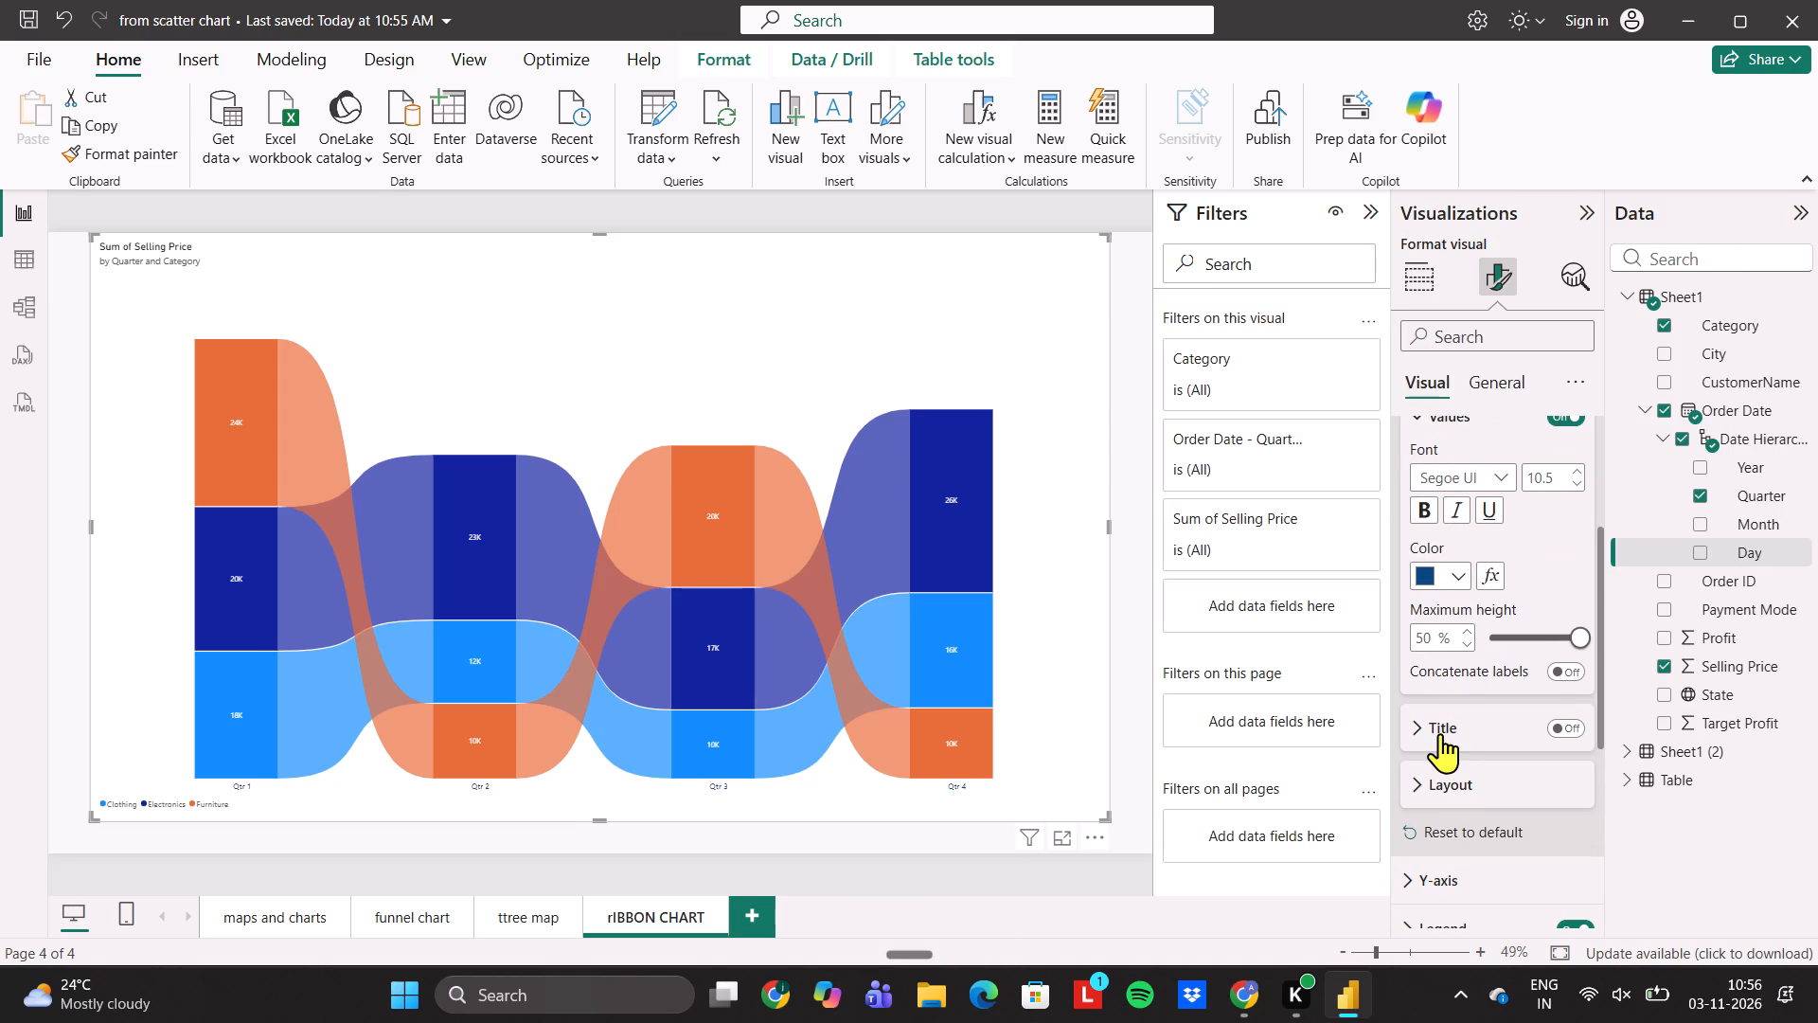
left_click(1440, 733)
scroll(1440, 733, "down", 1)
left_click(1570, 649)
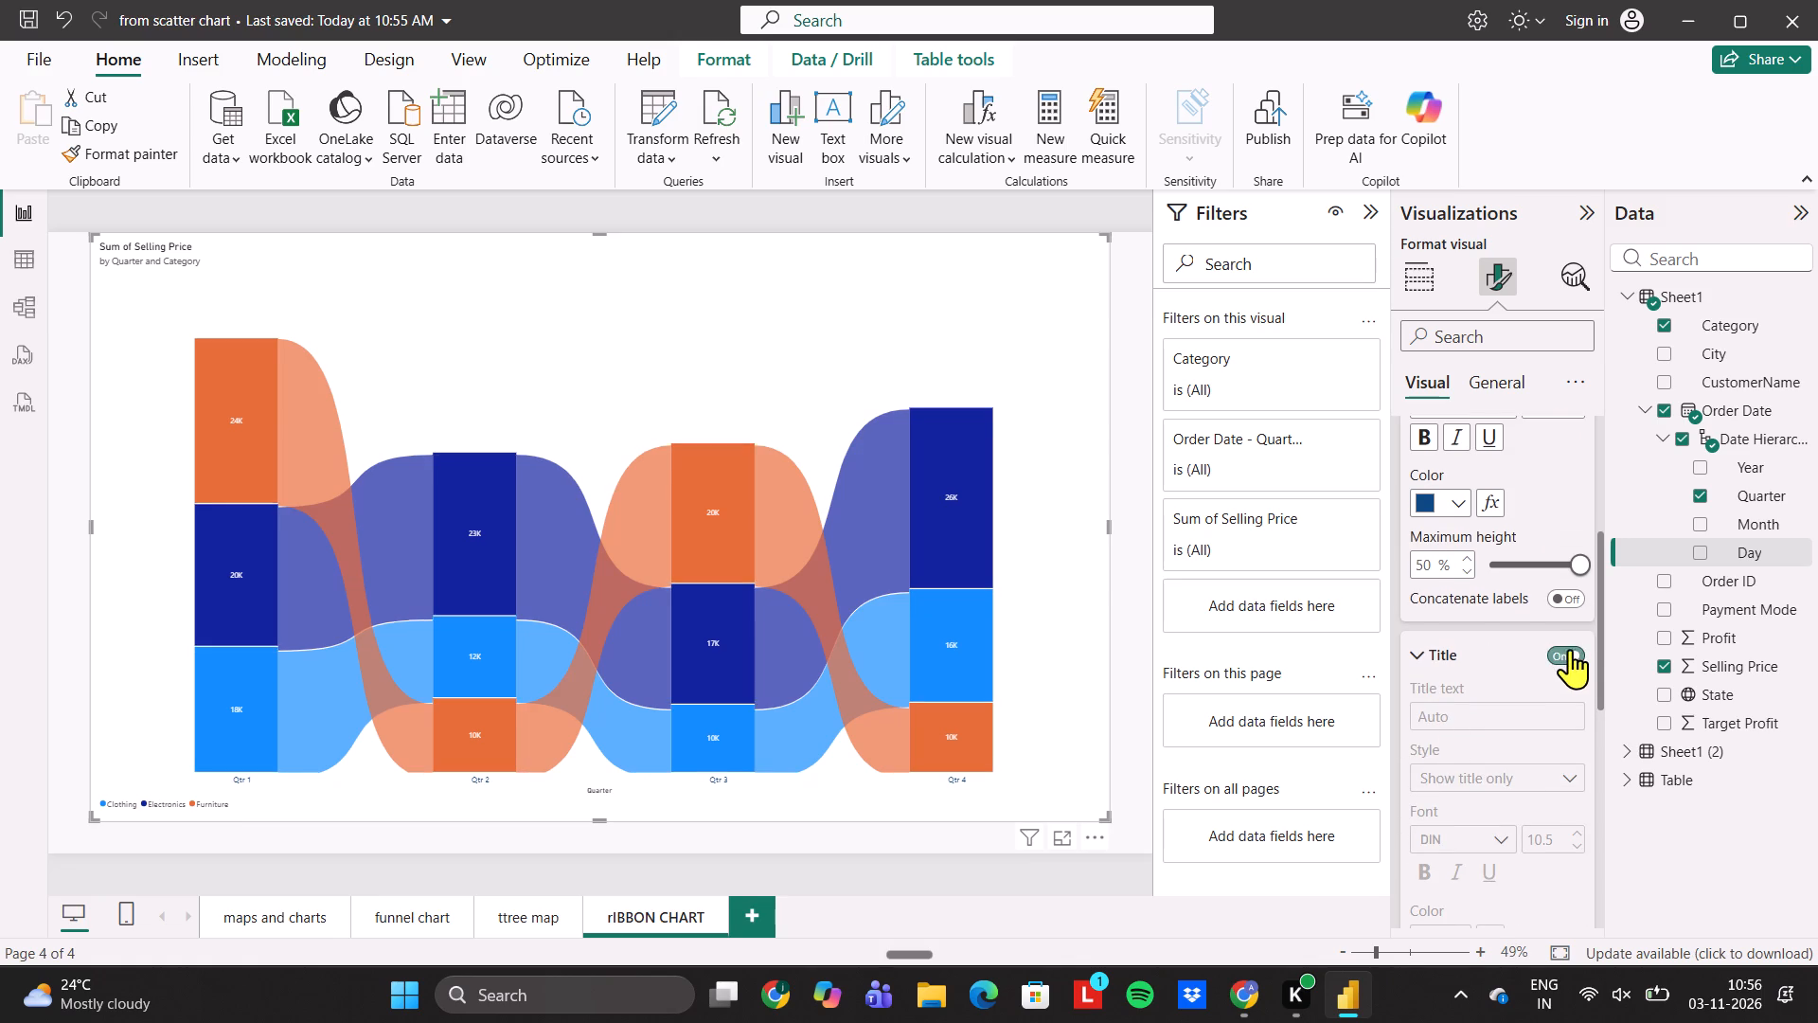
scroll(1473, 796, "down", 1)
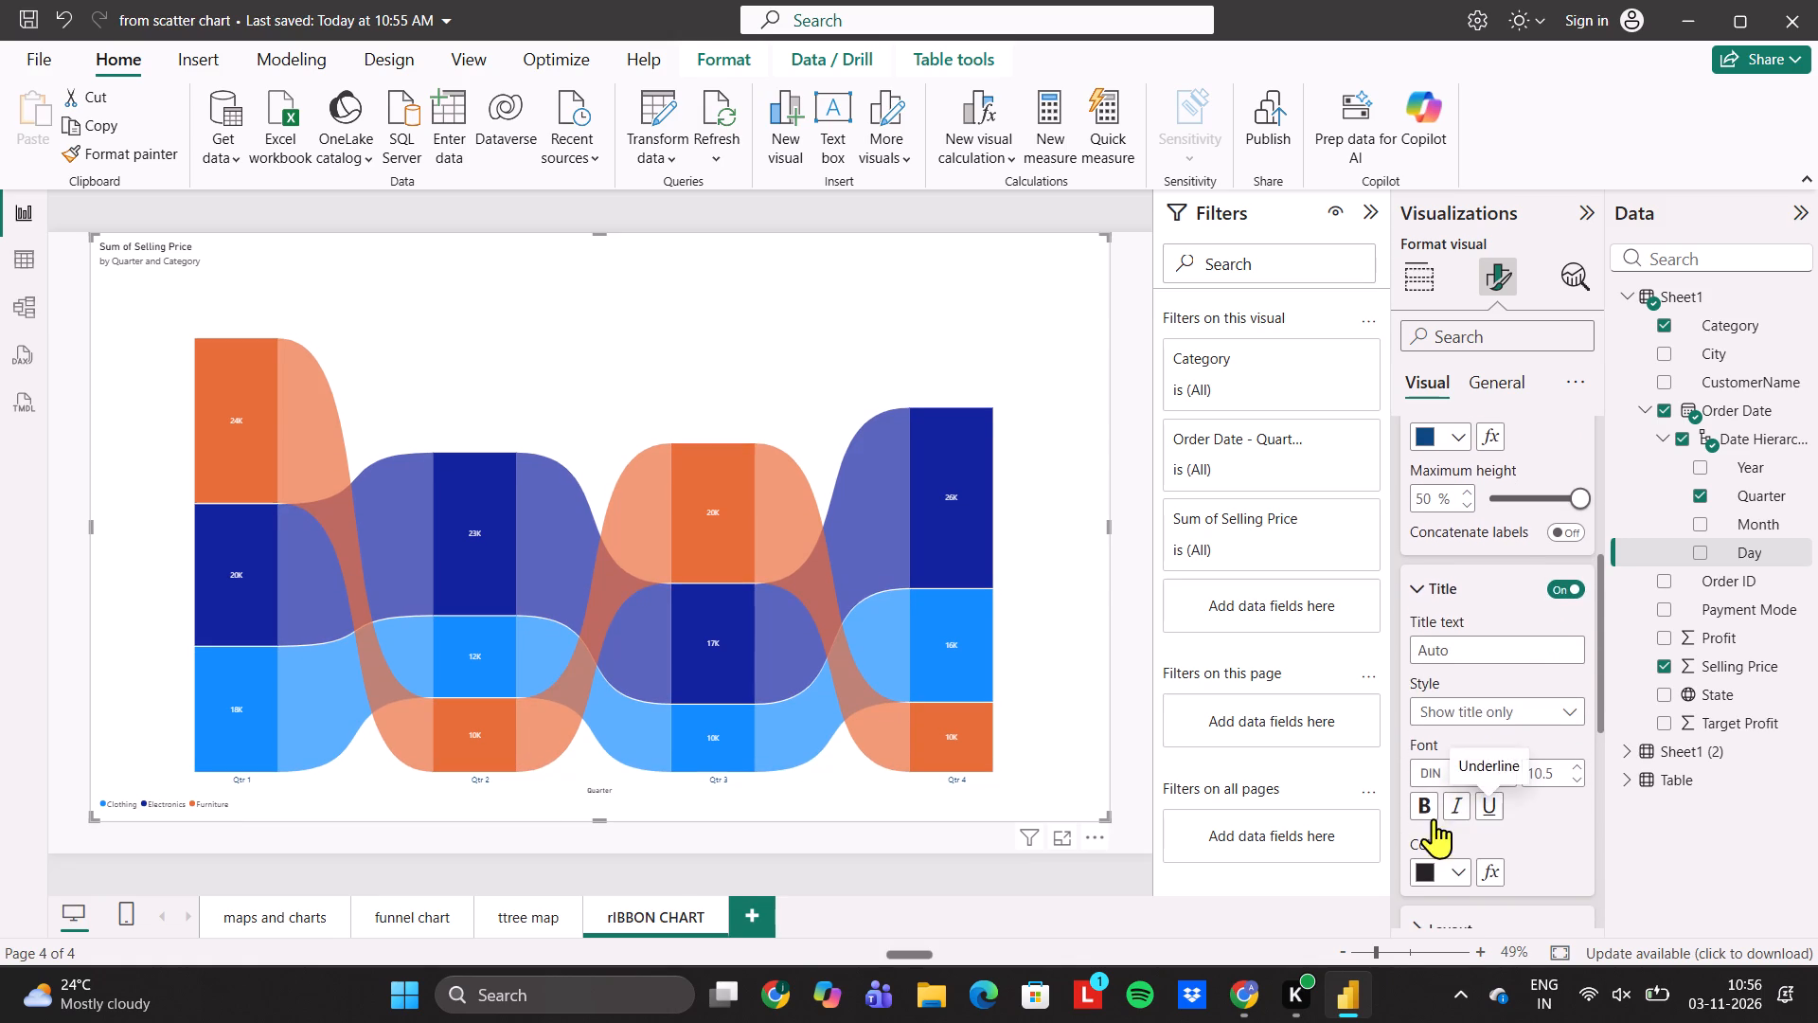
left_click(1430, 868)
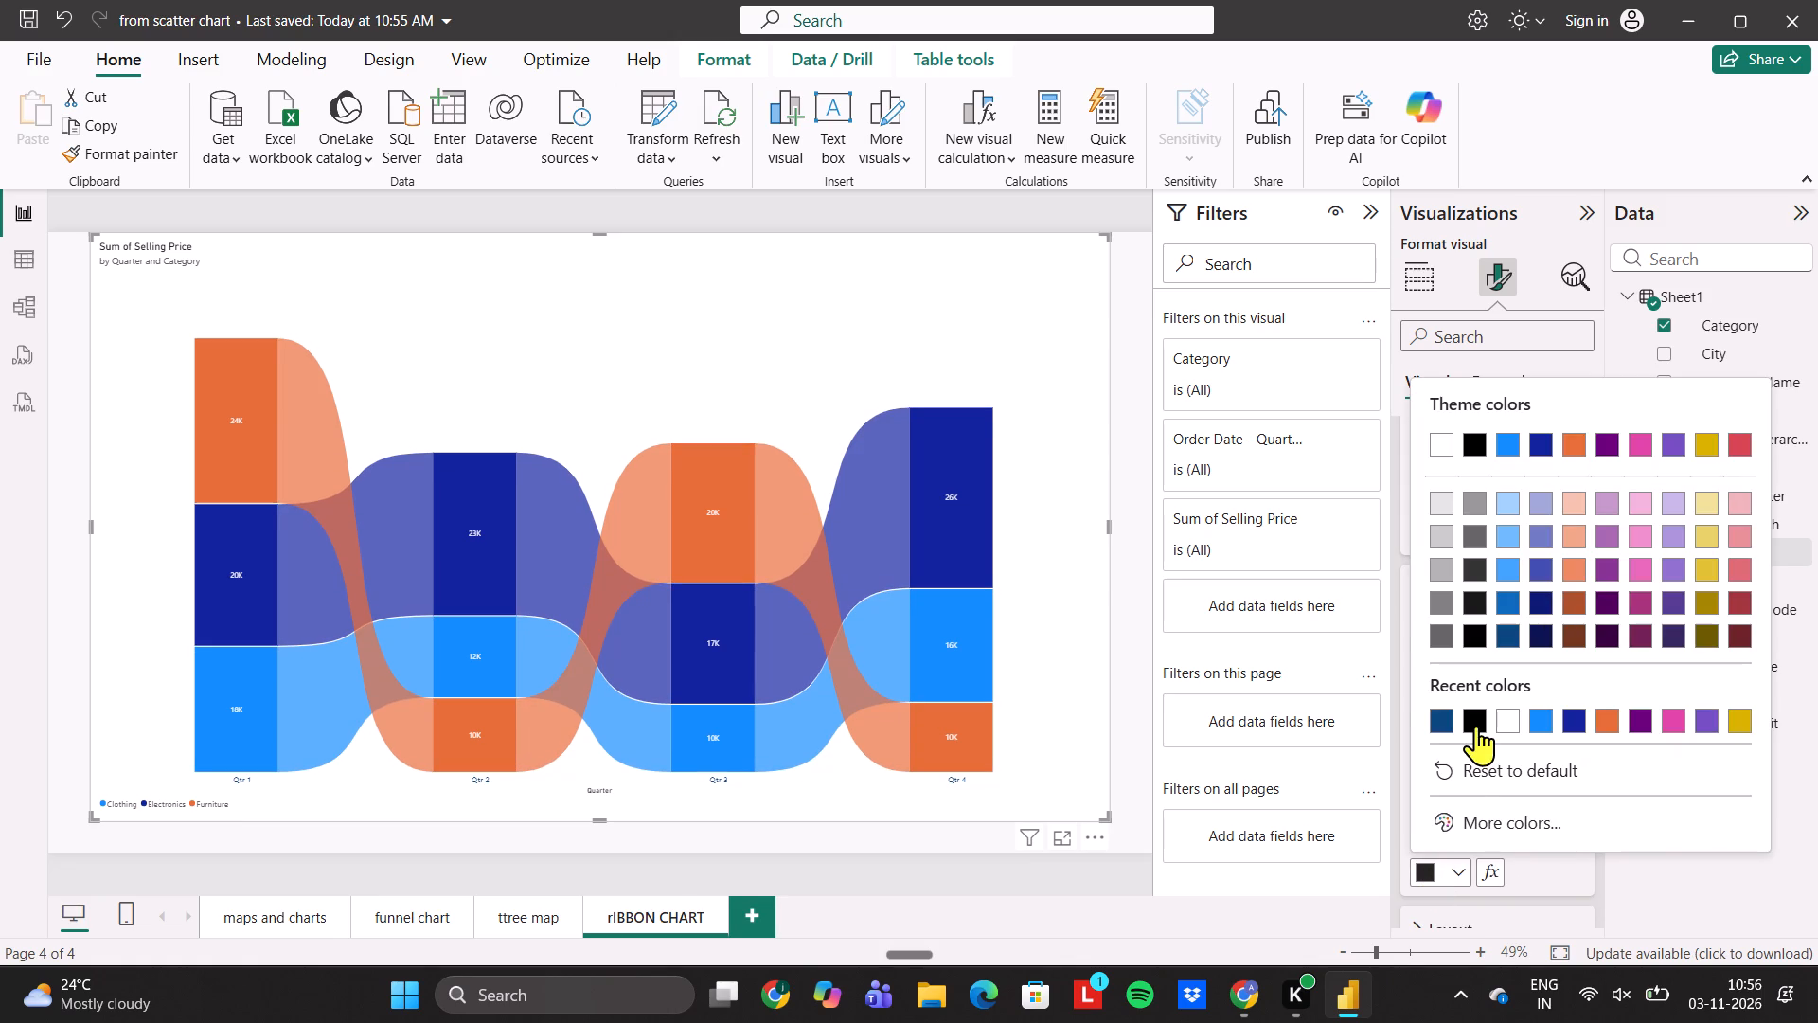
left_click(1476, 725)
scroll(1537, 664, "down", 1)
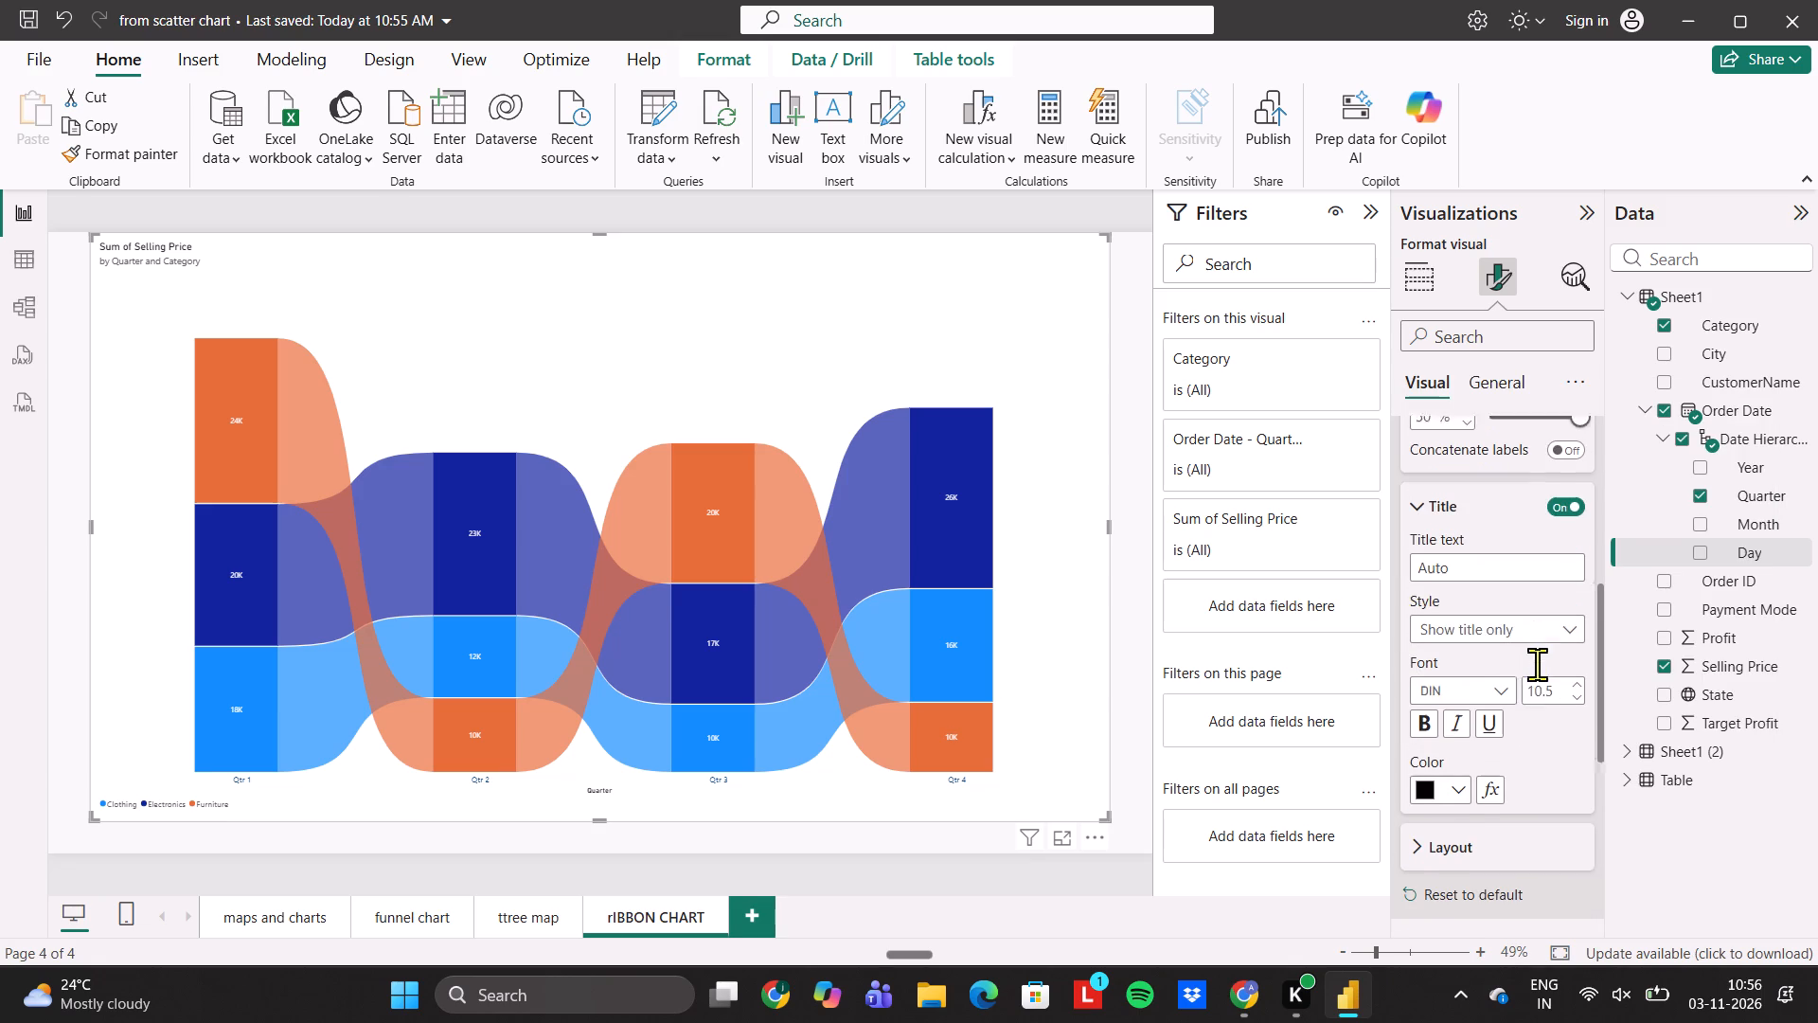
scroll(1537, 664, "down", 1)
left_click(1499, 675)
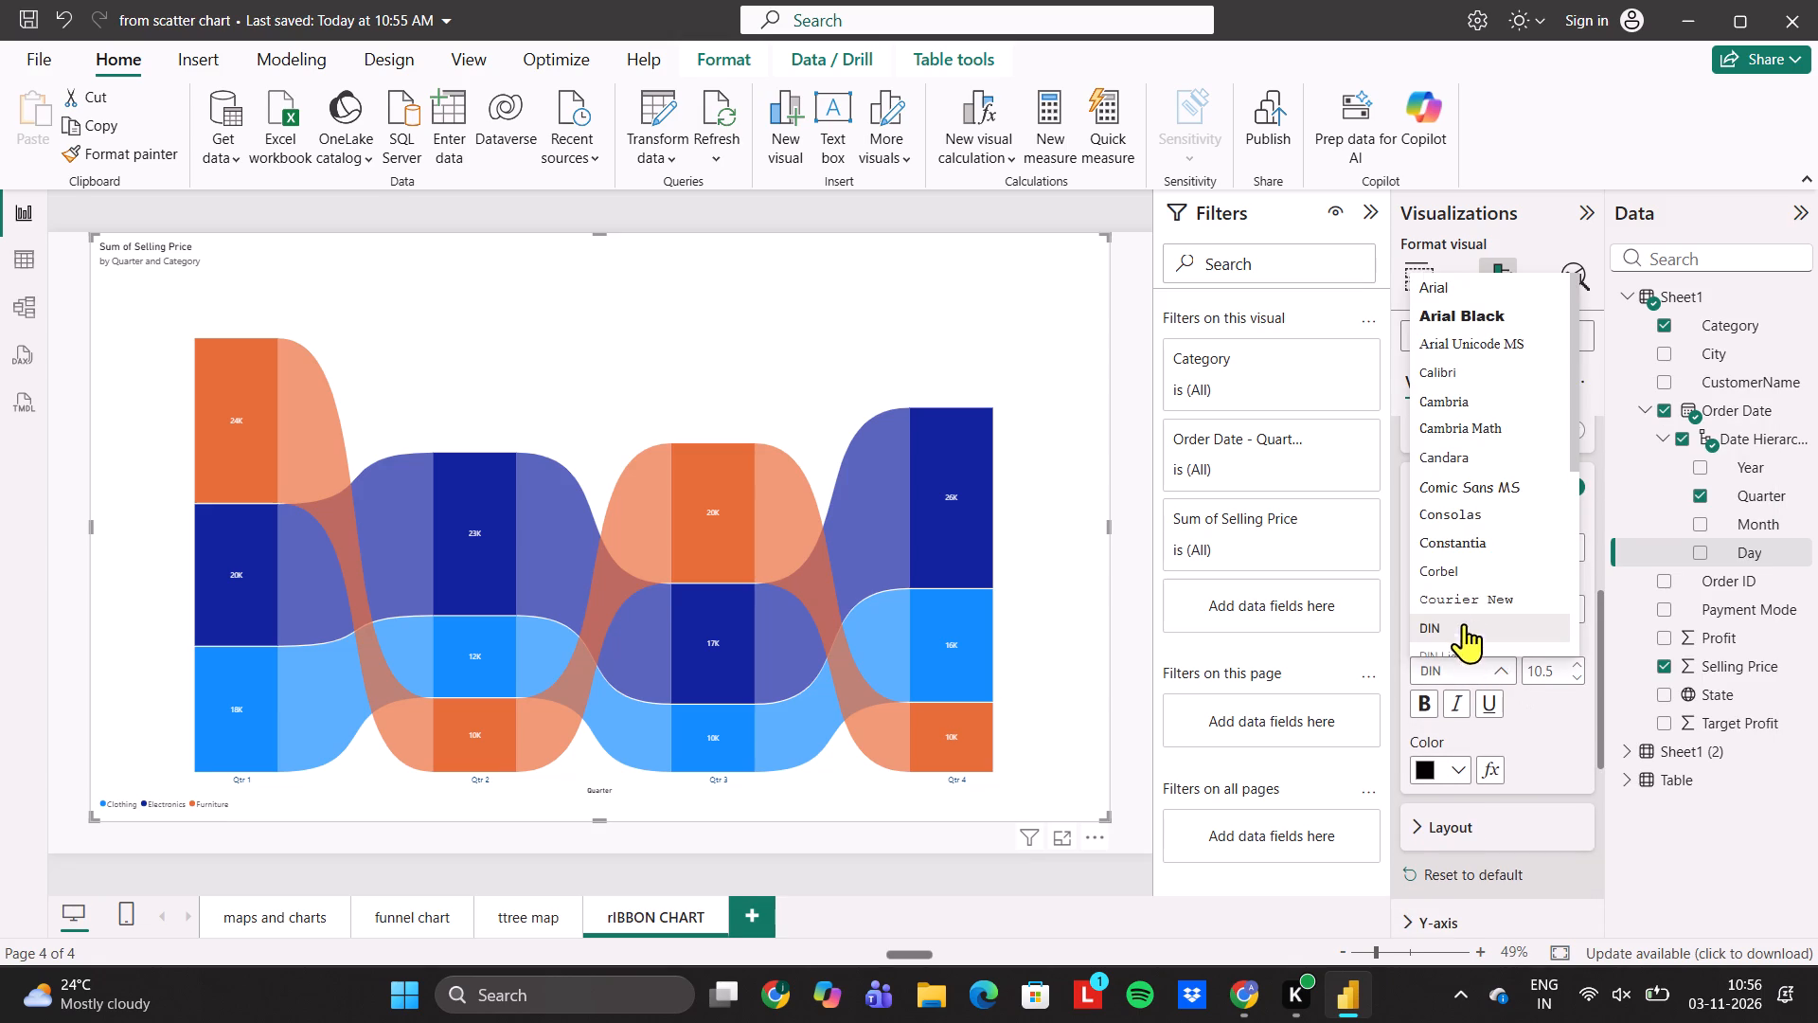
left_click(1446, 544)
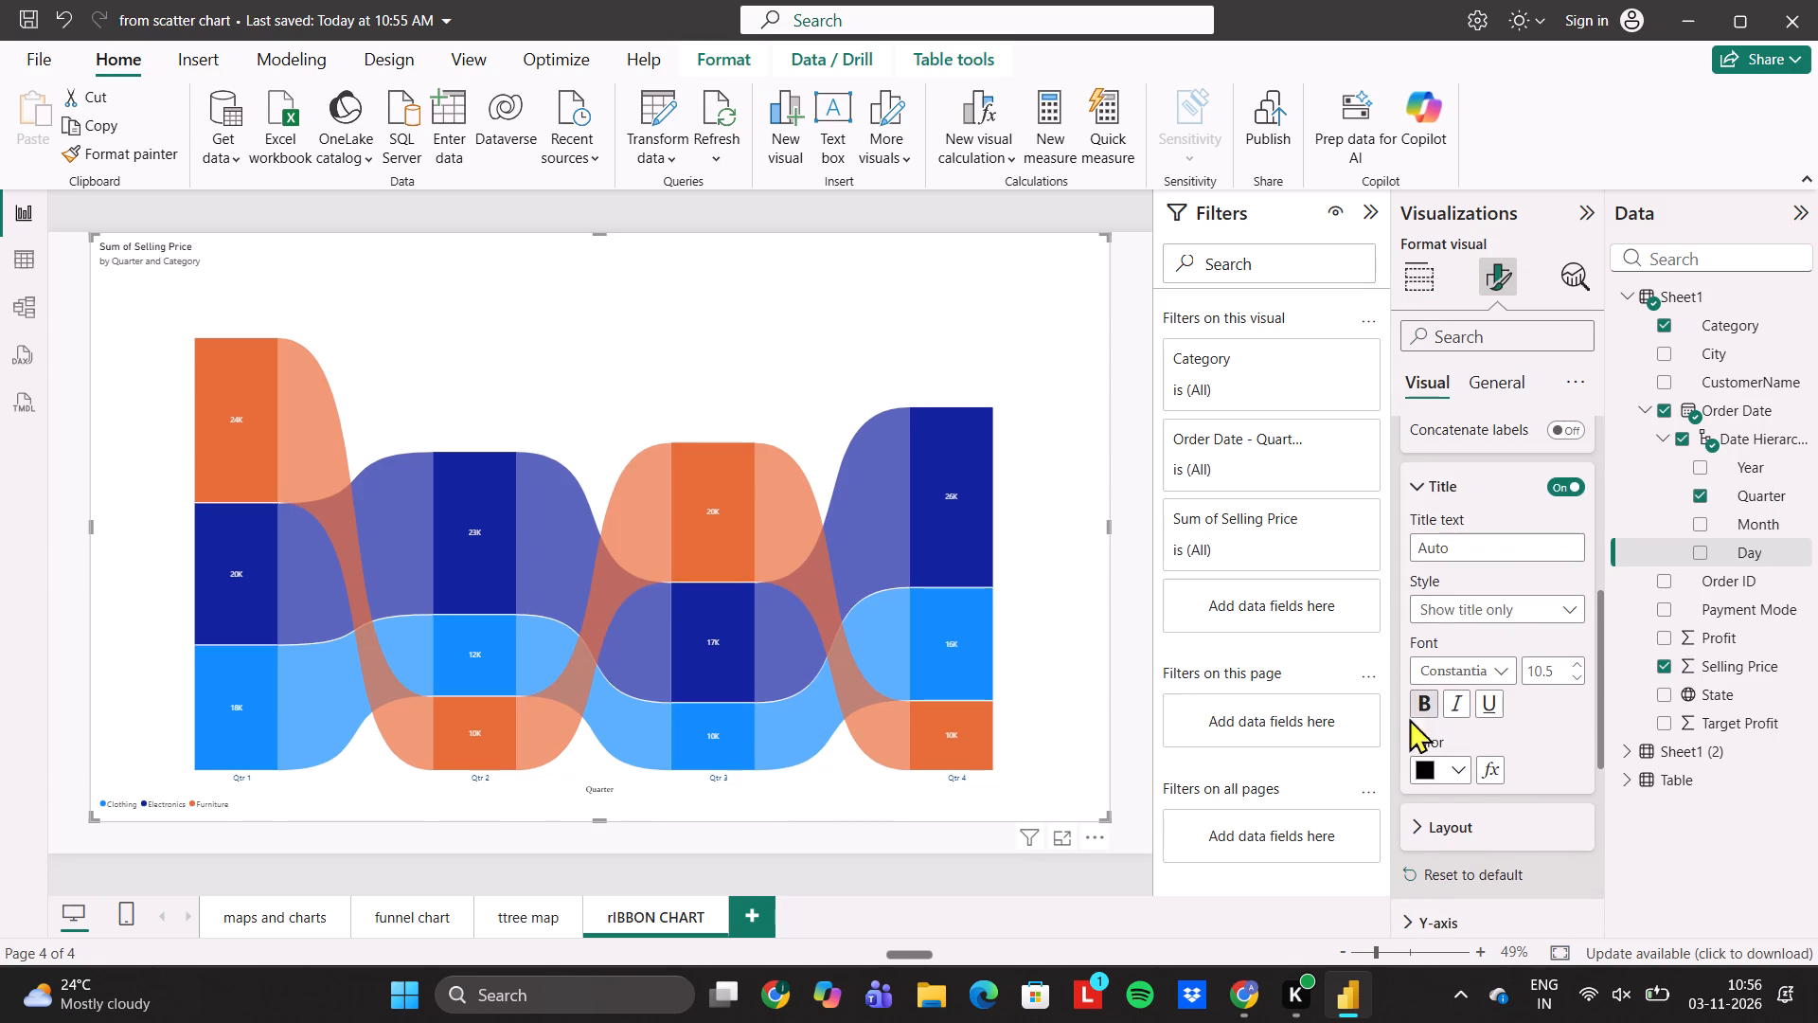
scroll(1449, 807, "down", 1)
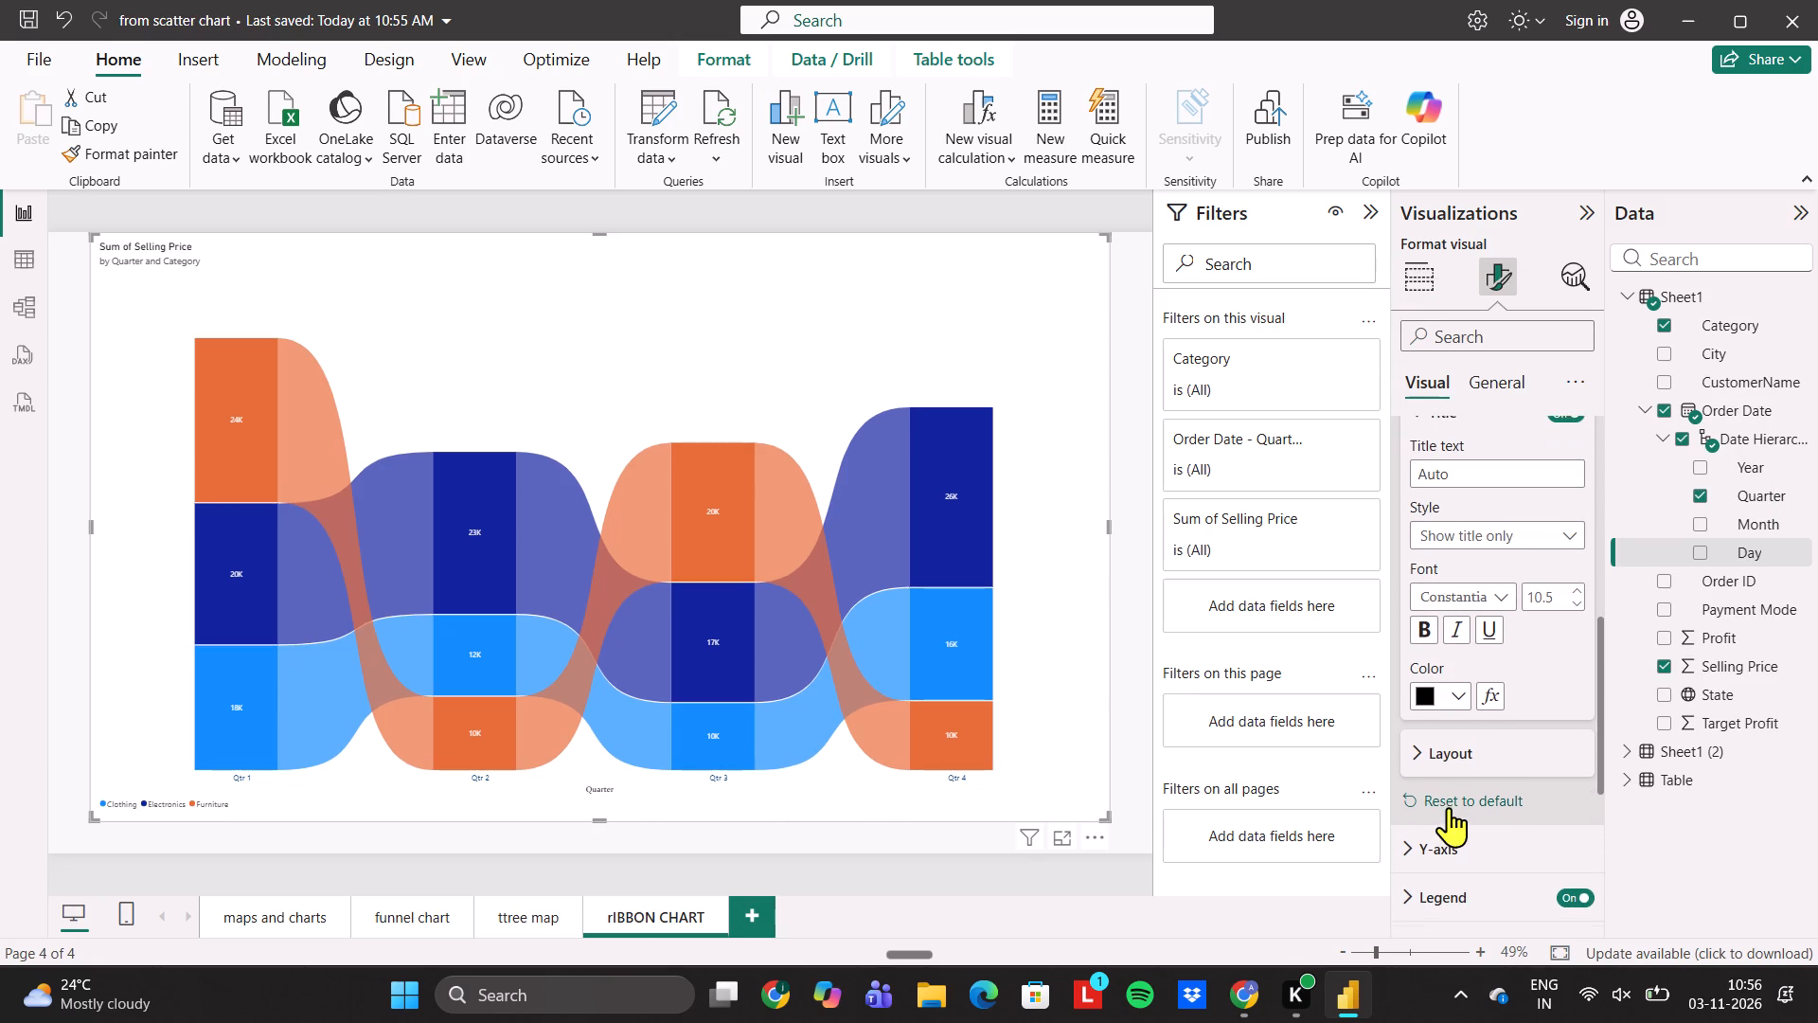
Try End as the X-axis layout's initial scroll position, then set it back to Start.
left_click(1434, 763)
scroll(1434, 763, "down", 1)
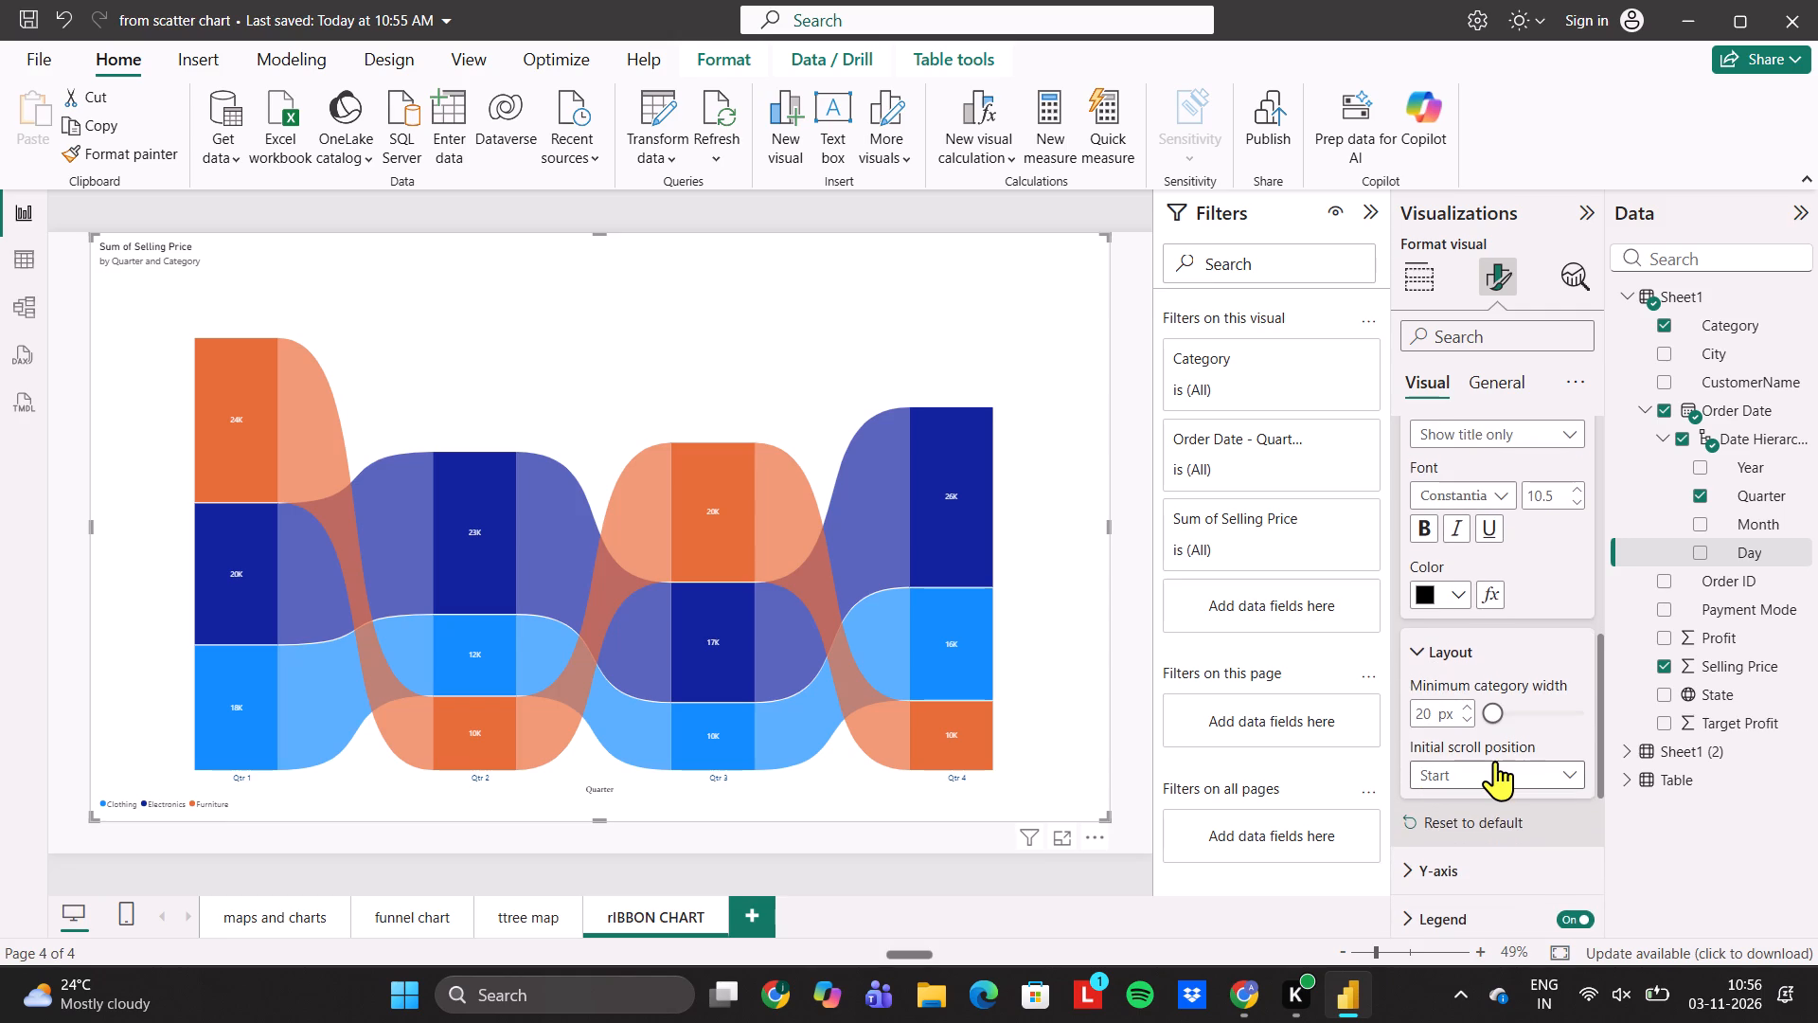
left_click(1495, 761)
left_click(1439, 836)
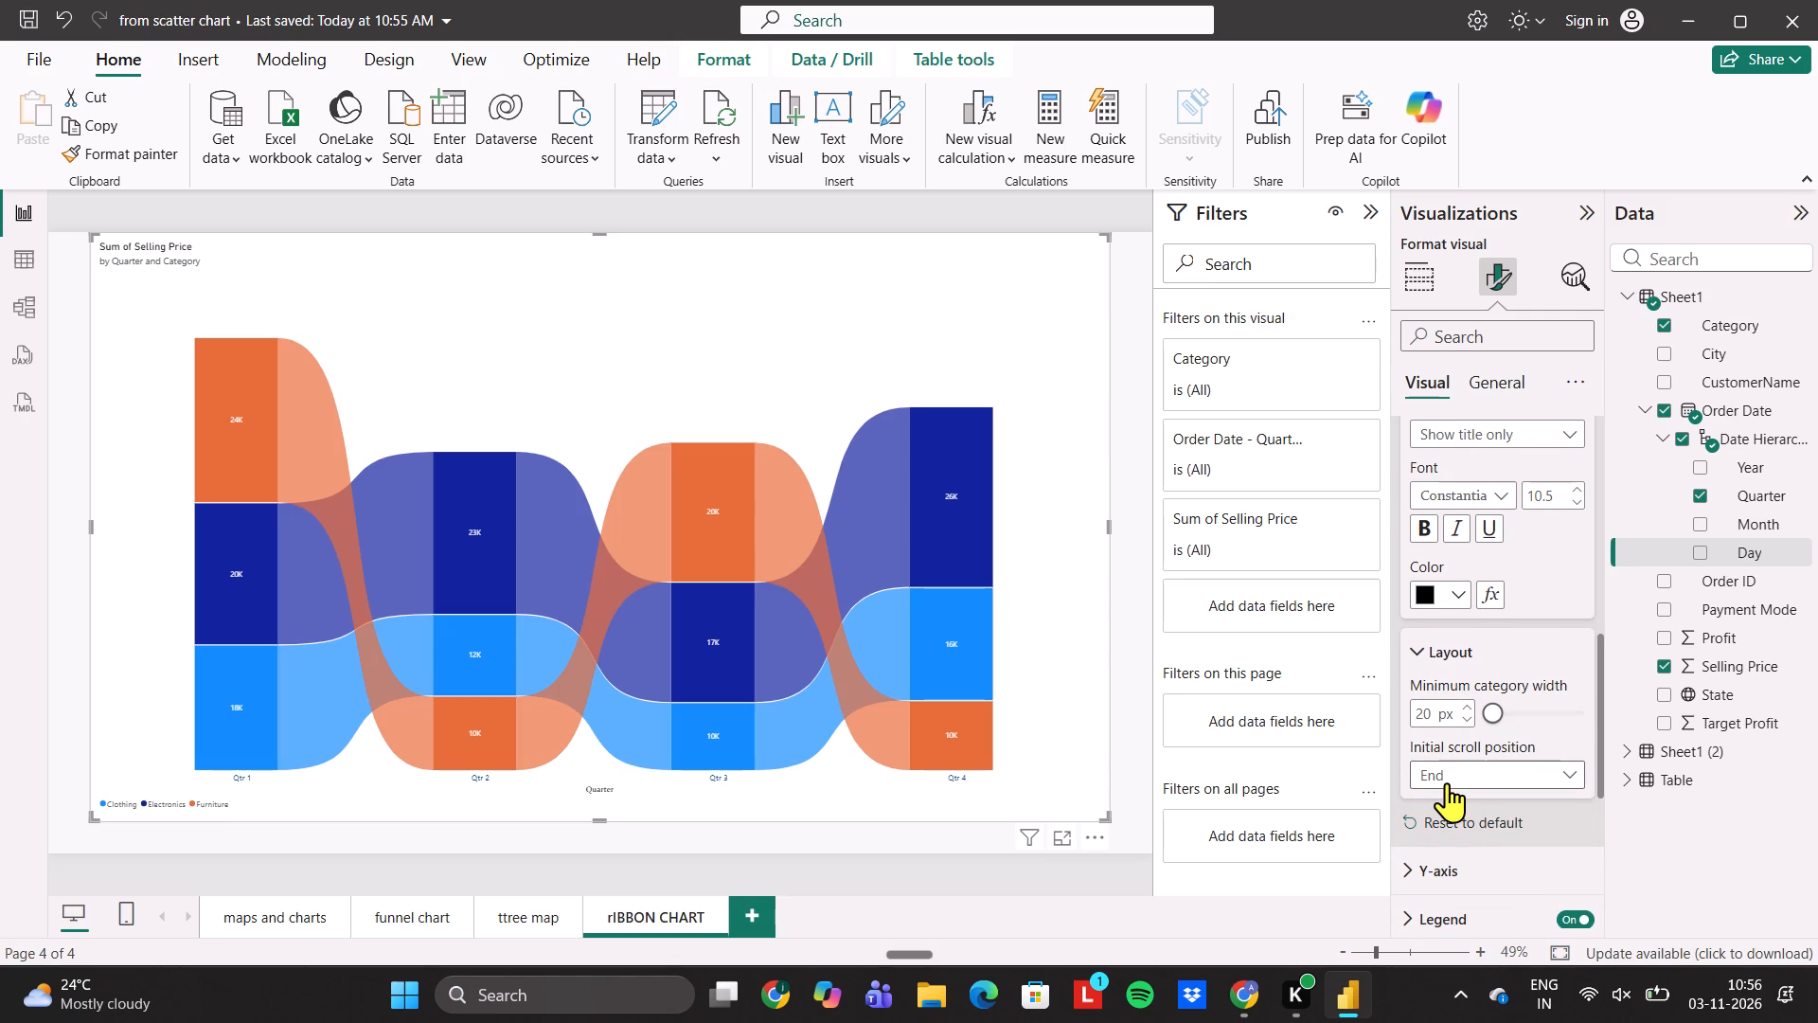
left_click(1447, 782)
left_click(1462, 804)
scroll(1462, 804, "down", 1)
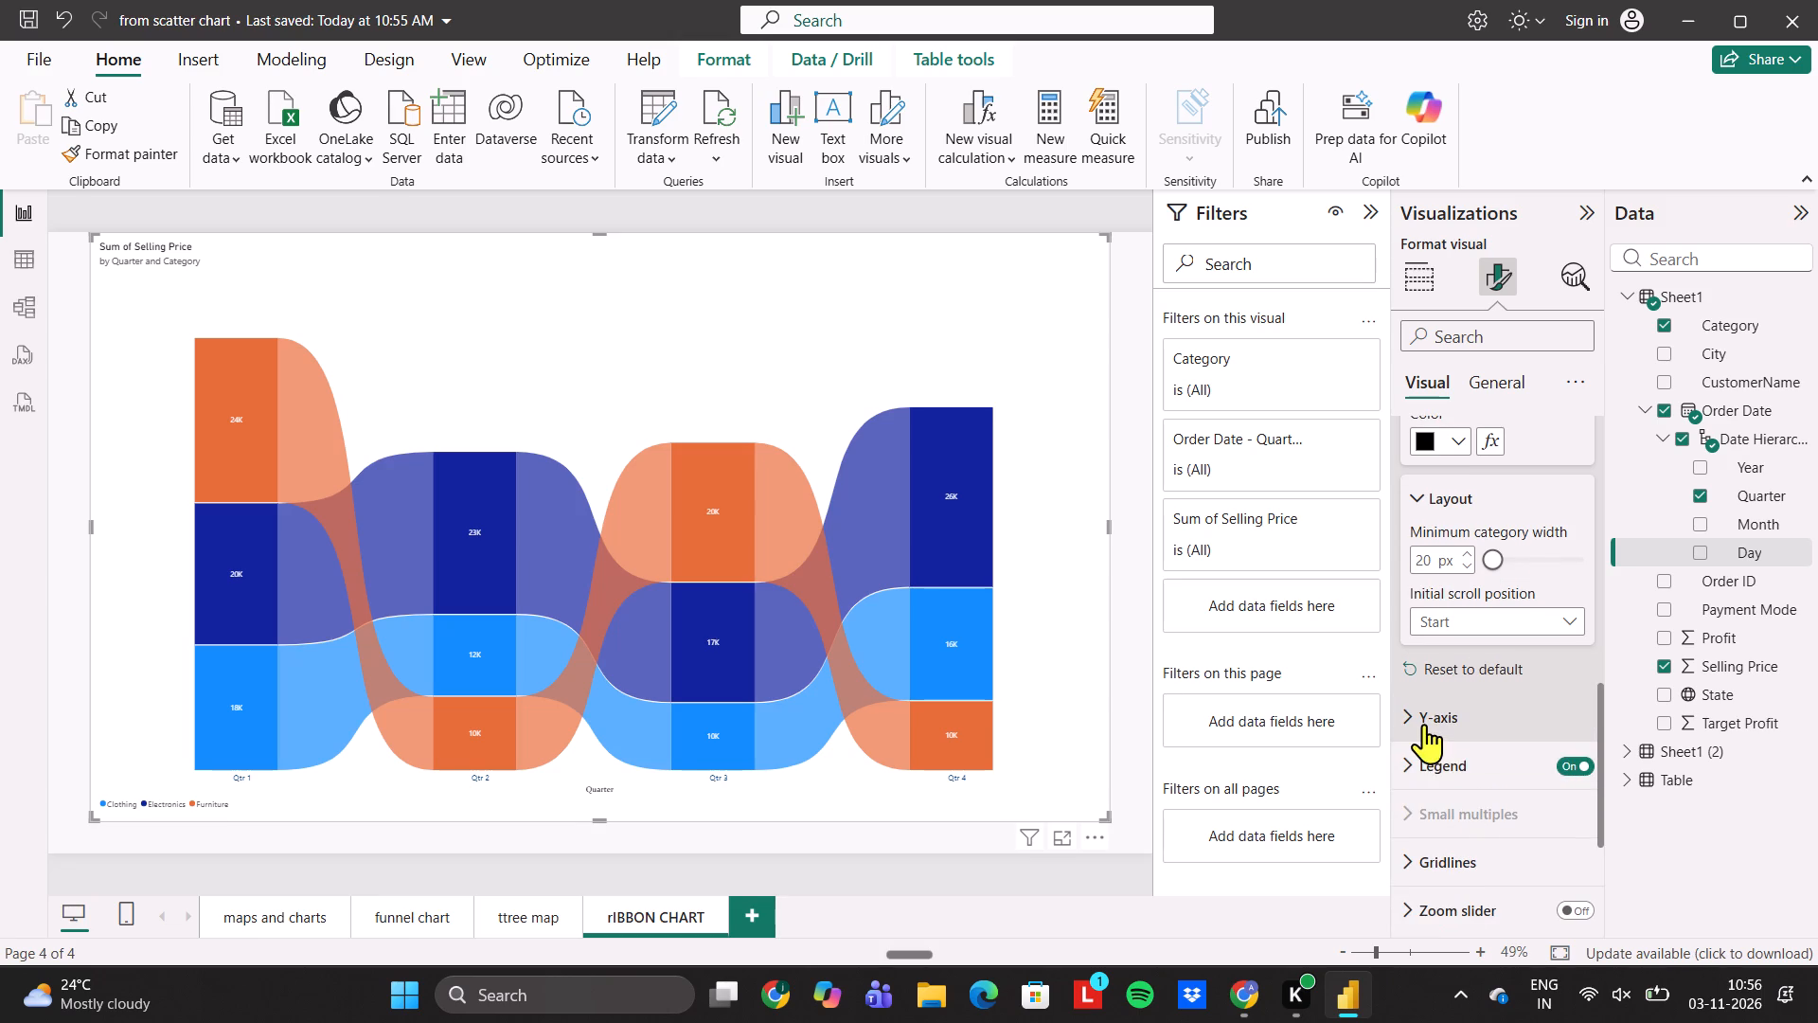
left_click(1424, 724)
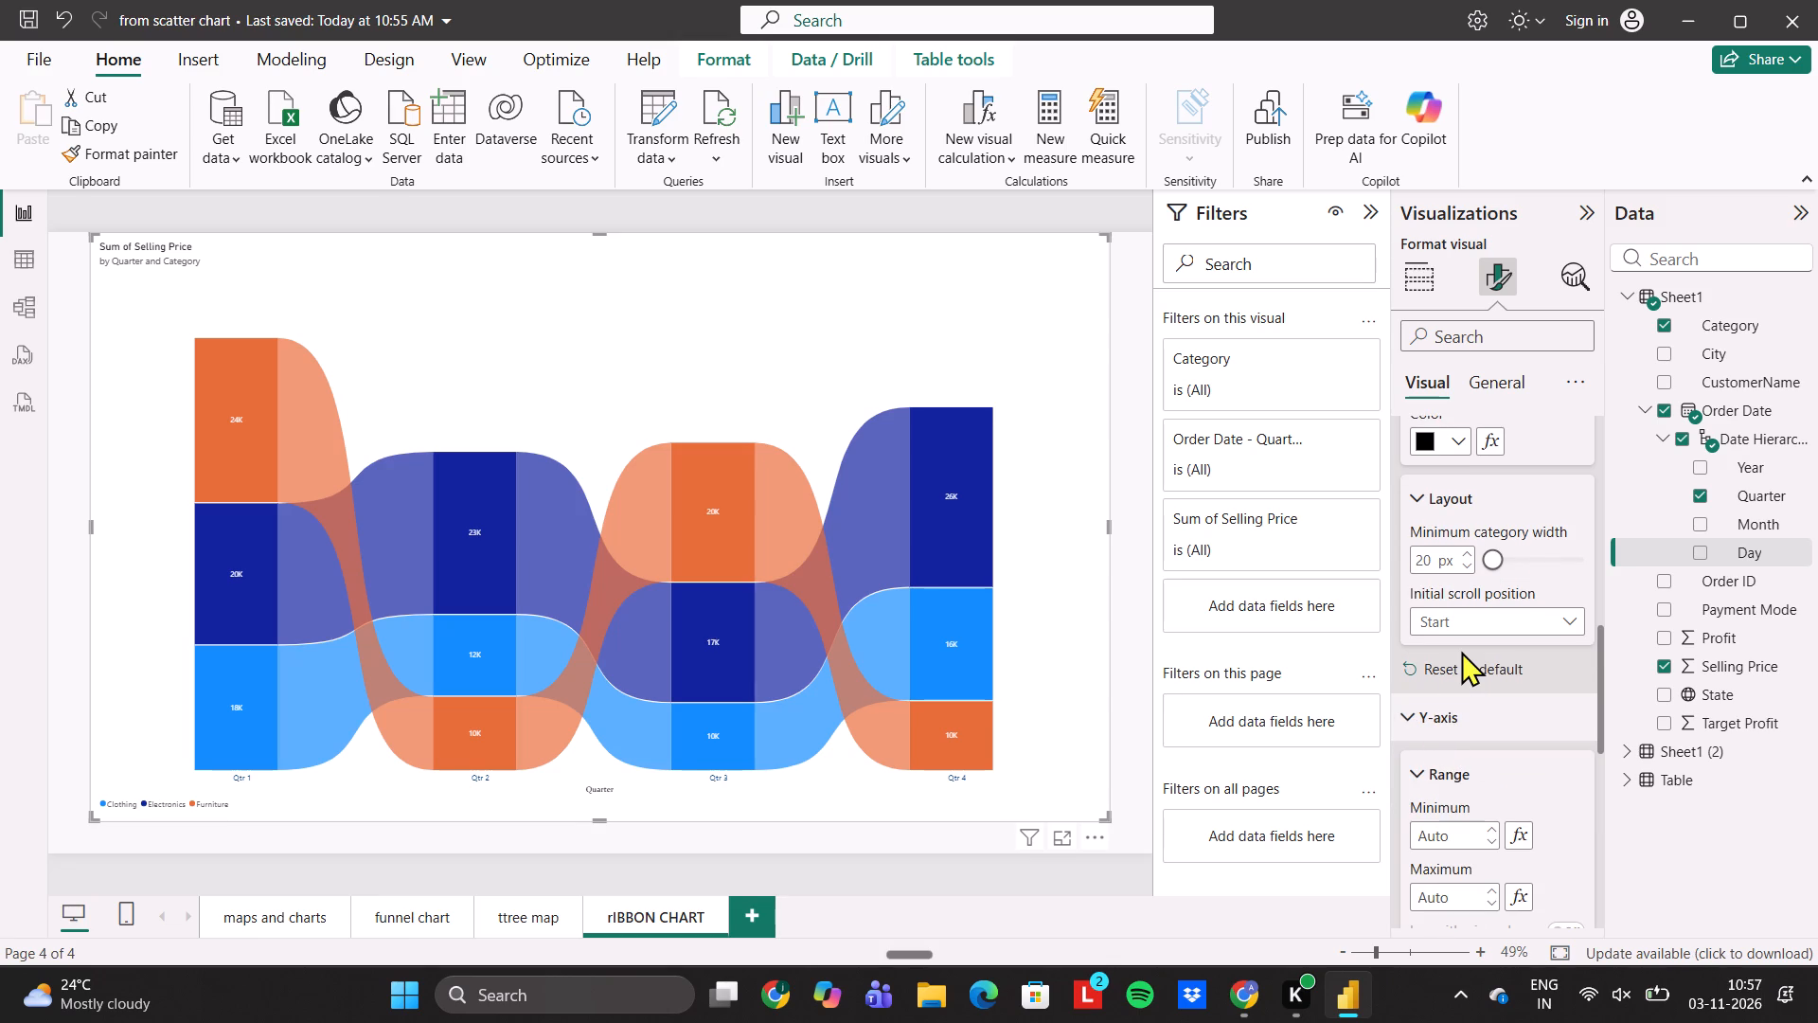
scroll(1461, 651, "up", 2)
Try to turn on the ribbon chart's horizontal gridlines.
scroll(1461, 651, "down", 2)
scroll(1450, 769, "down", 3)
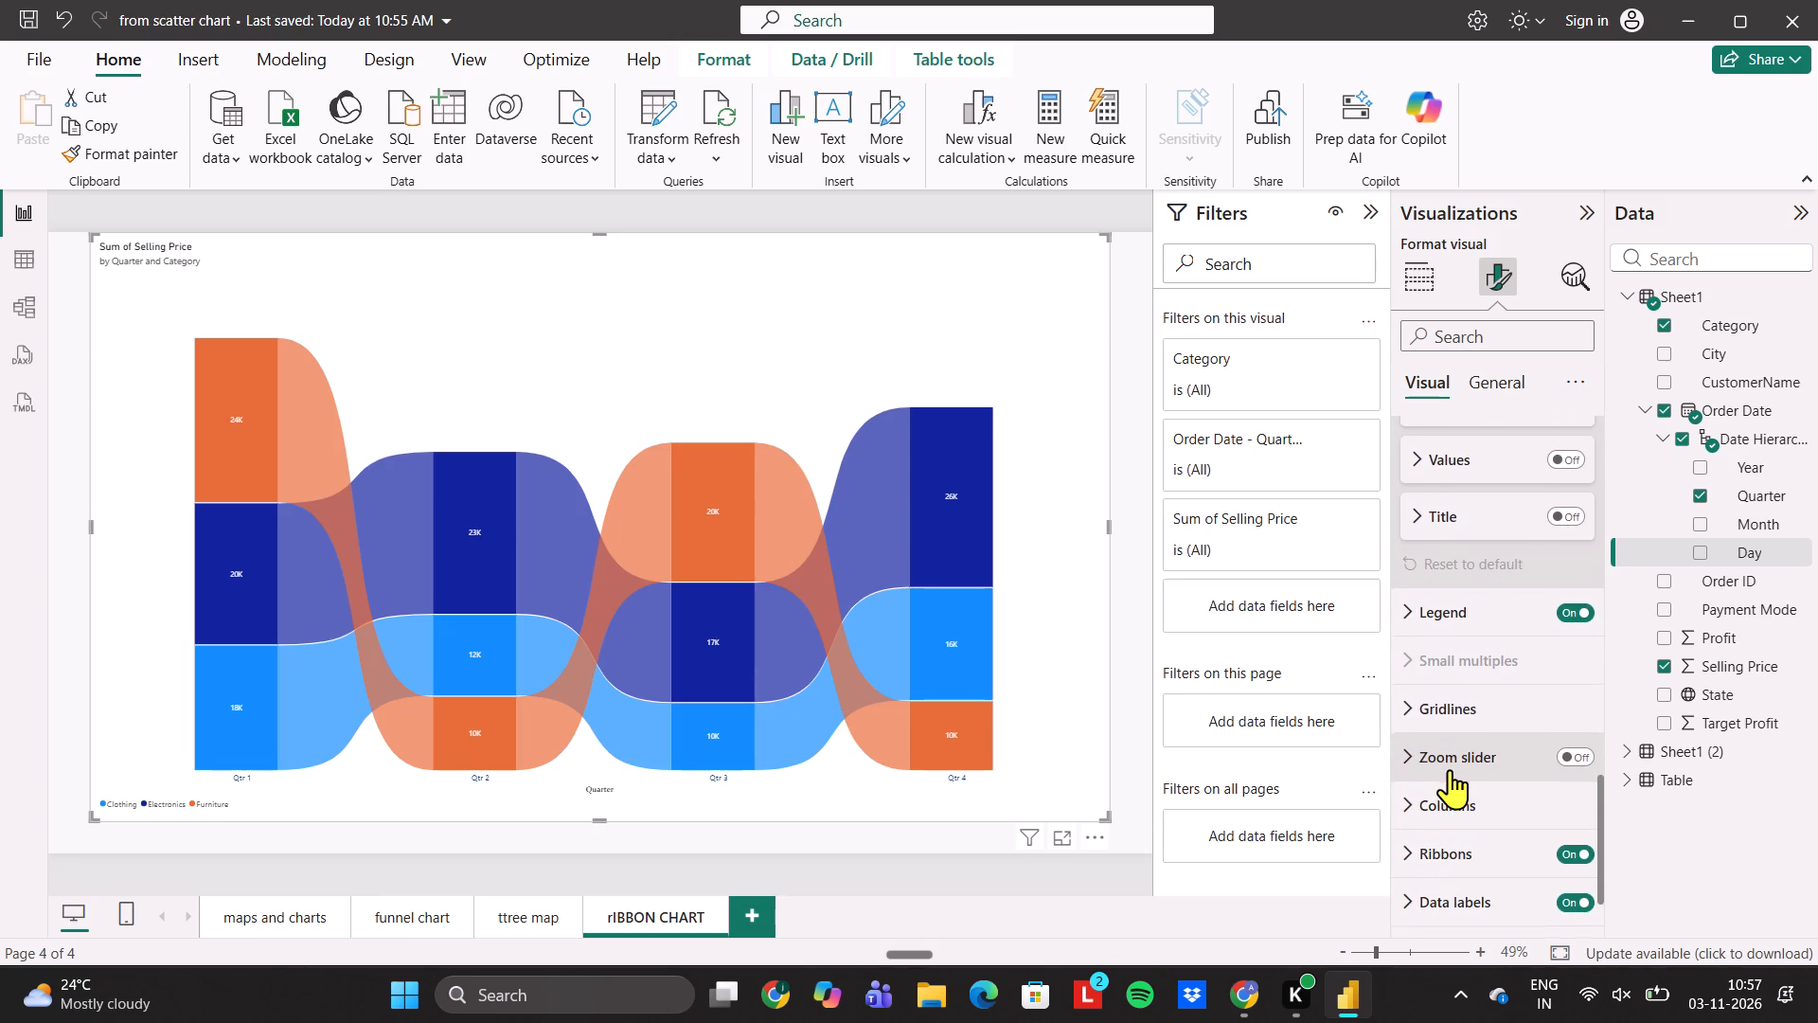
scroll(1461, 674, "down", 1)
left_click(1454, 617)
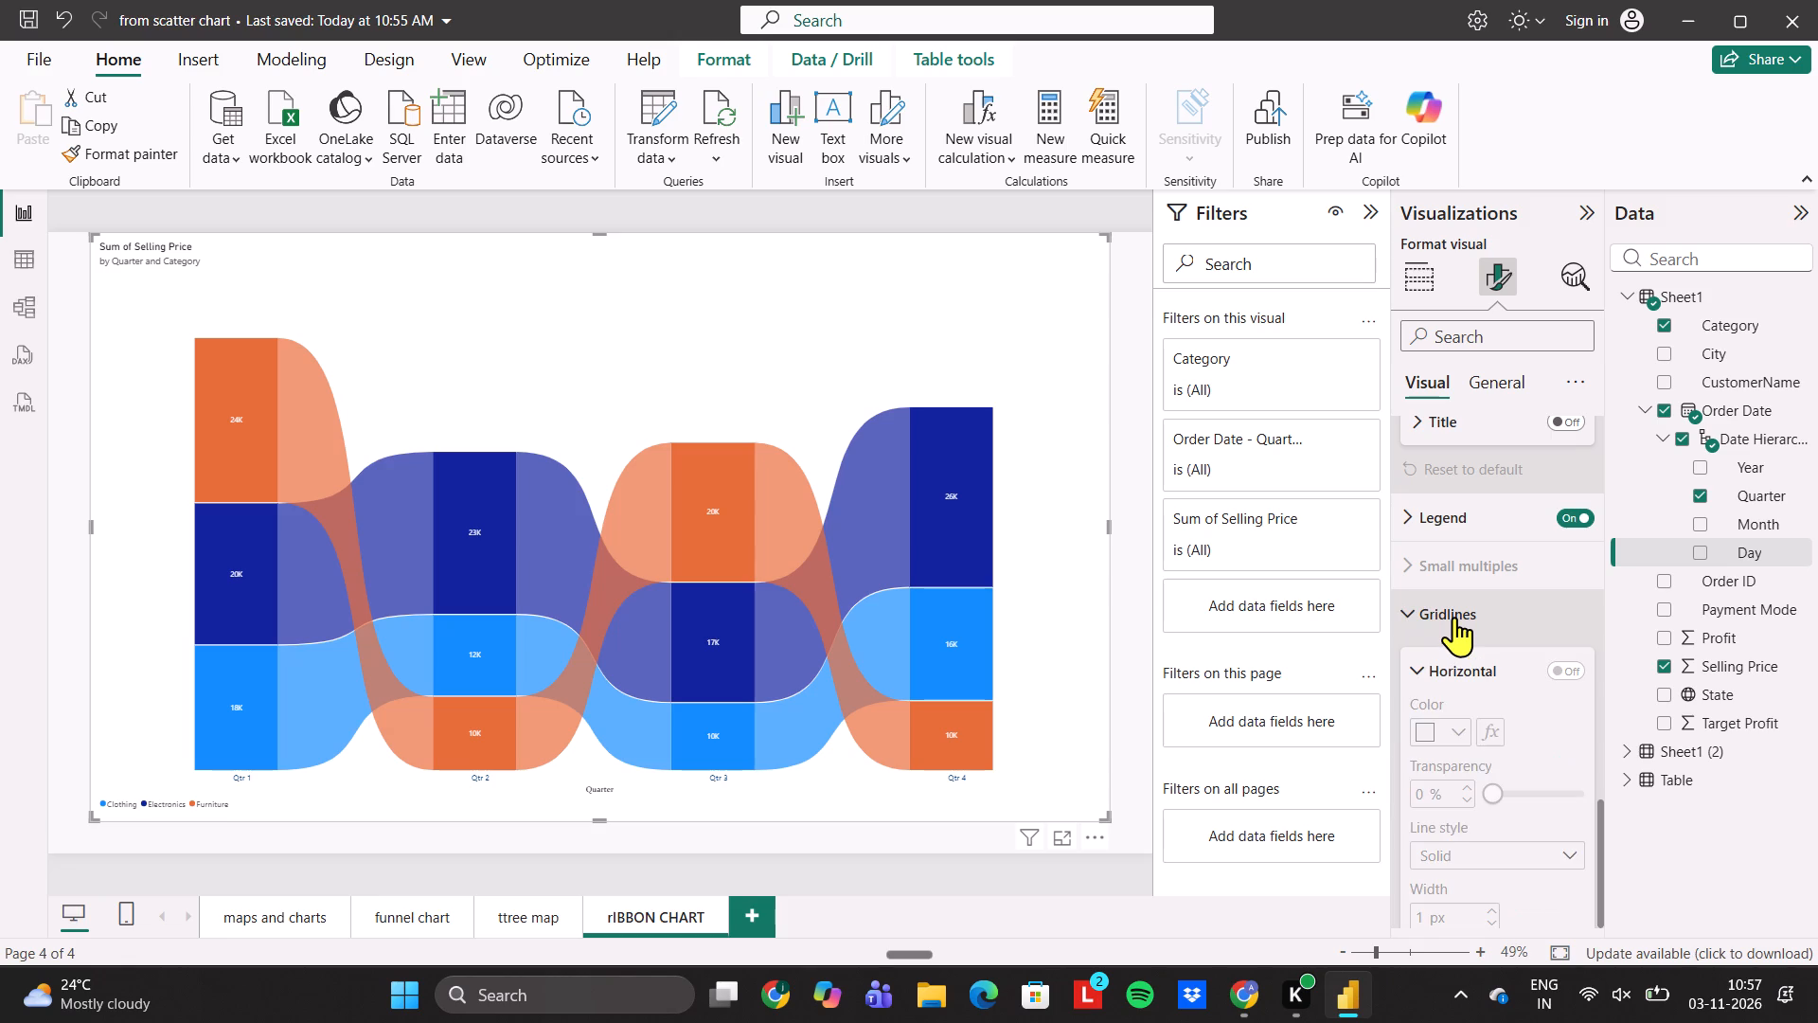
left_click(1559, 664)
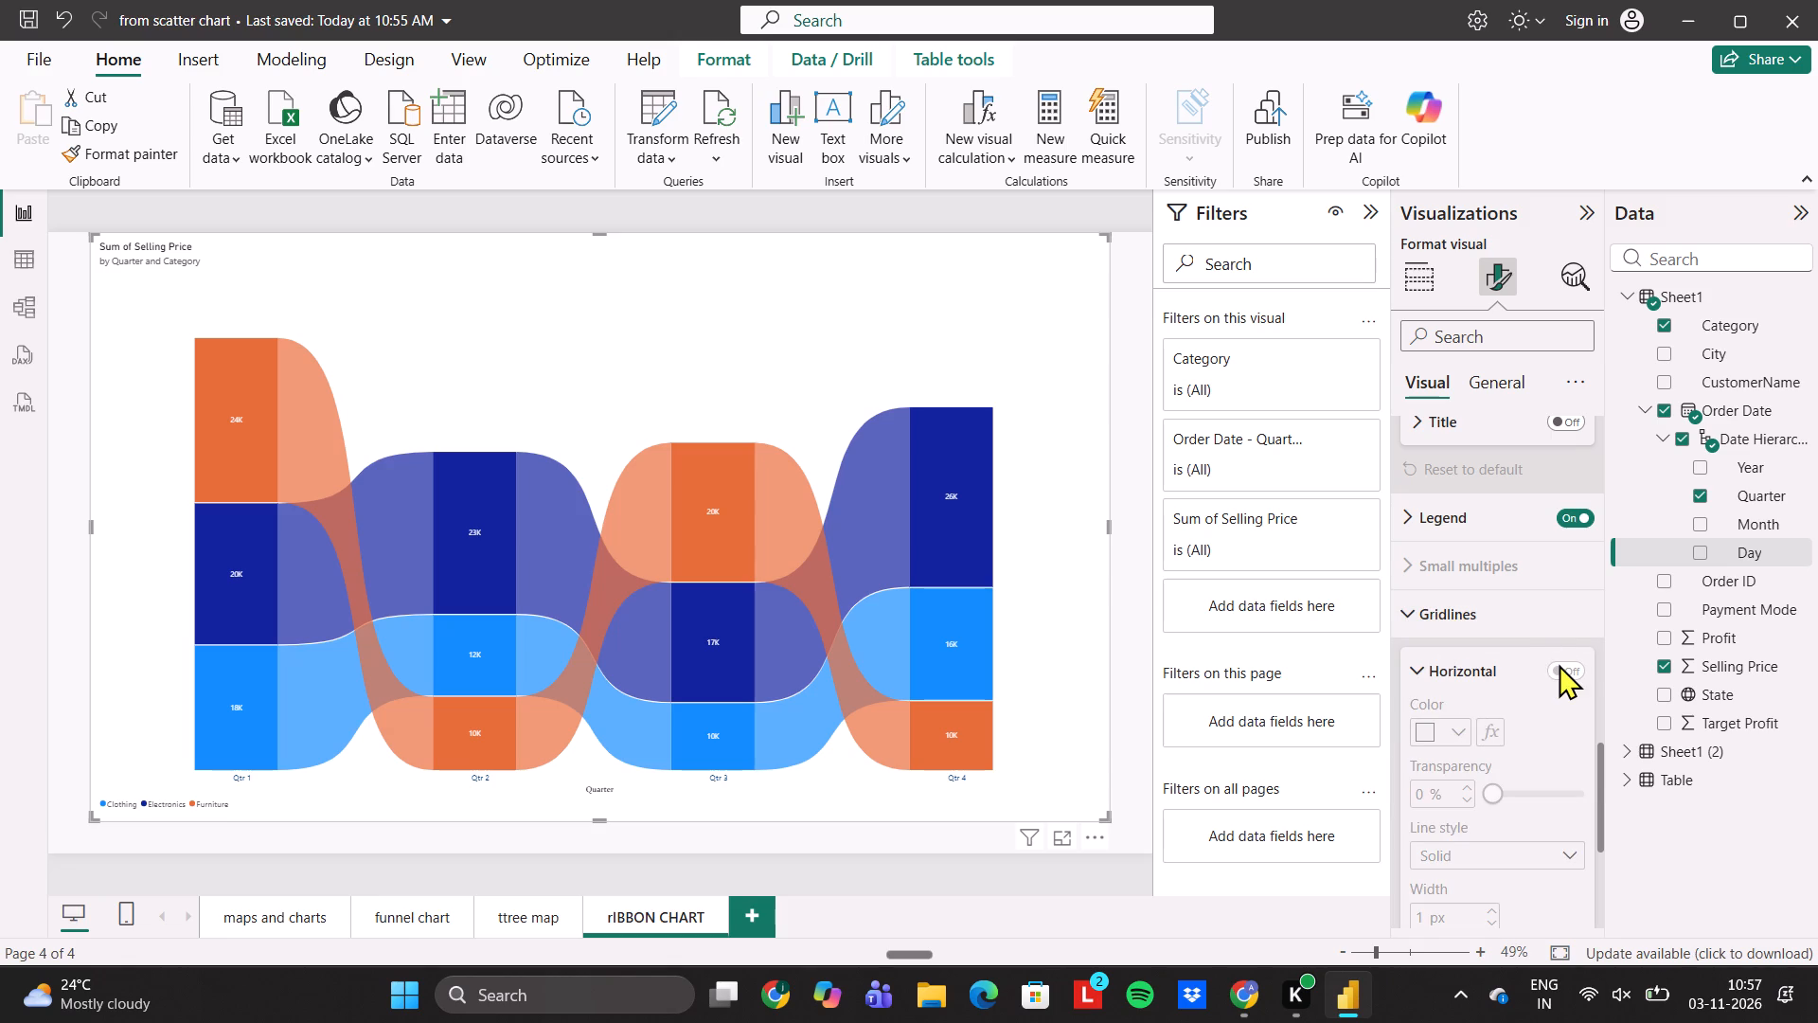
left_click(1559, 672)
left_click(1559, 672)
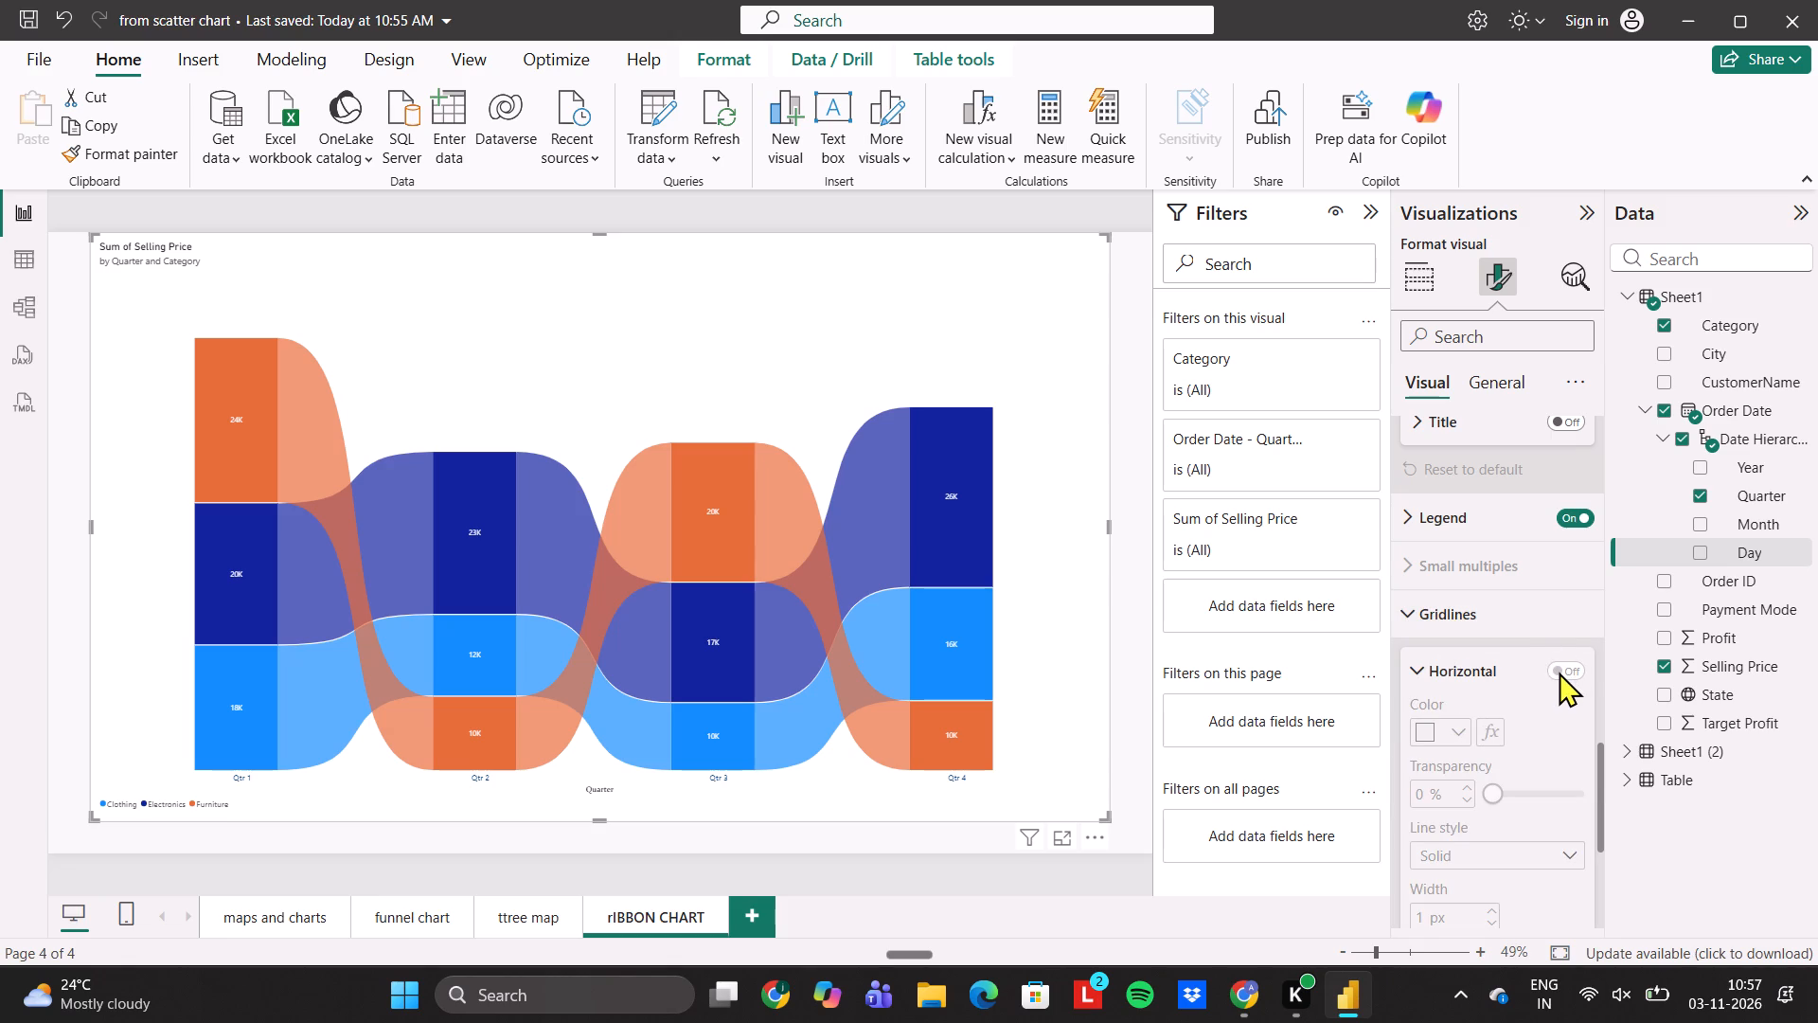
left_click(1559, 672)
Set the ribbon chart's legend position to Top left, after trying Top center.
scroll(1480, 740, "down", 1)
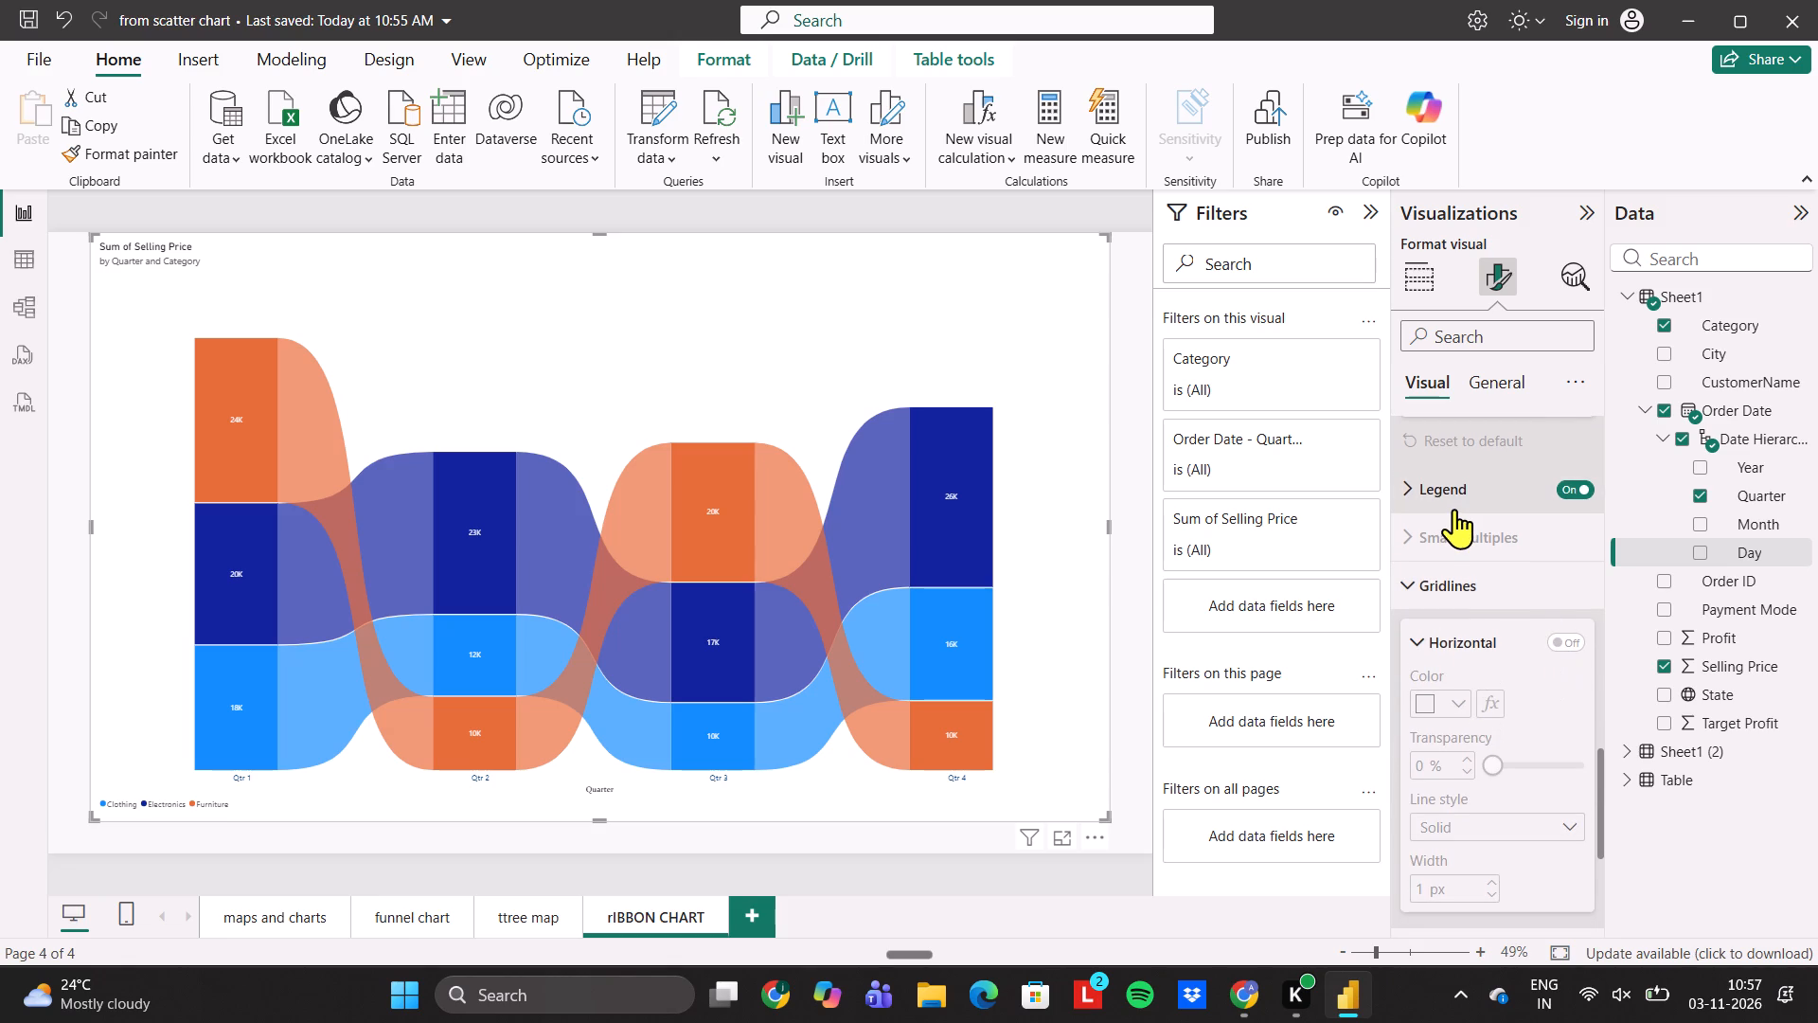
left_click(1454, 509)
left_click(1510, 619)
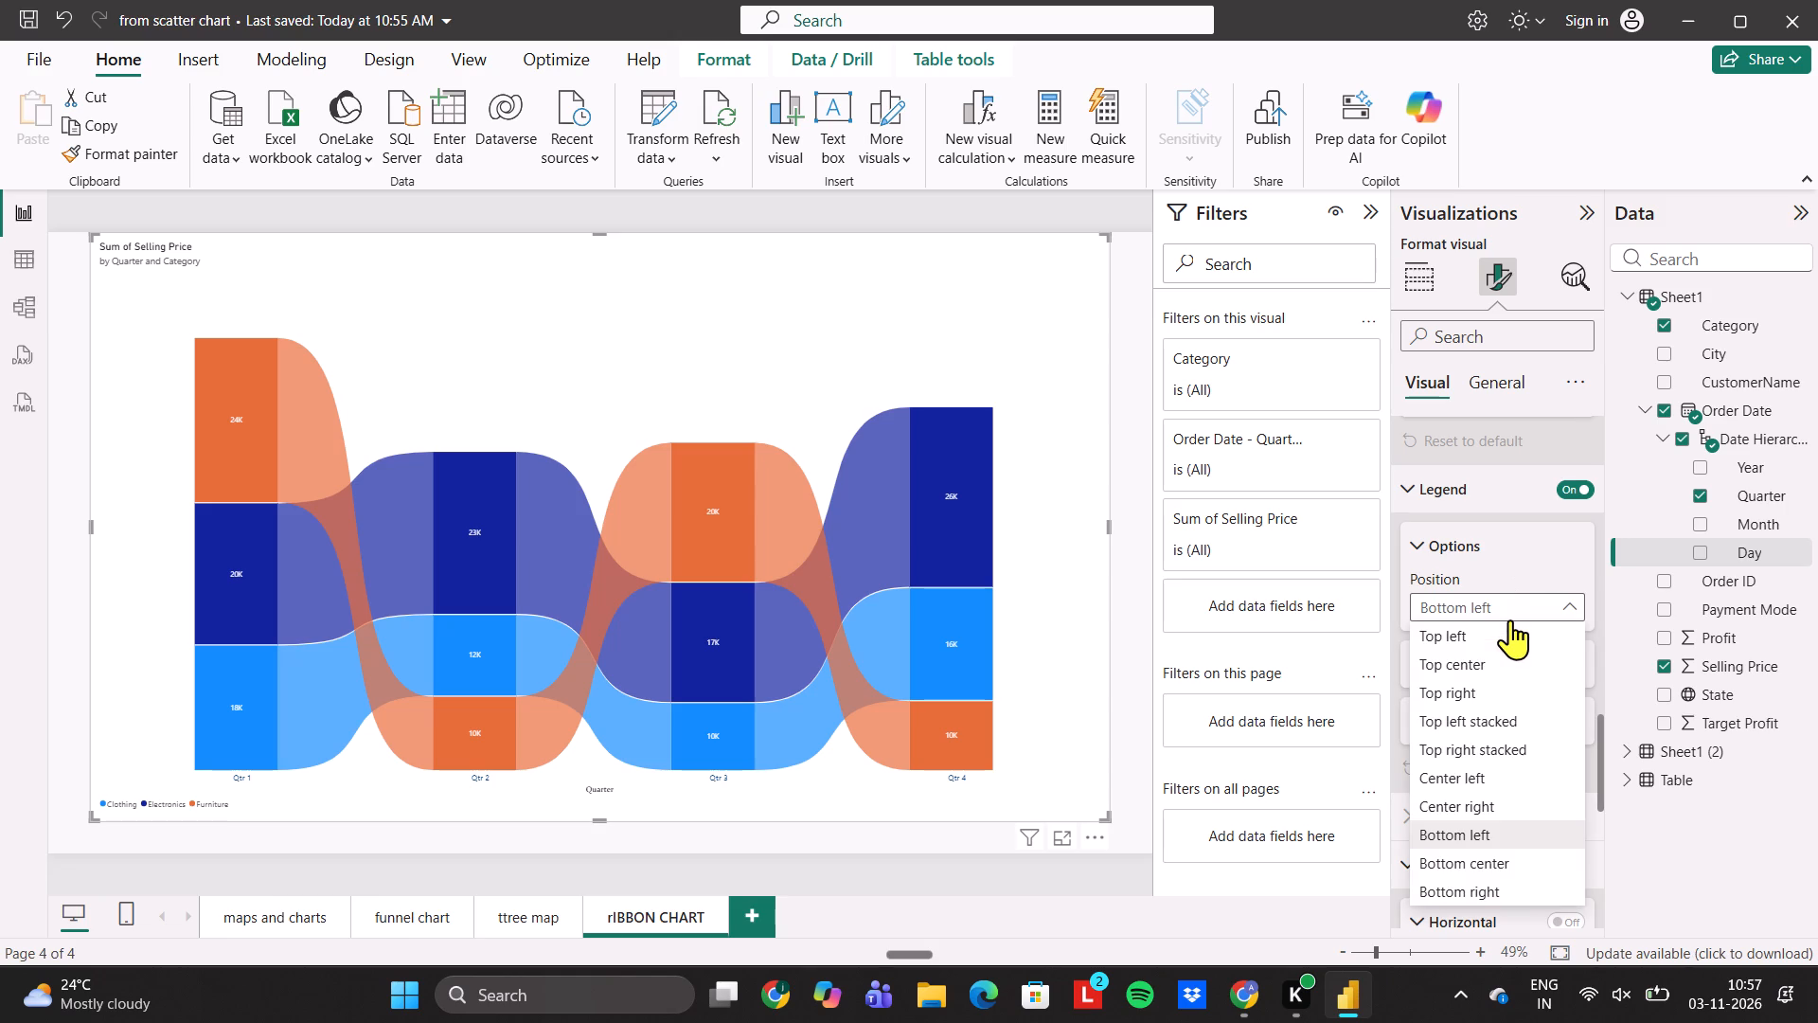
left_click(1480, 651)
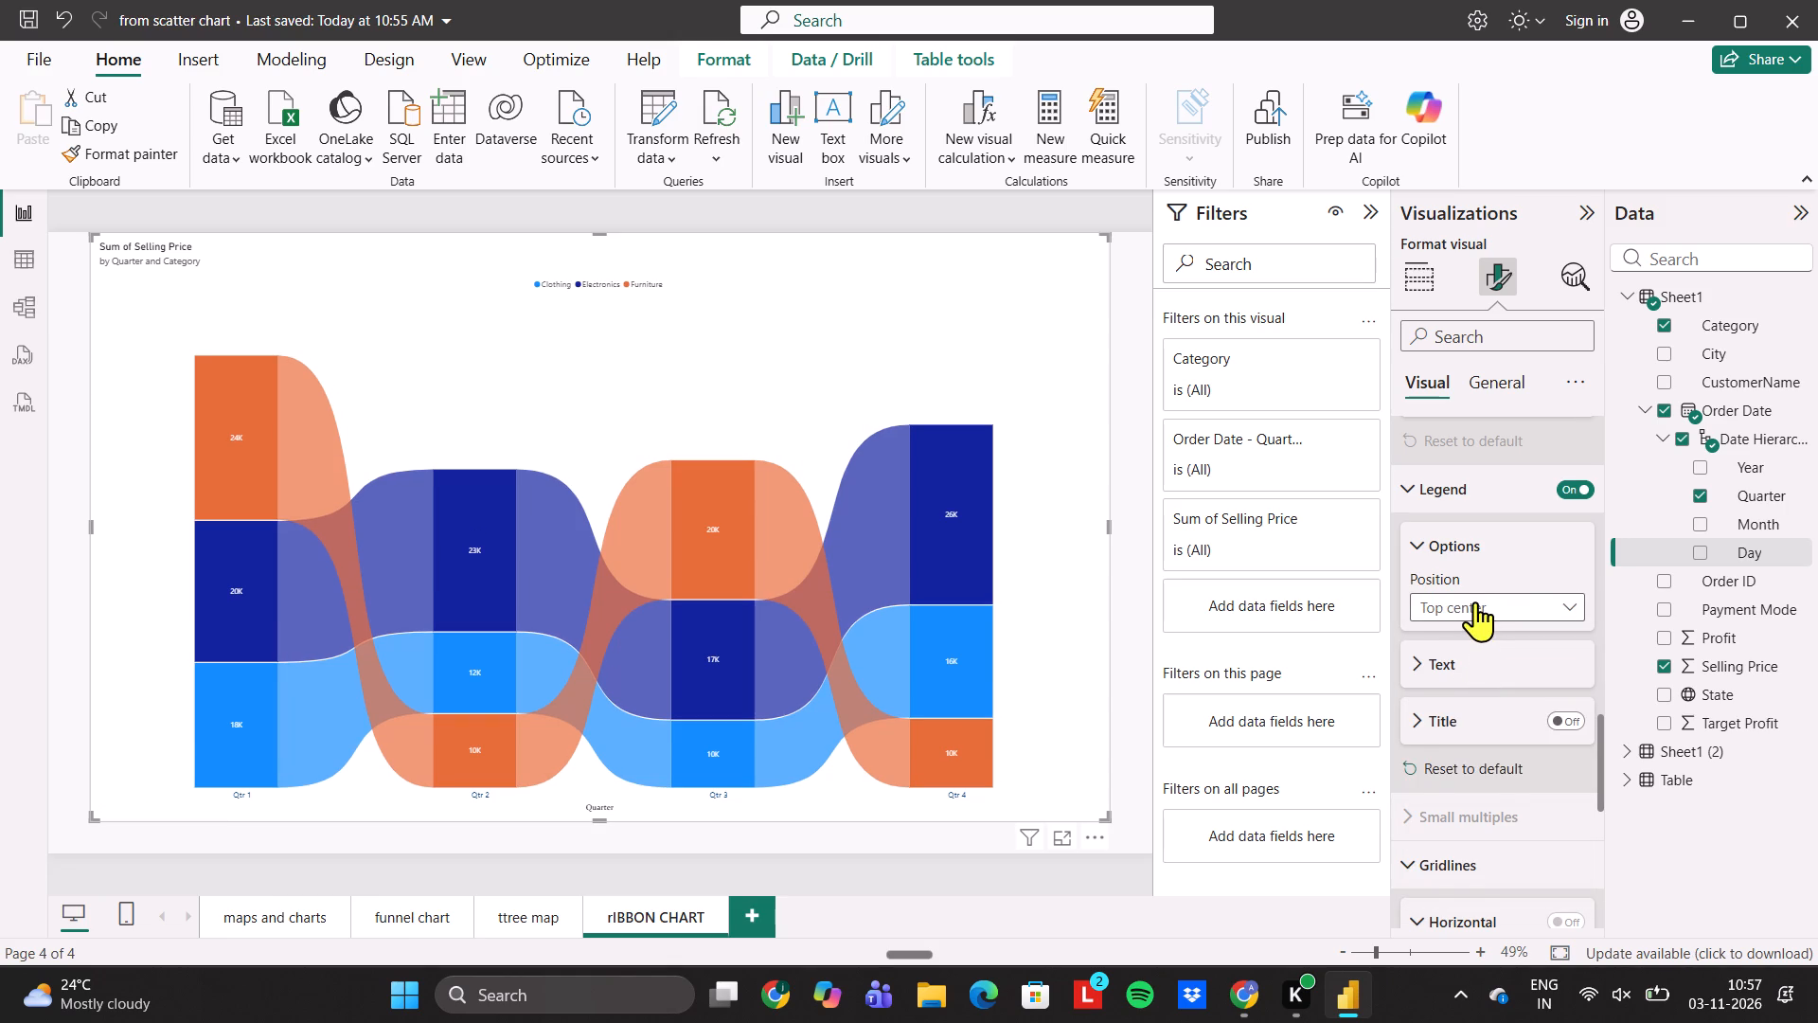
left_click(1475, 601)
left_click(1465, 624)
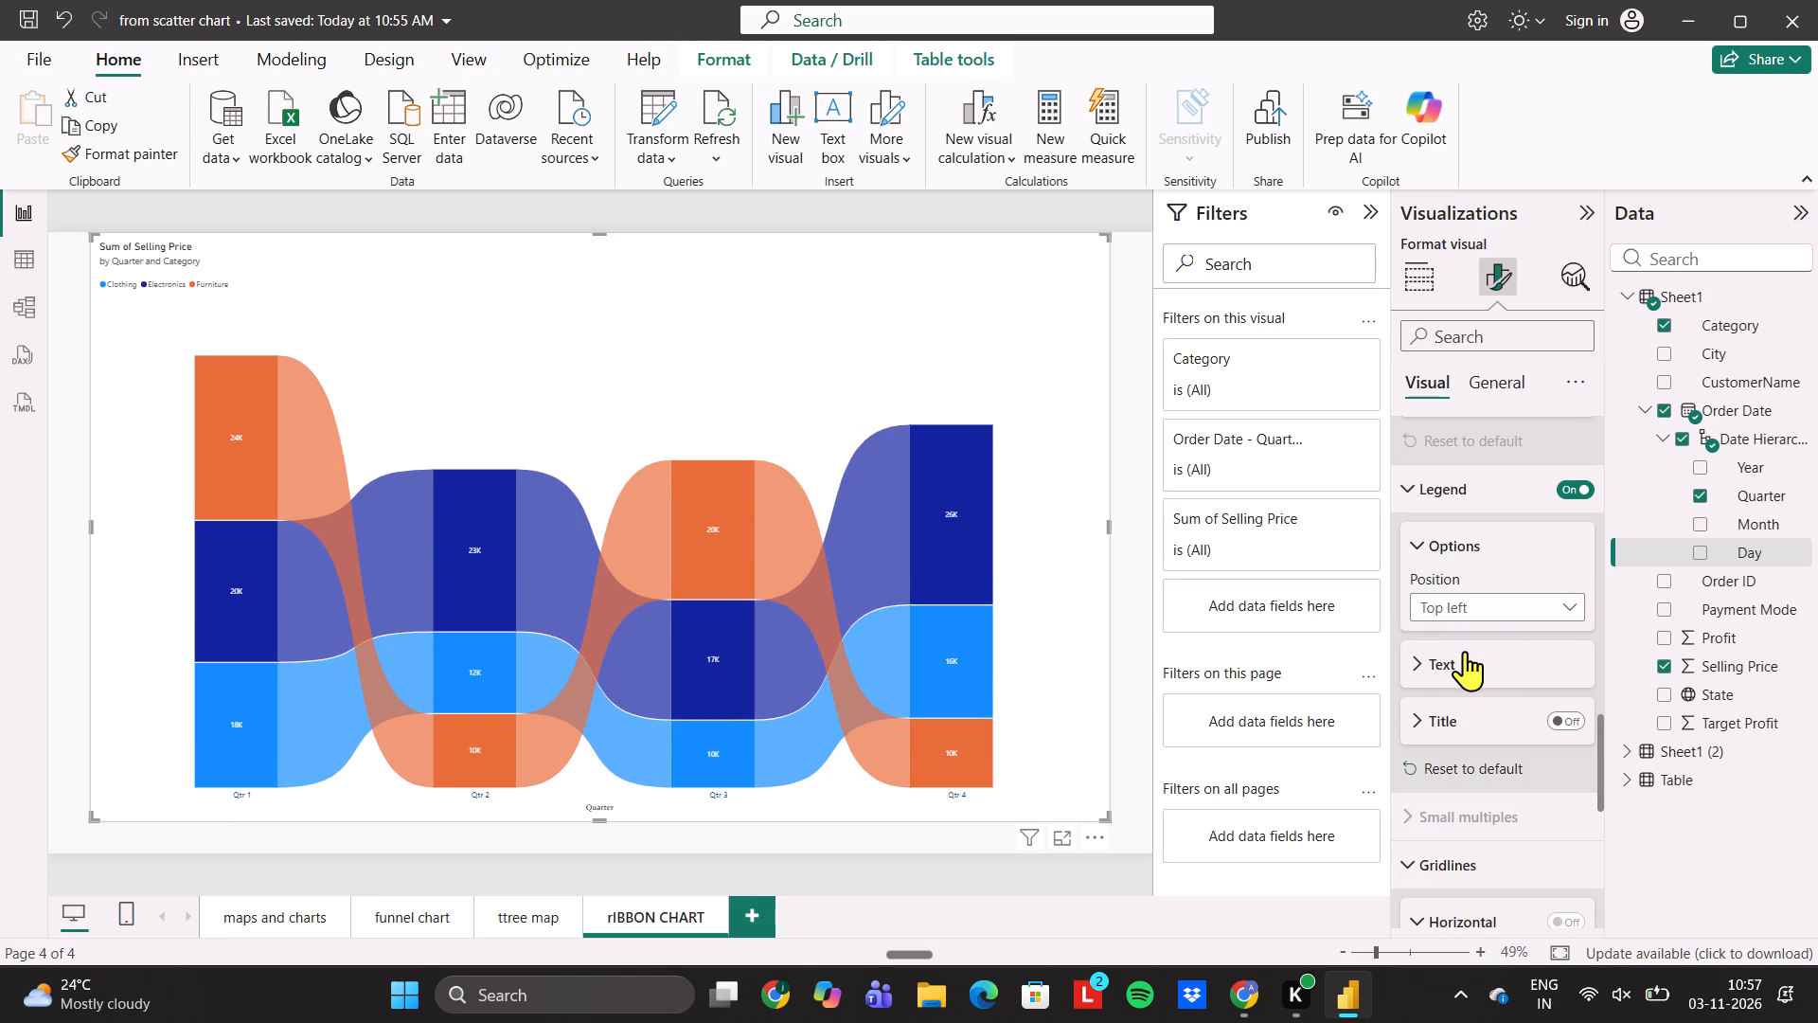
Turn on the zoom slider for the ribbon chart.
scroll(1465, 651, "down", 2)
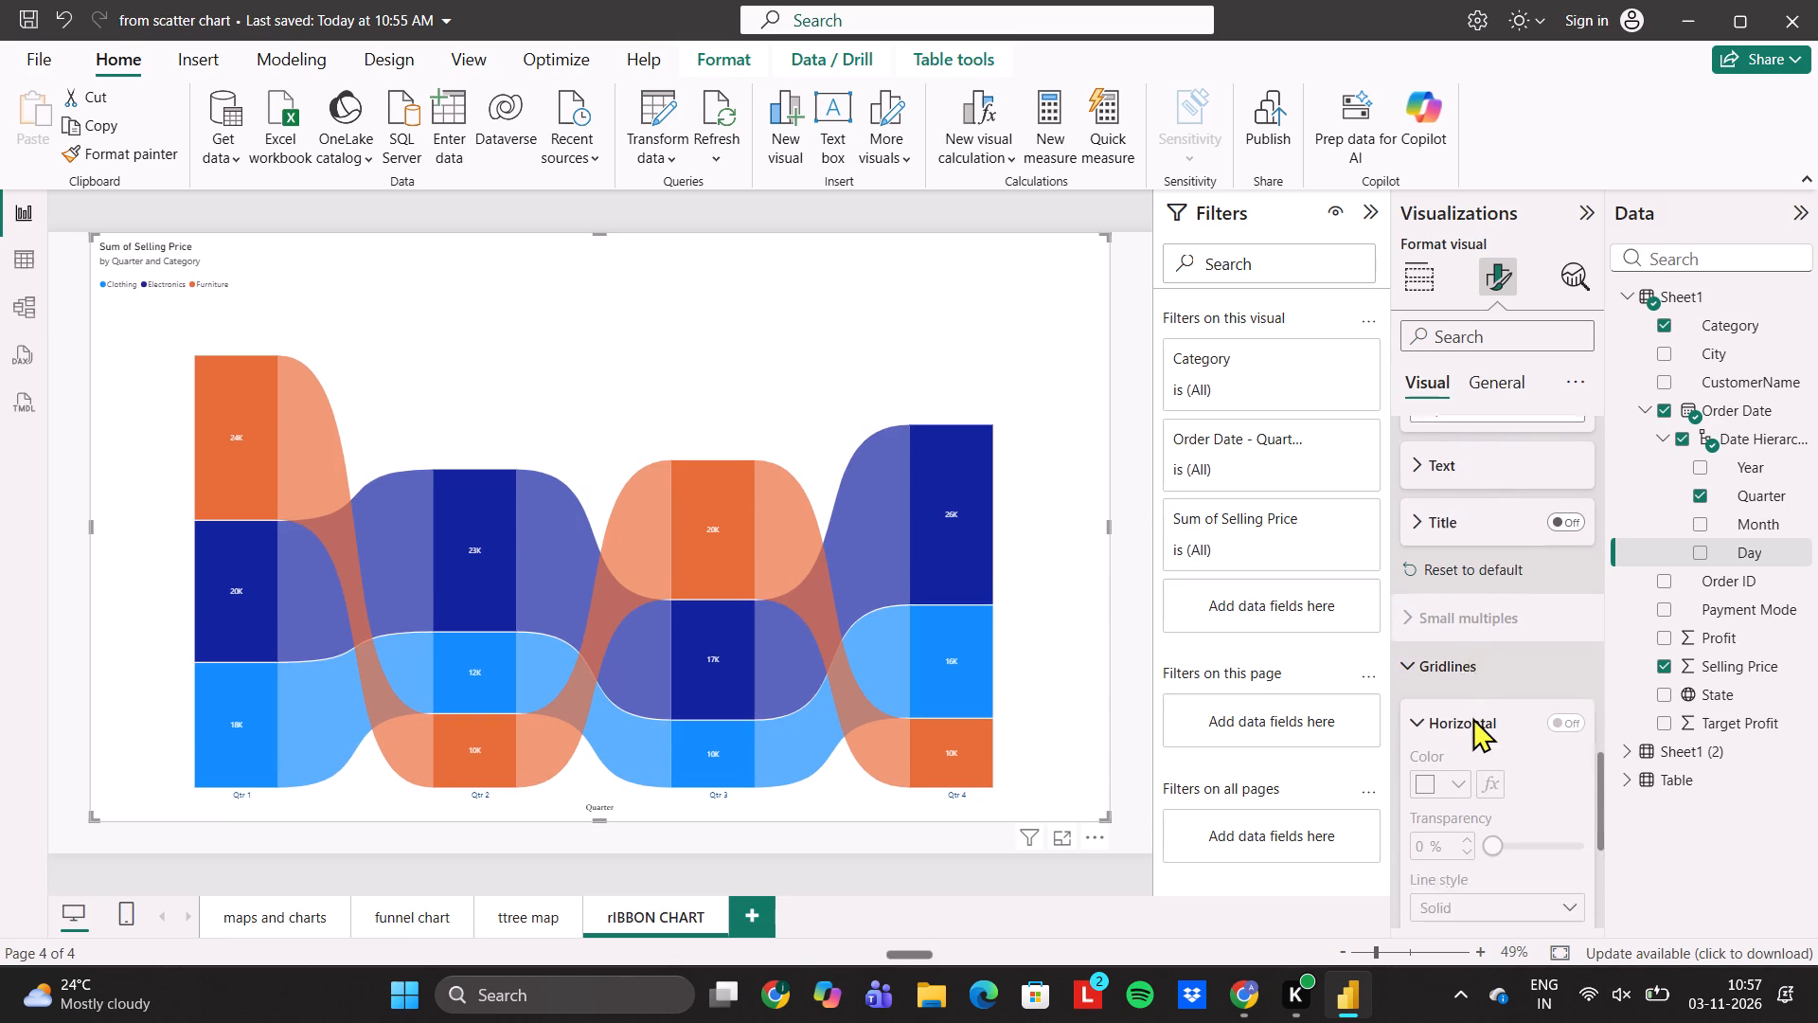
scroll(1472, 717, "down", 1)
left_click(1561, 842)
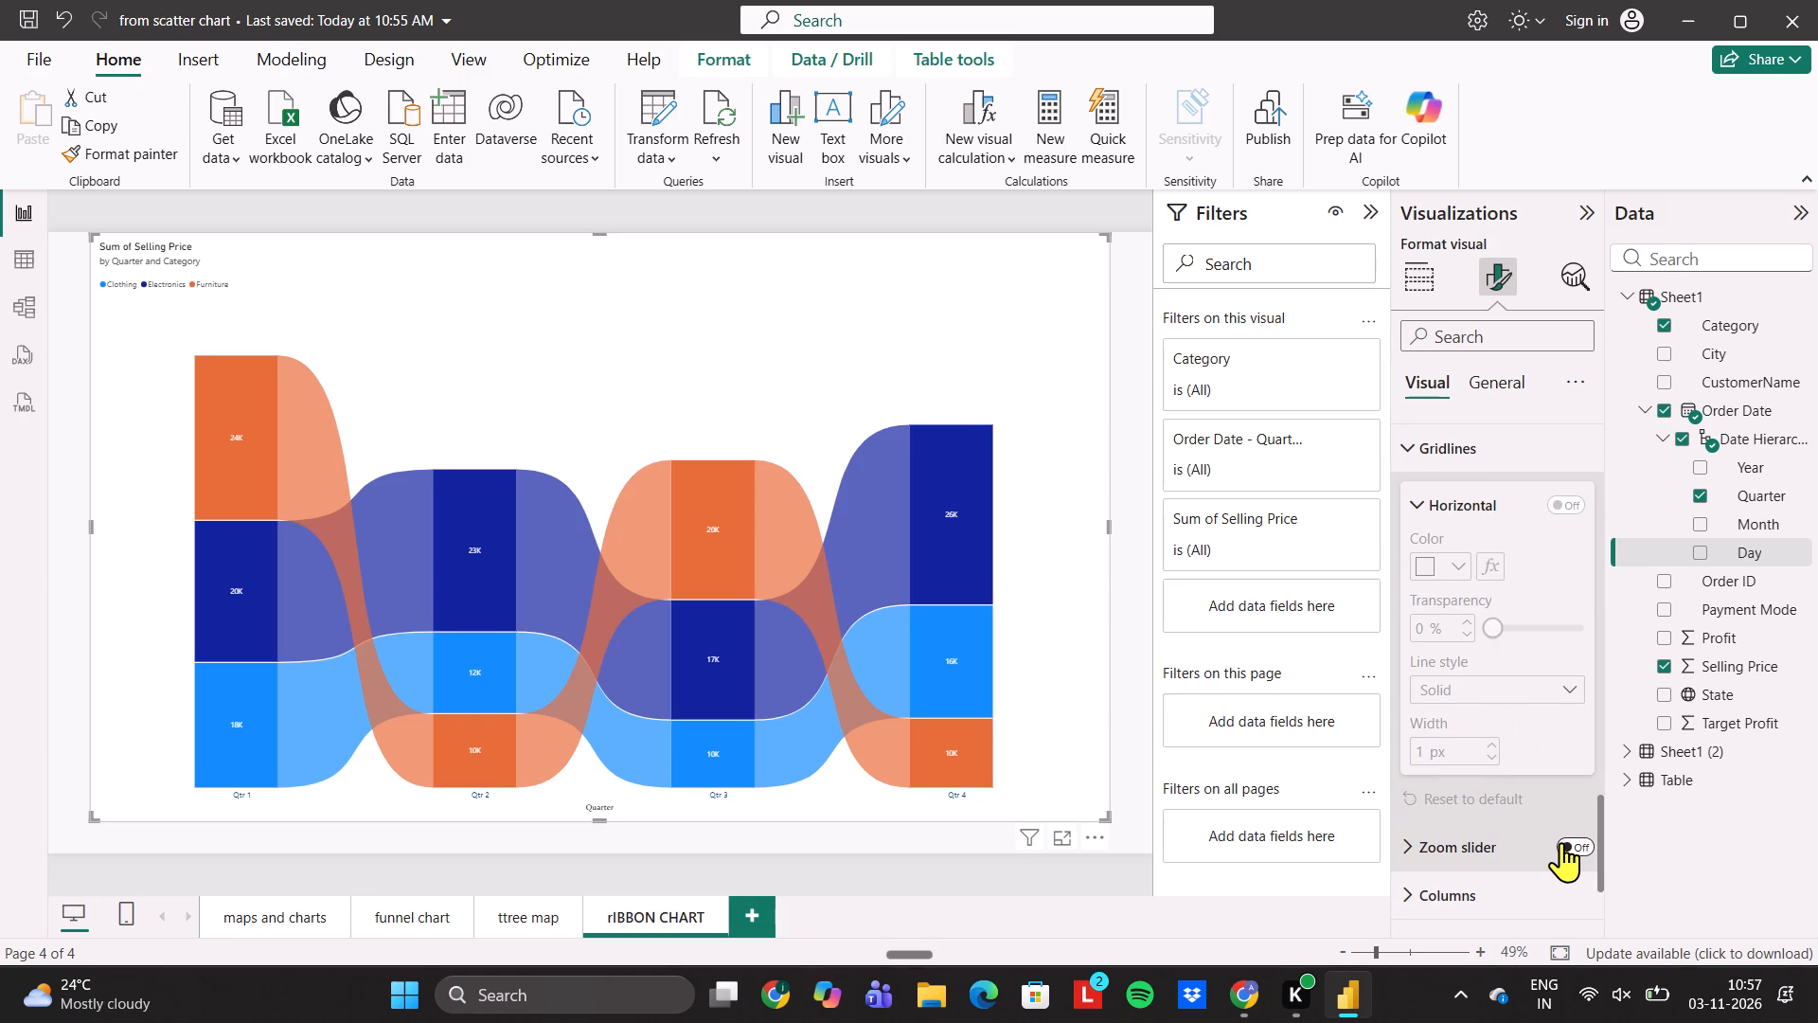
scroll(1516, 840, "down", 1)
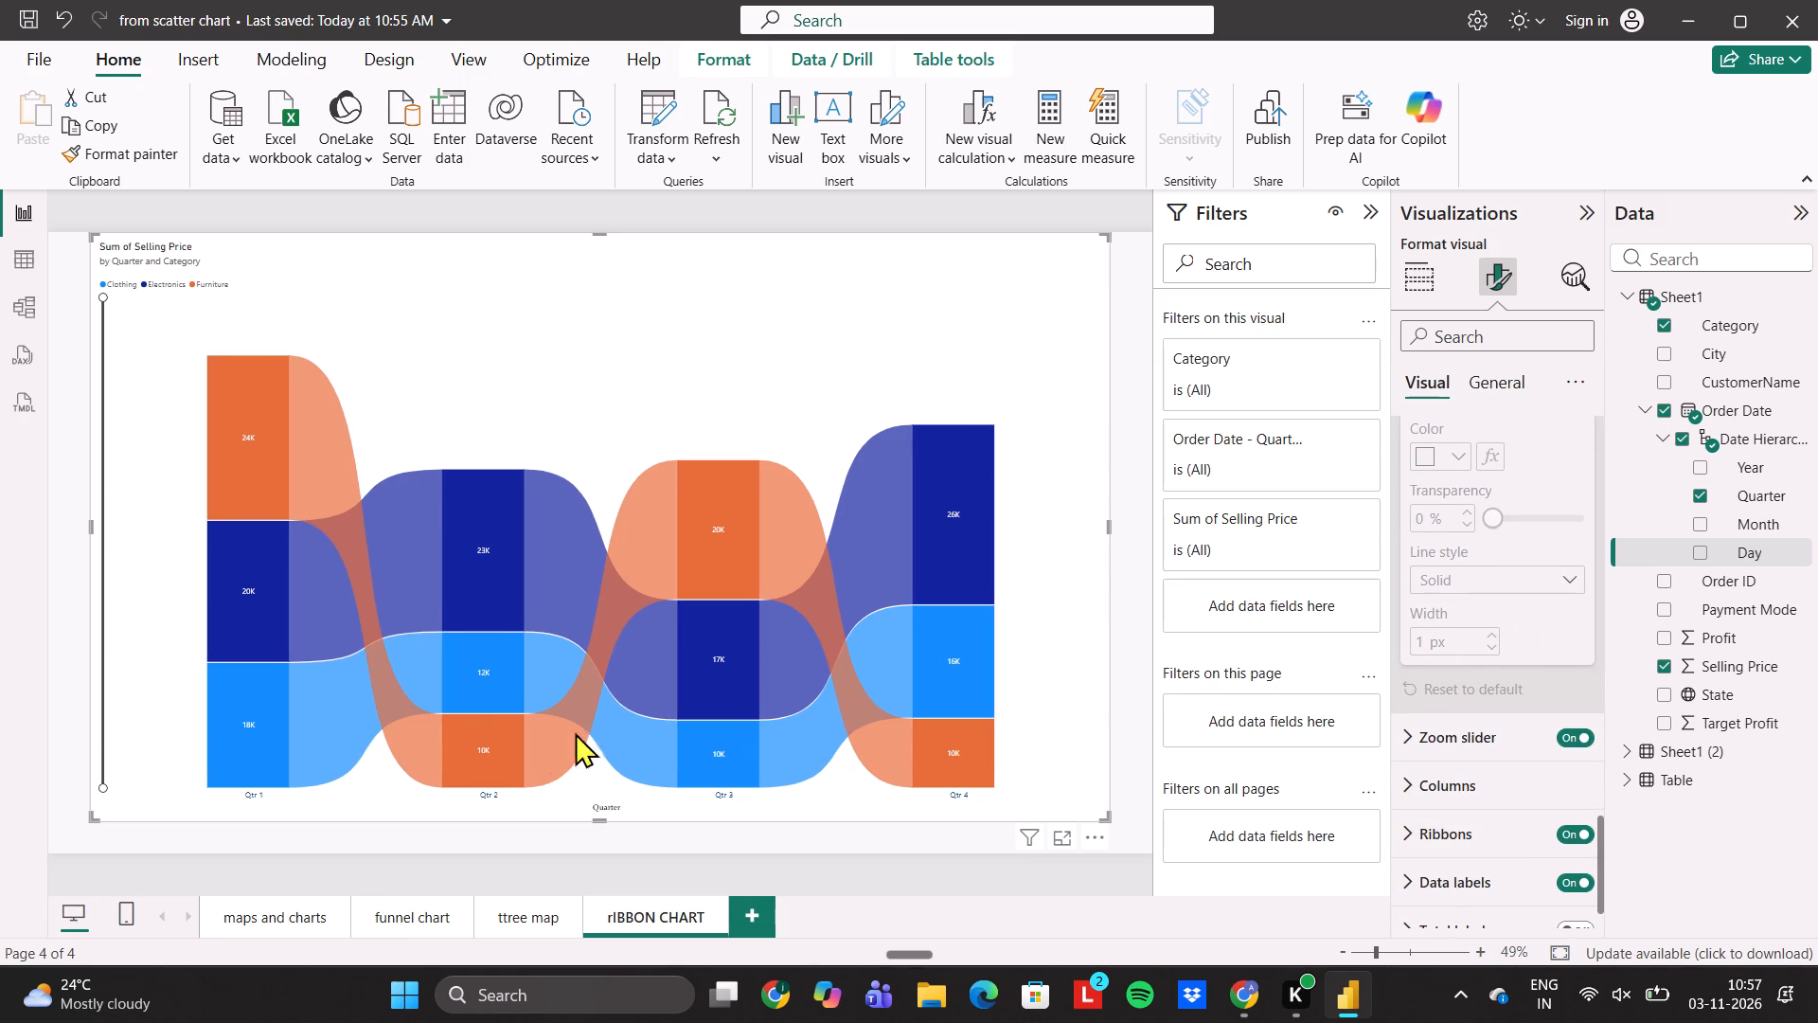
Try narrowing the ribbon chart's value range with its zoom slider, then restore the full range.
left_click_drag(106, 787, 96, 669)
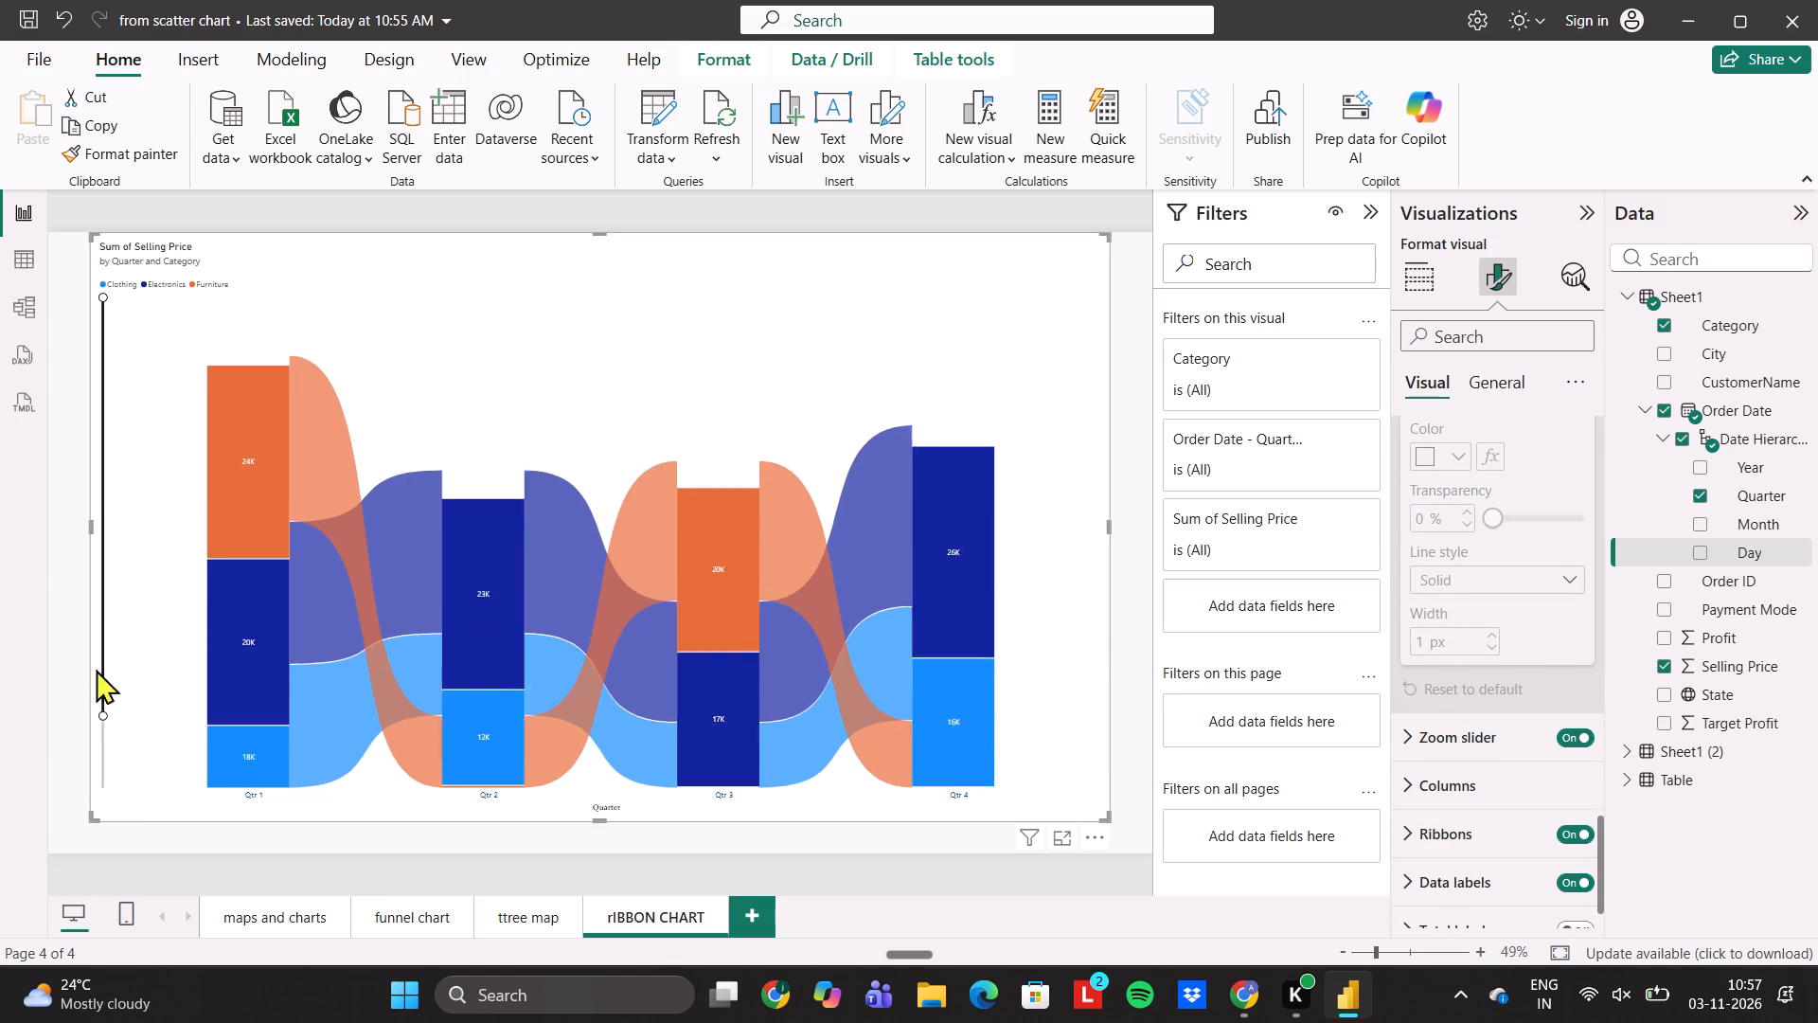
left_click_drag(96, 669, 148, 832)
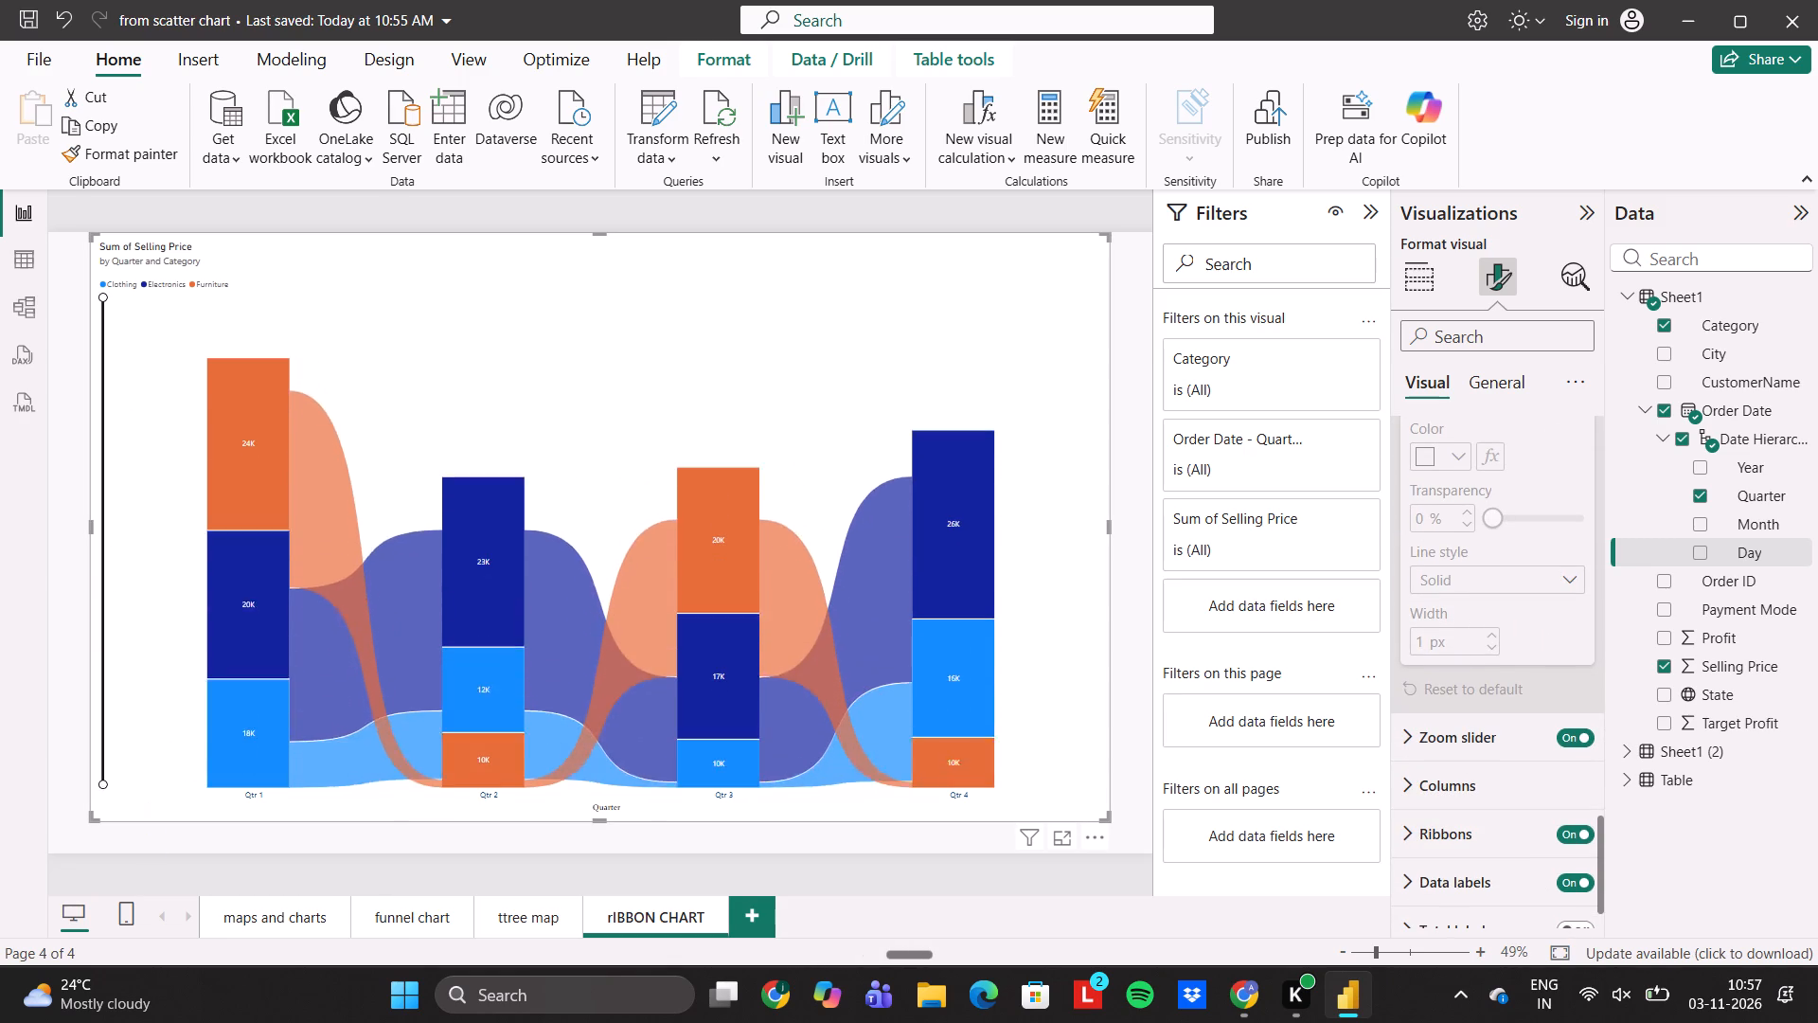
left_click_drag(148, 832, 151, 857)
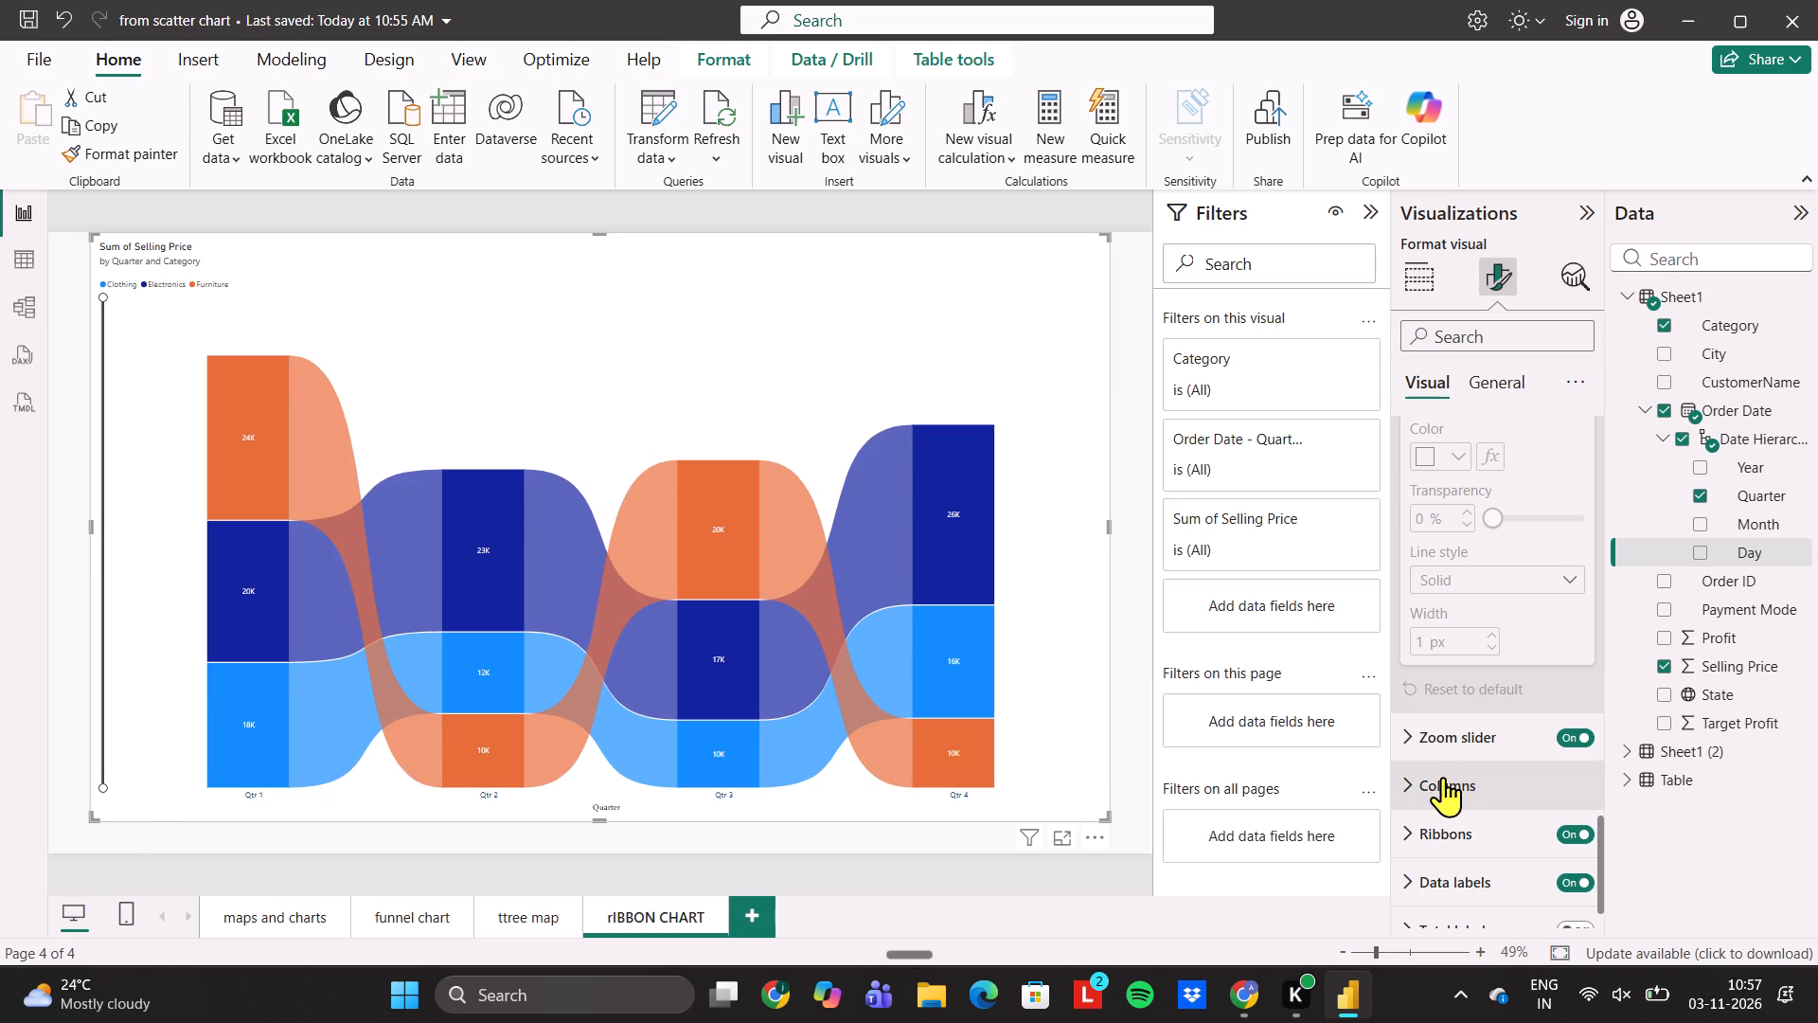
Set the column colour of the Clothing series to dark red.
left_click(1443, 777)
scroll(1443, 777, "down", 2)
left_click(1425, 755)
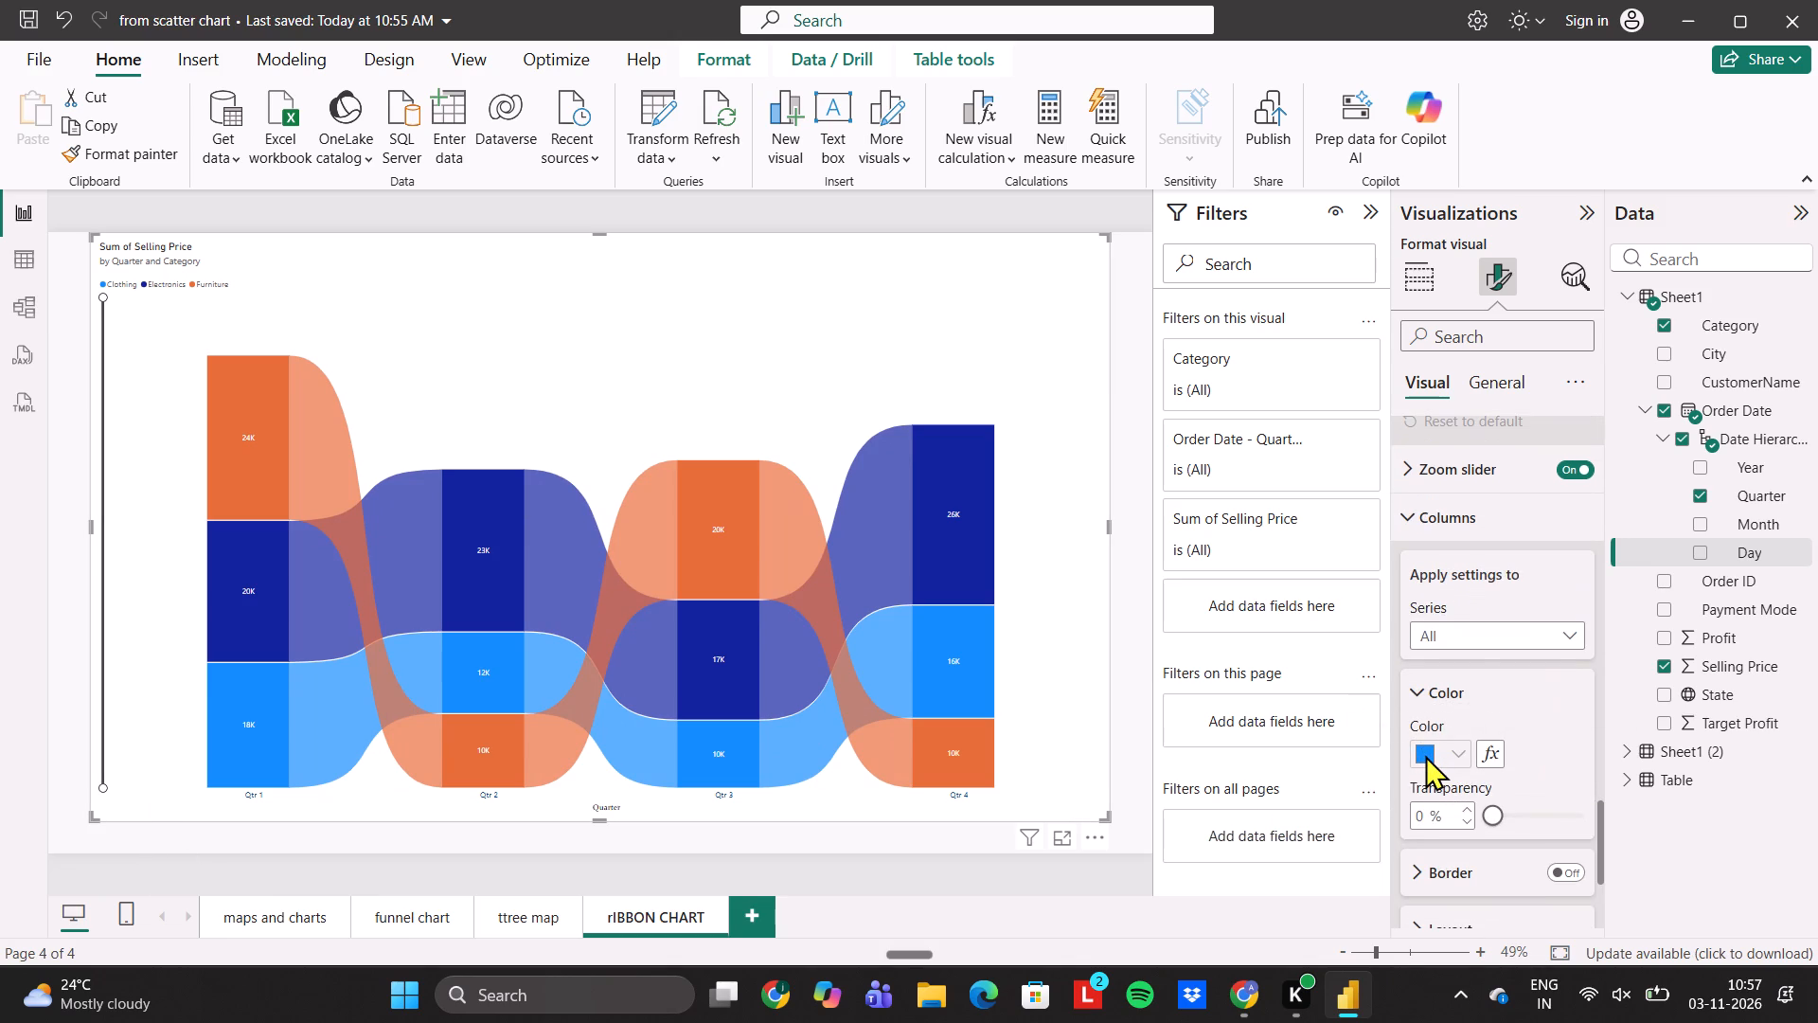
left_click(1427, 754)
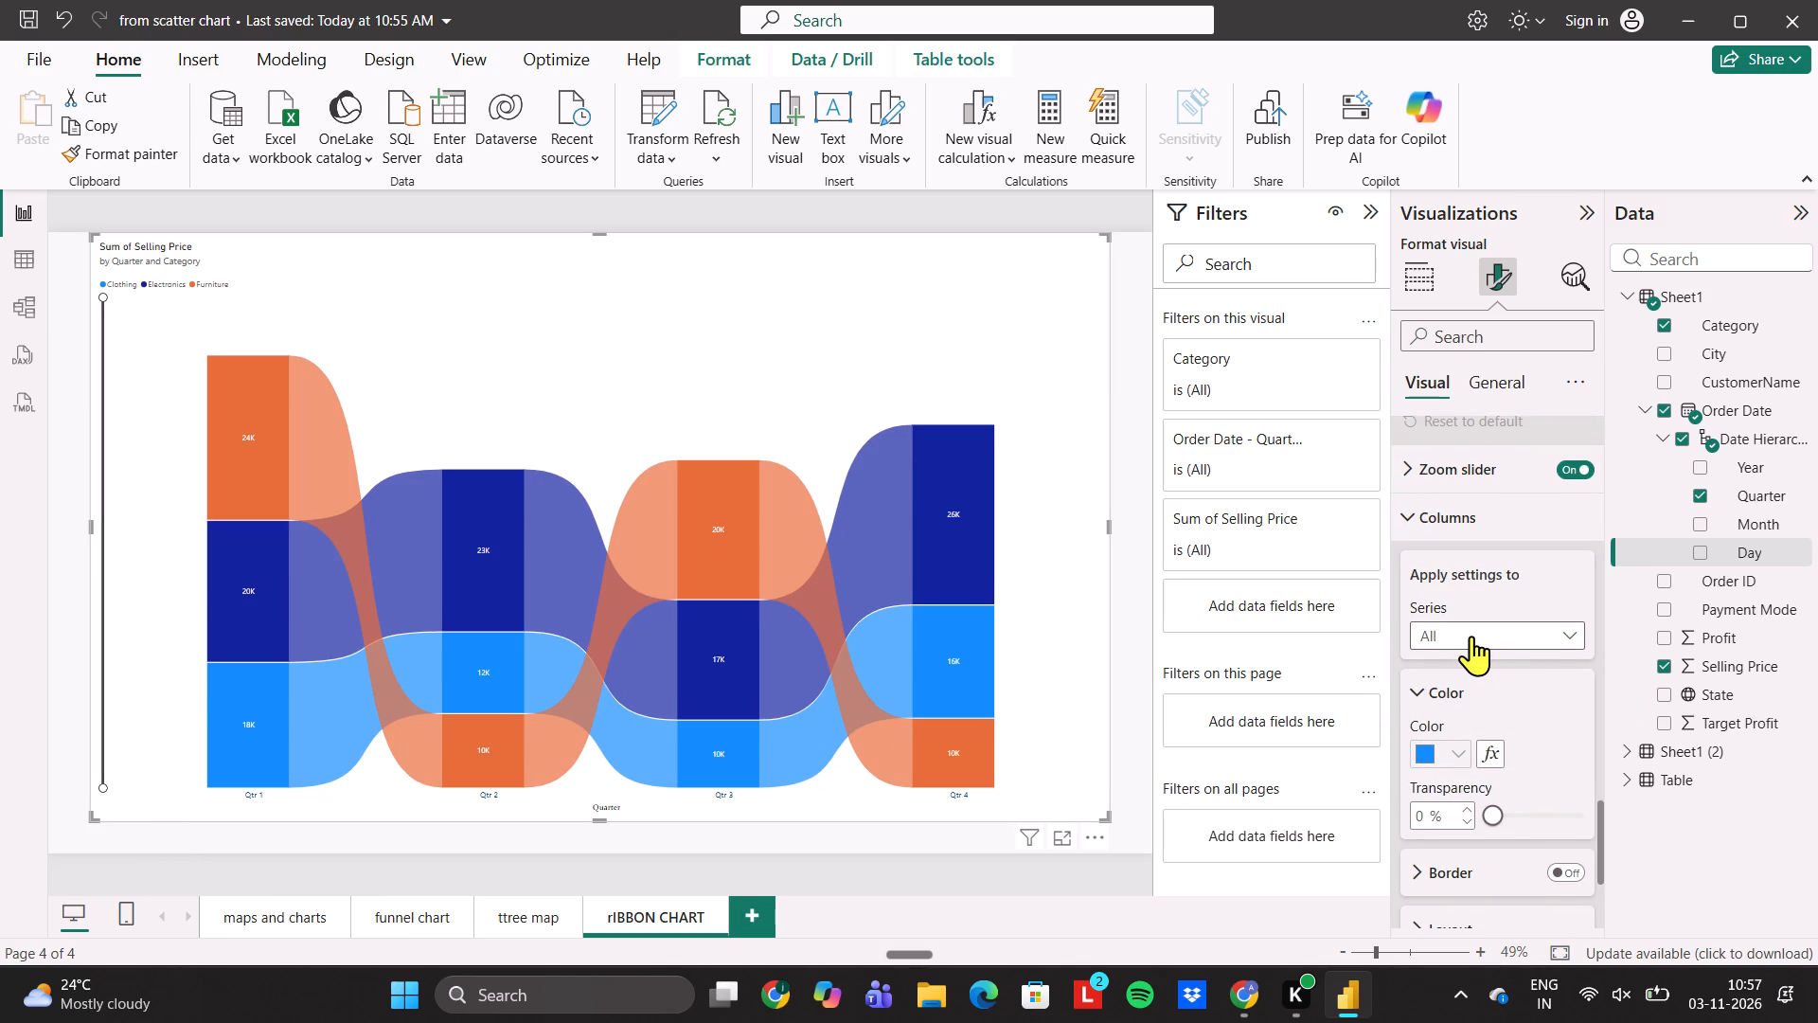
left_click(1471, 636)
left_click(1454, 679)
left_click(1420, 753)
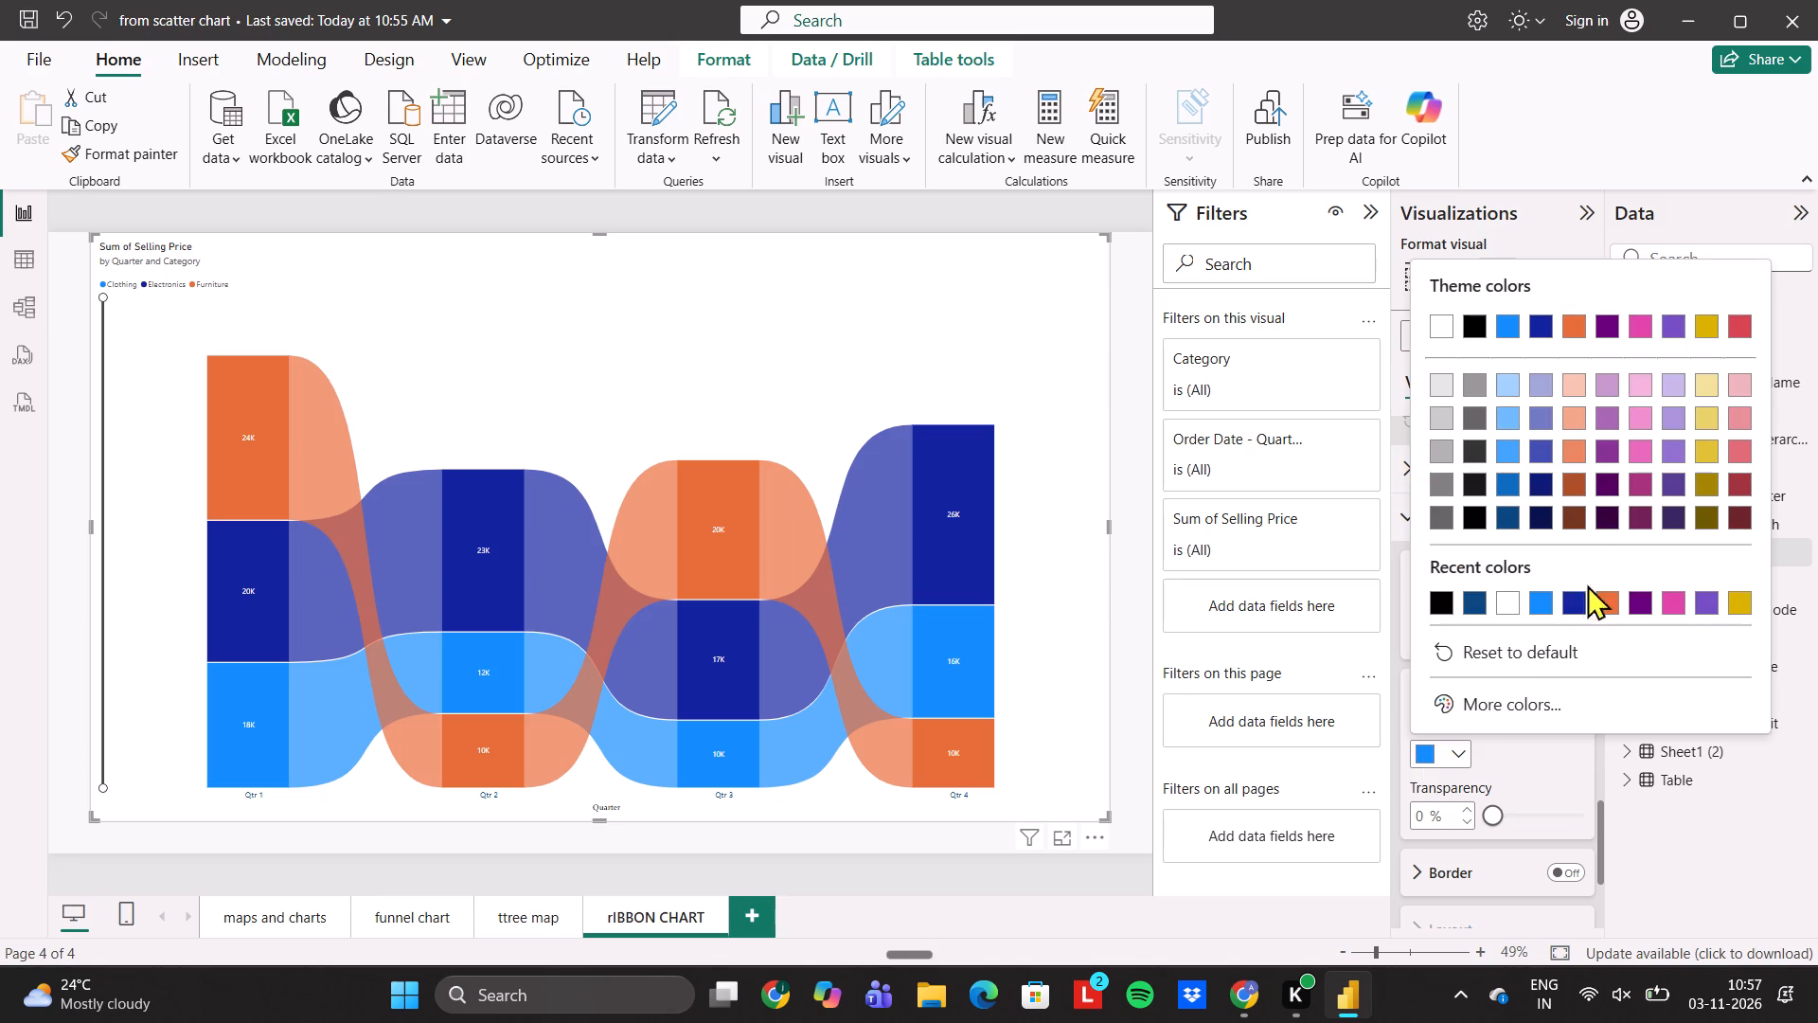
left_click(1742, 514)
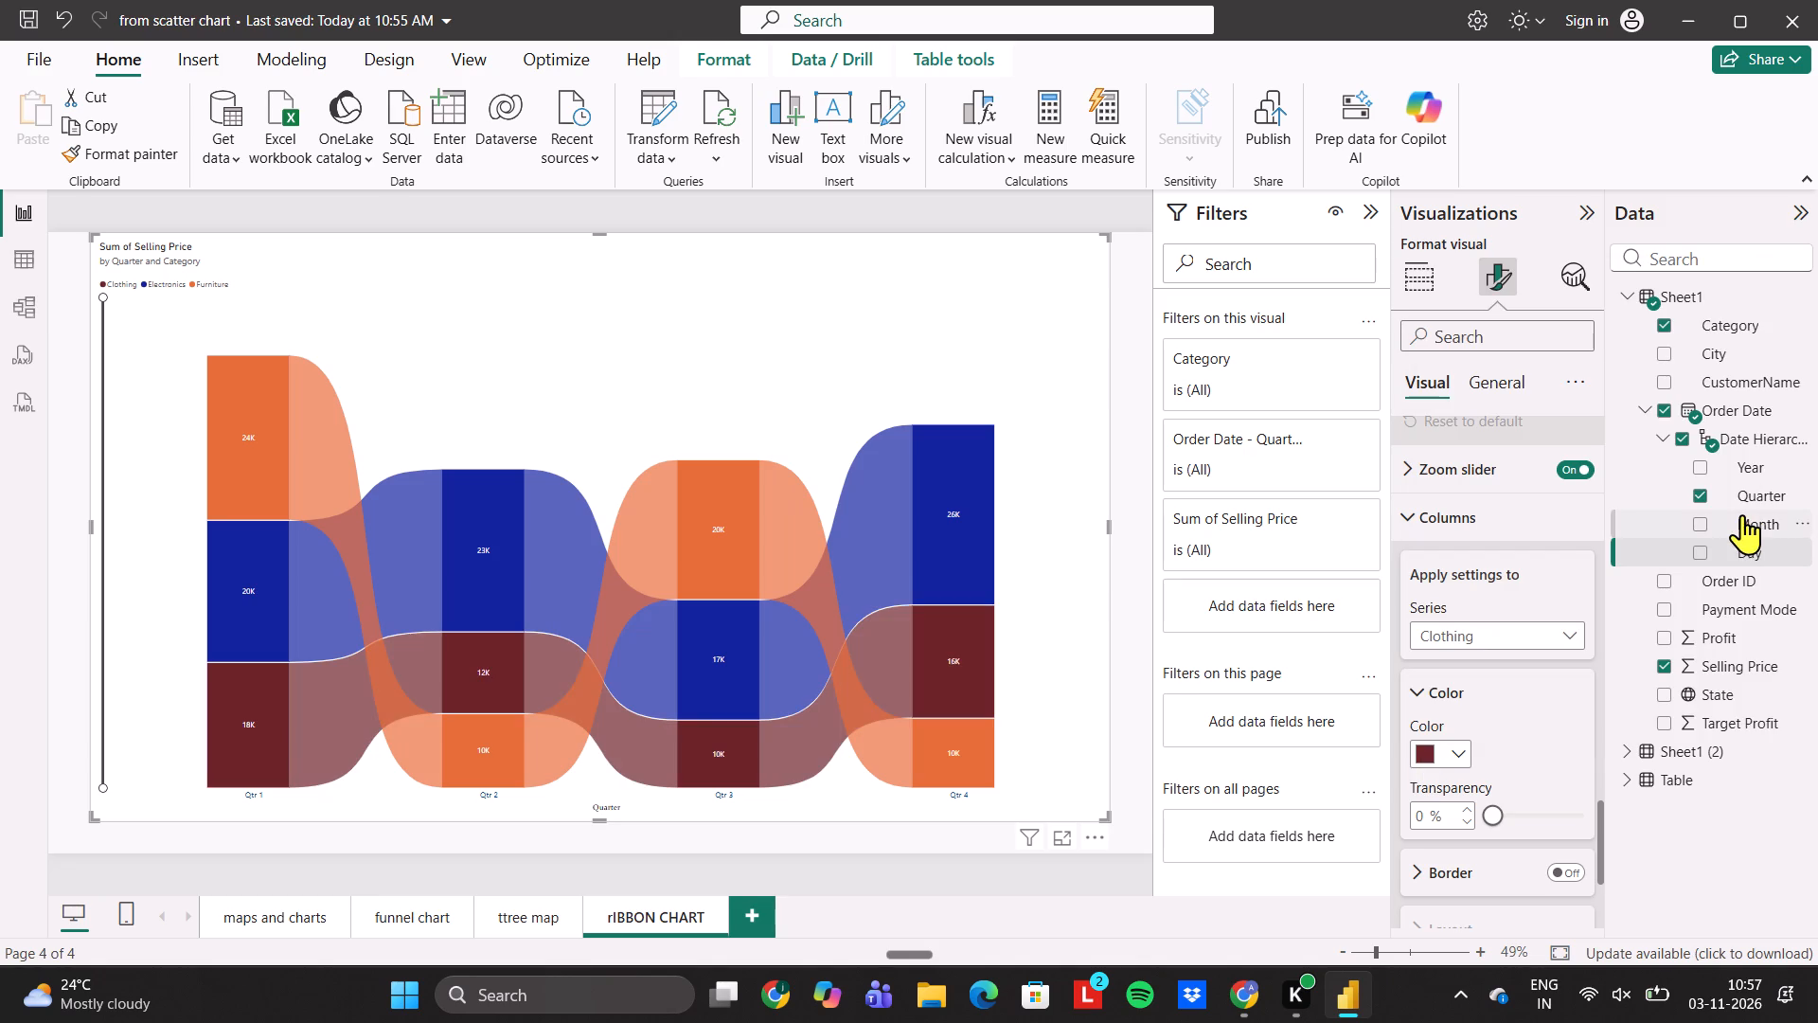
Turn on the border for the Clothing columns and set its colour to black.
scroll(1445, 759, "down", 1)
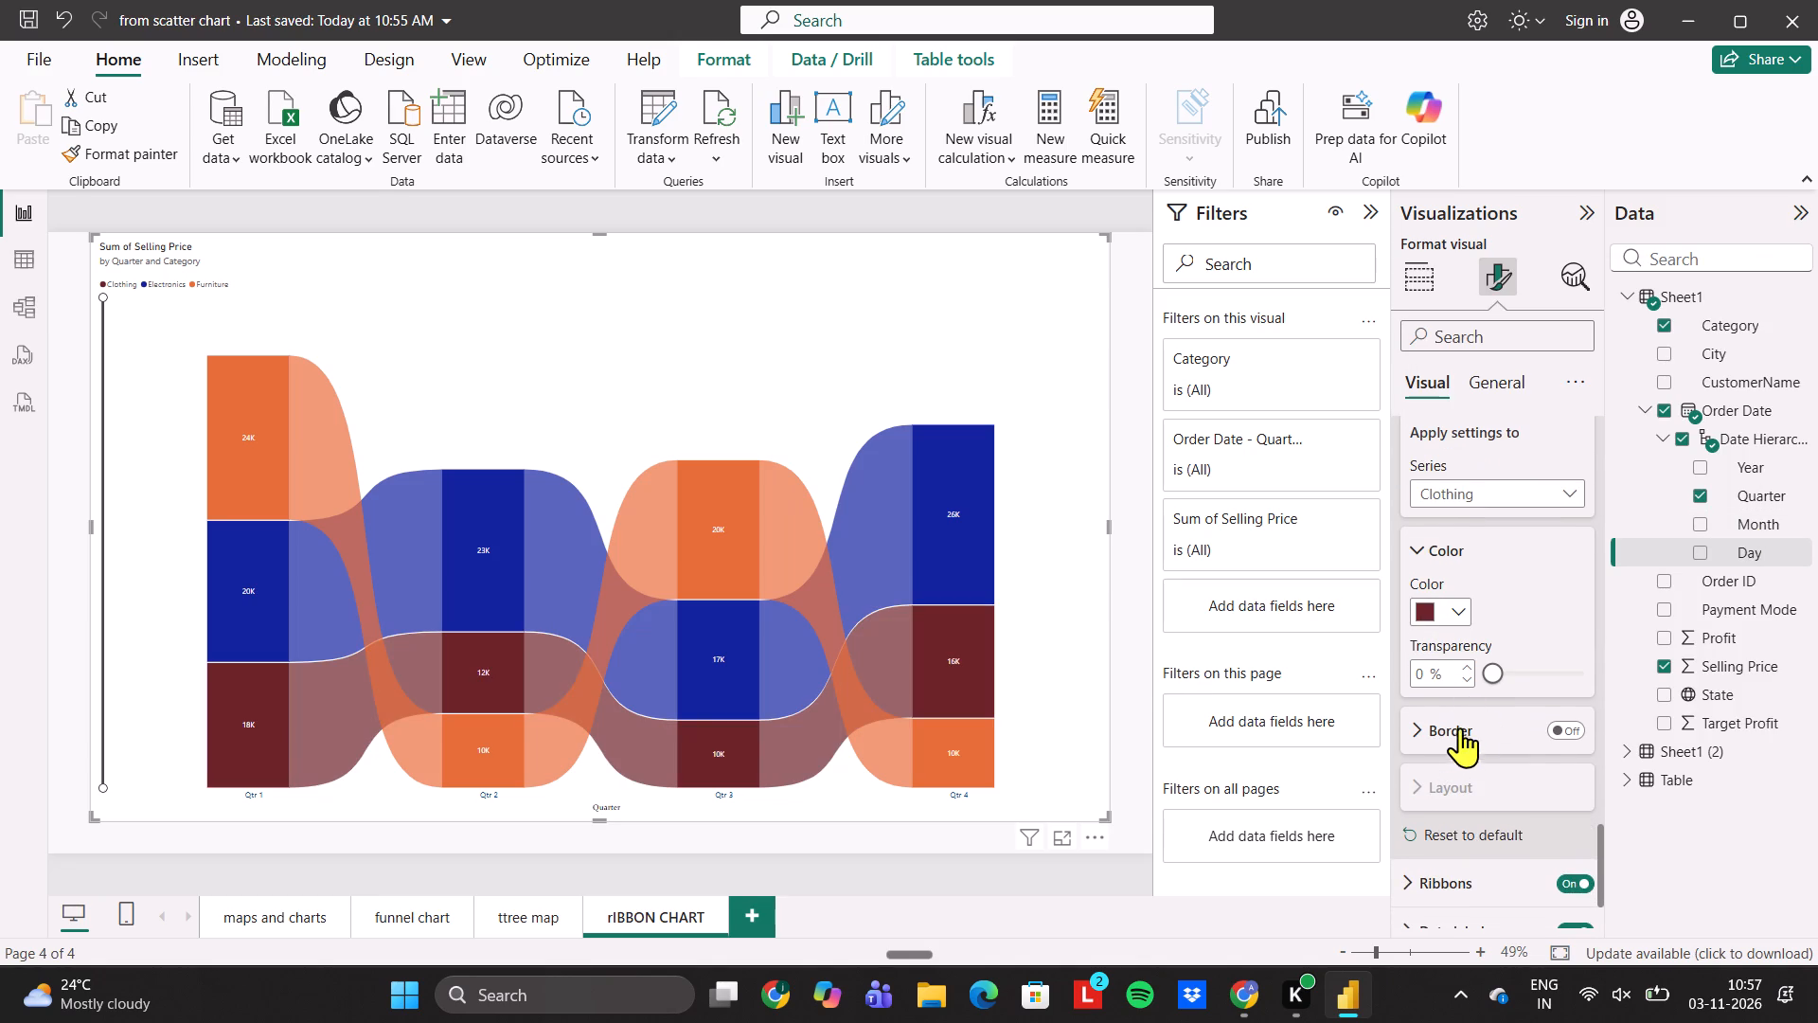
left_click(1428, 733)
left_click(1565, 728)
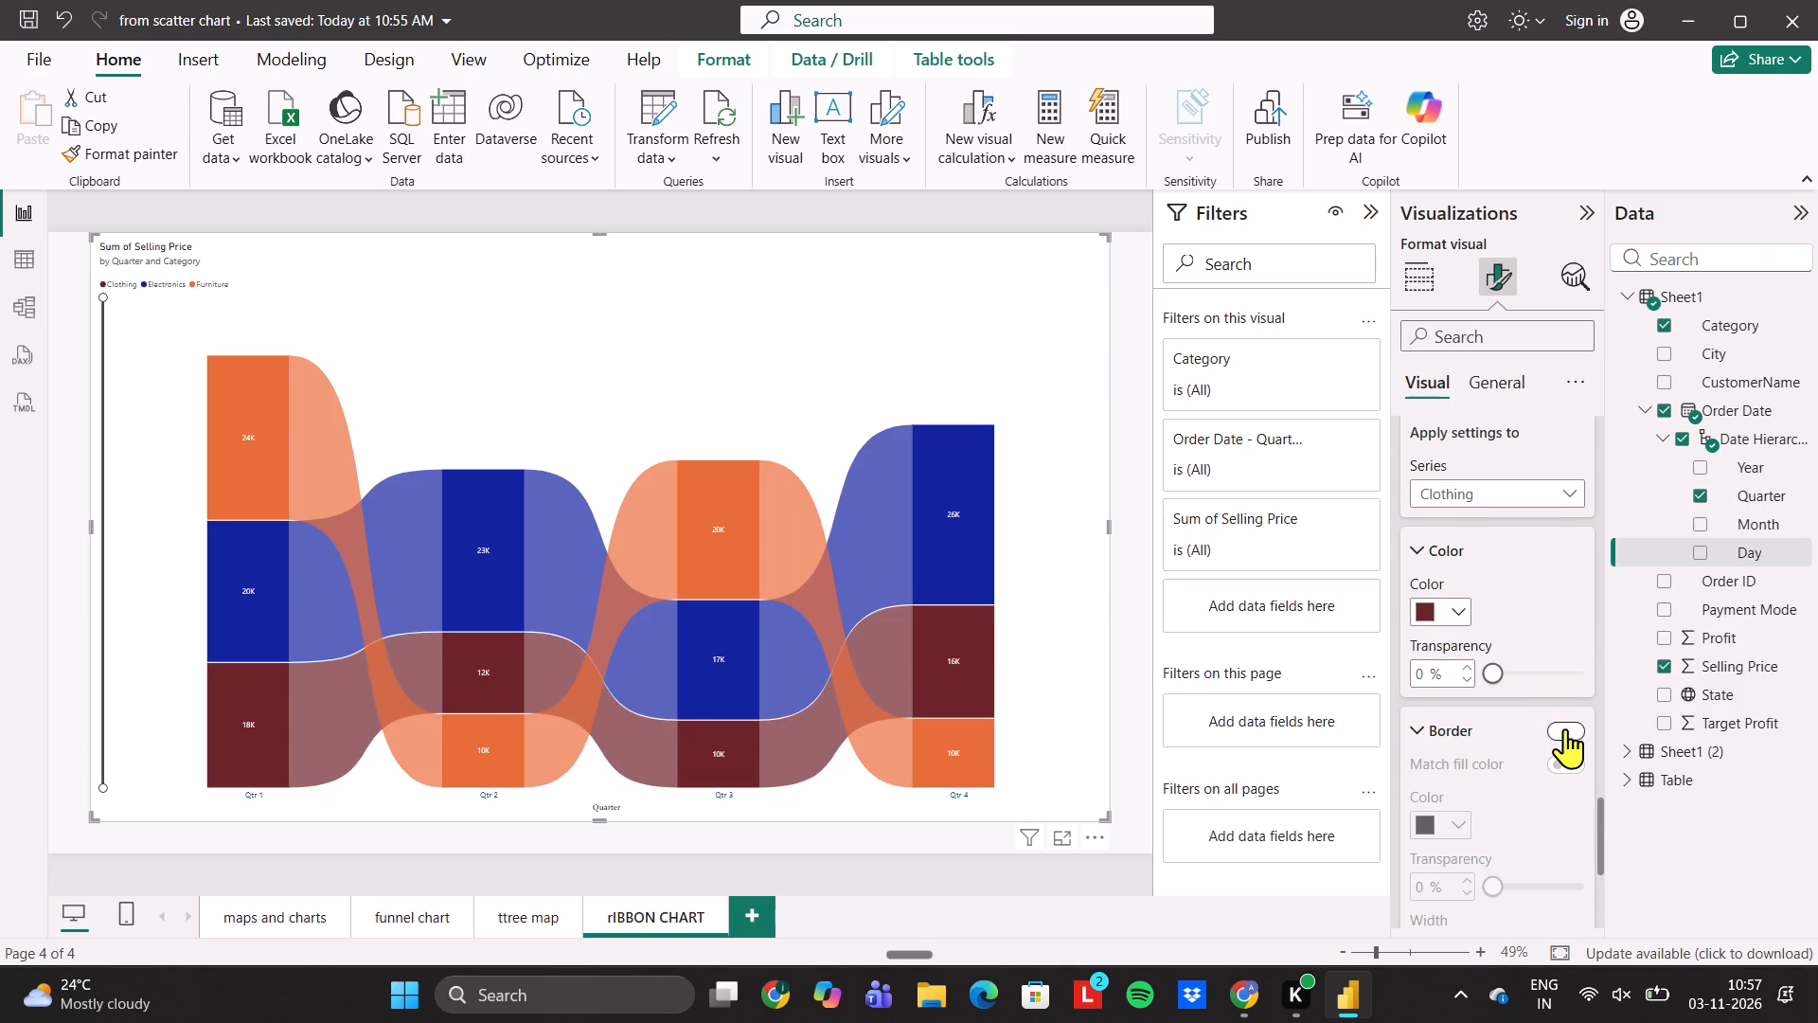
scroll(1531, 728, "down", 1)
left_click(1431, 626)
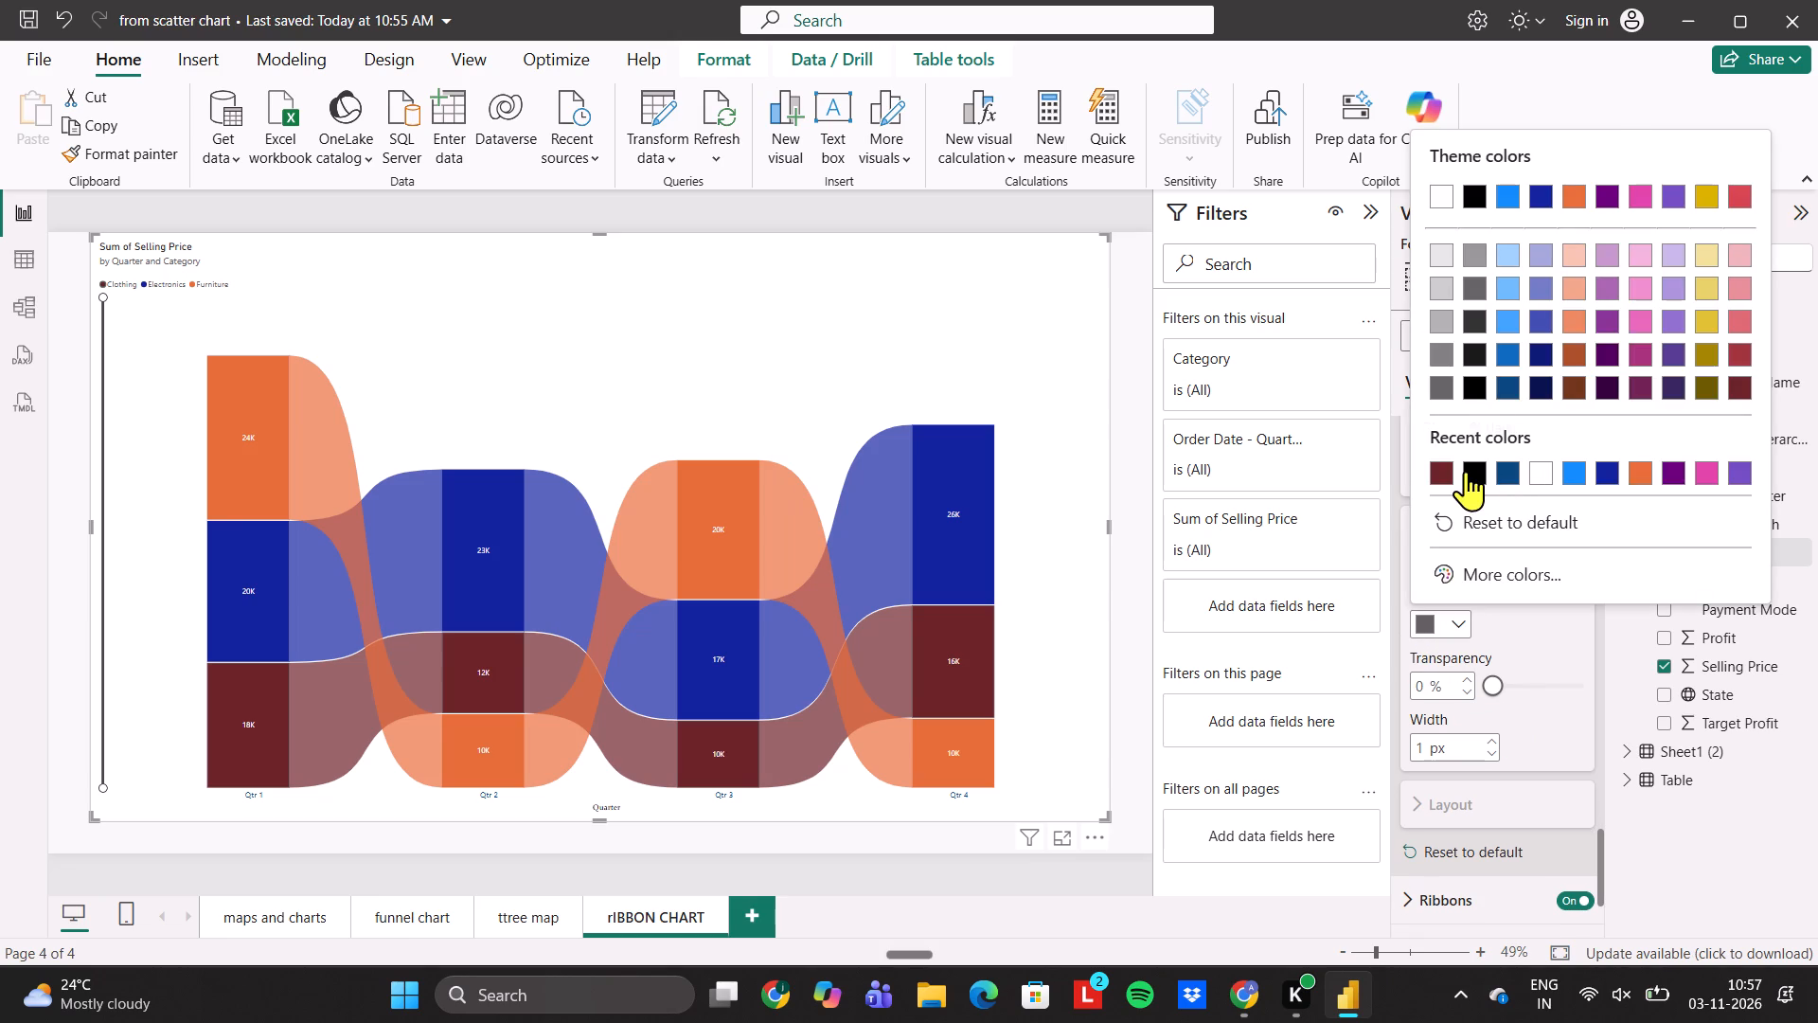
left_click(1466, 471)
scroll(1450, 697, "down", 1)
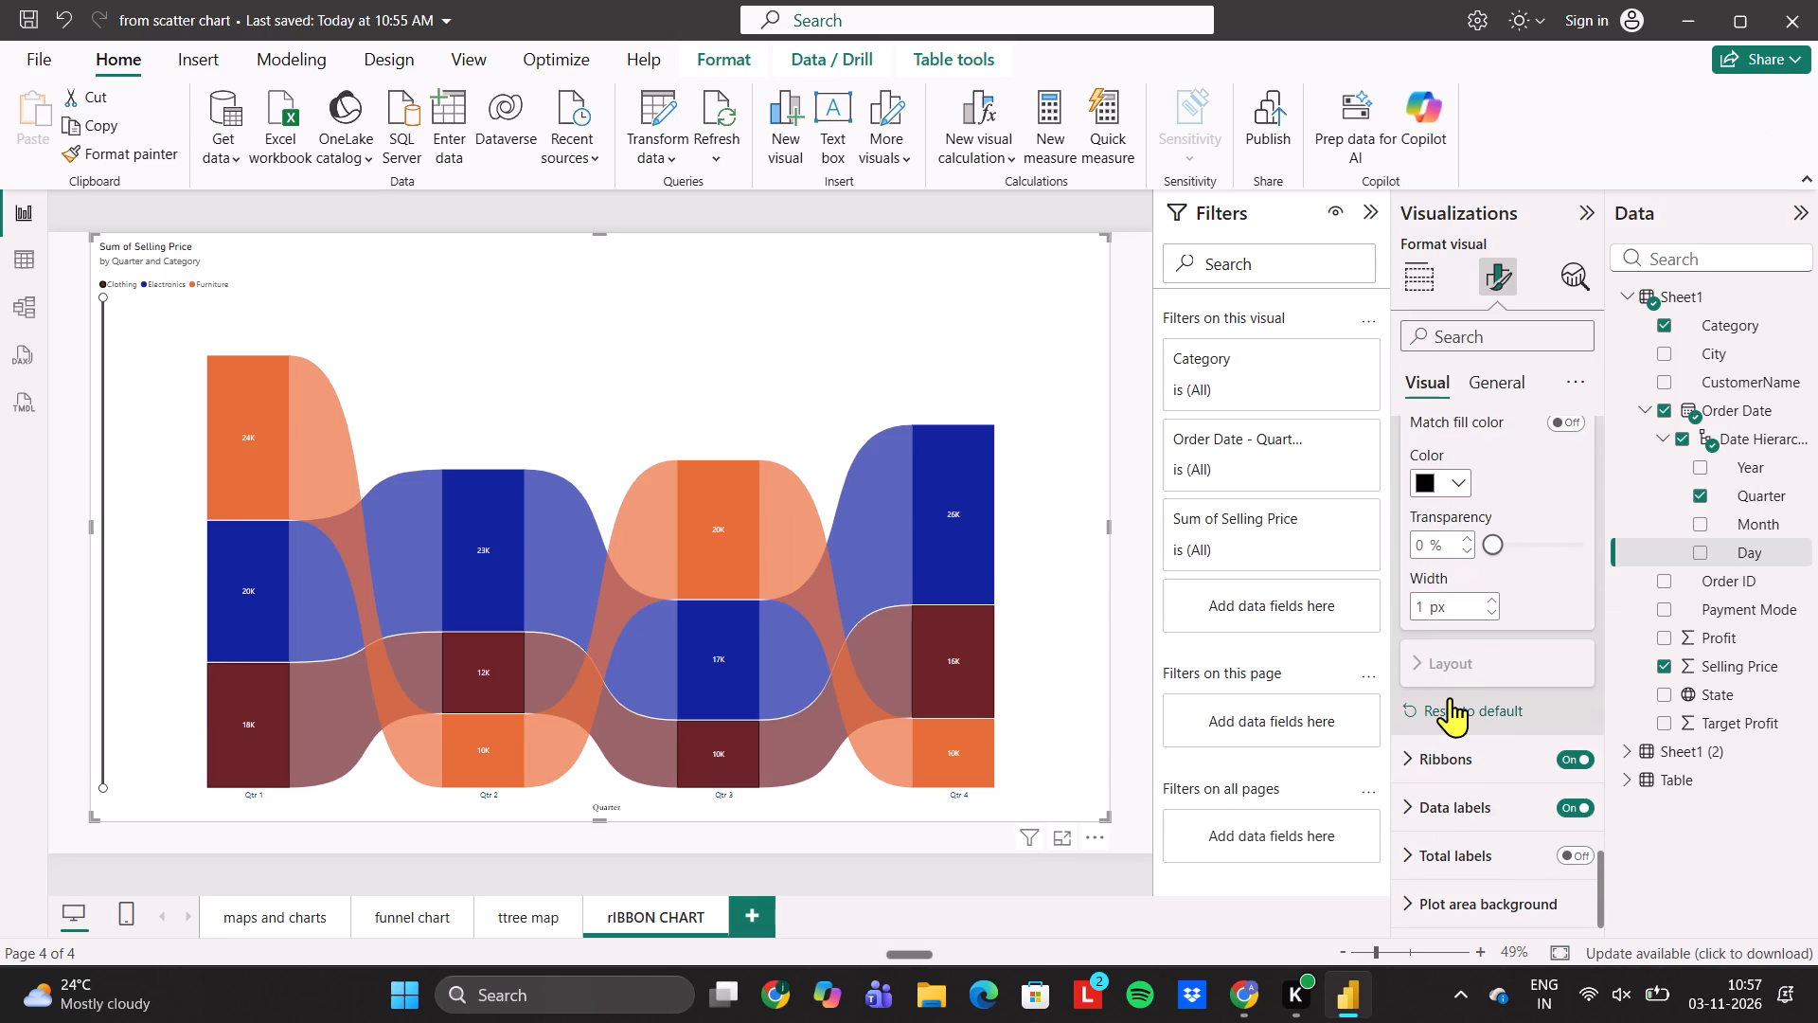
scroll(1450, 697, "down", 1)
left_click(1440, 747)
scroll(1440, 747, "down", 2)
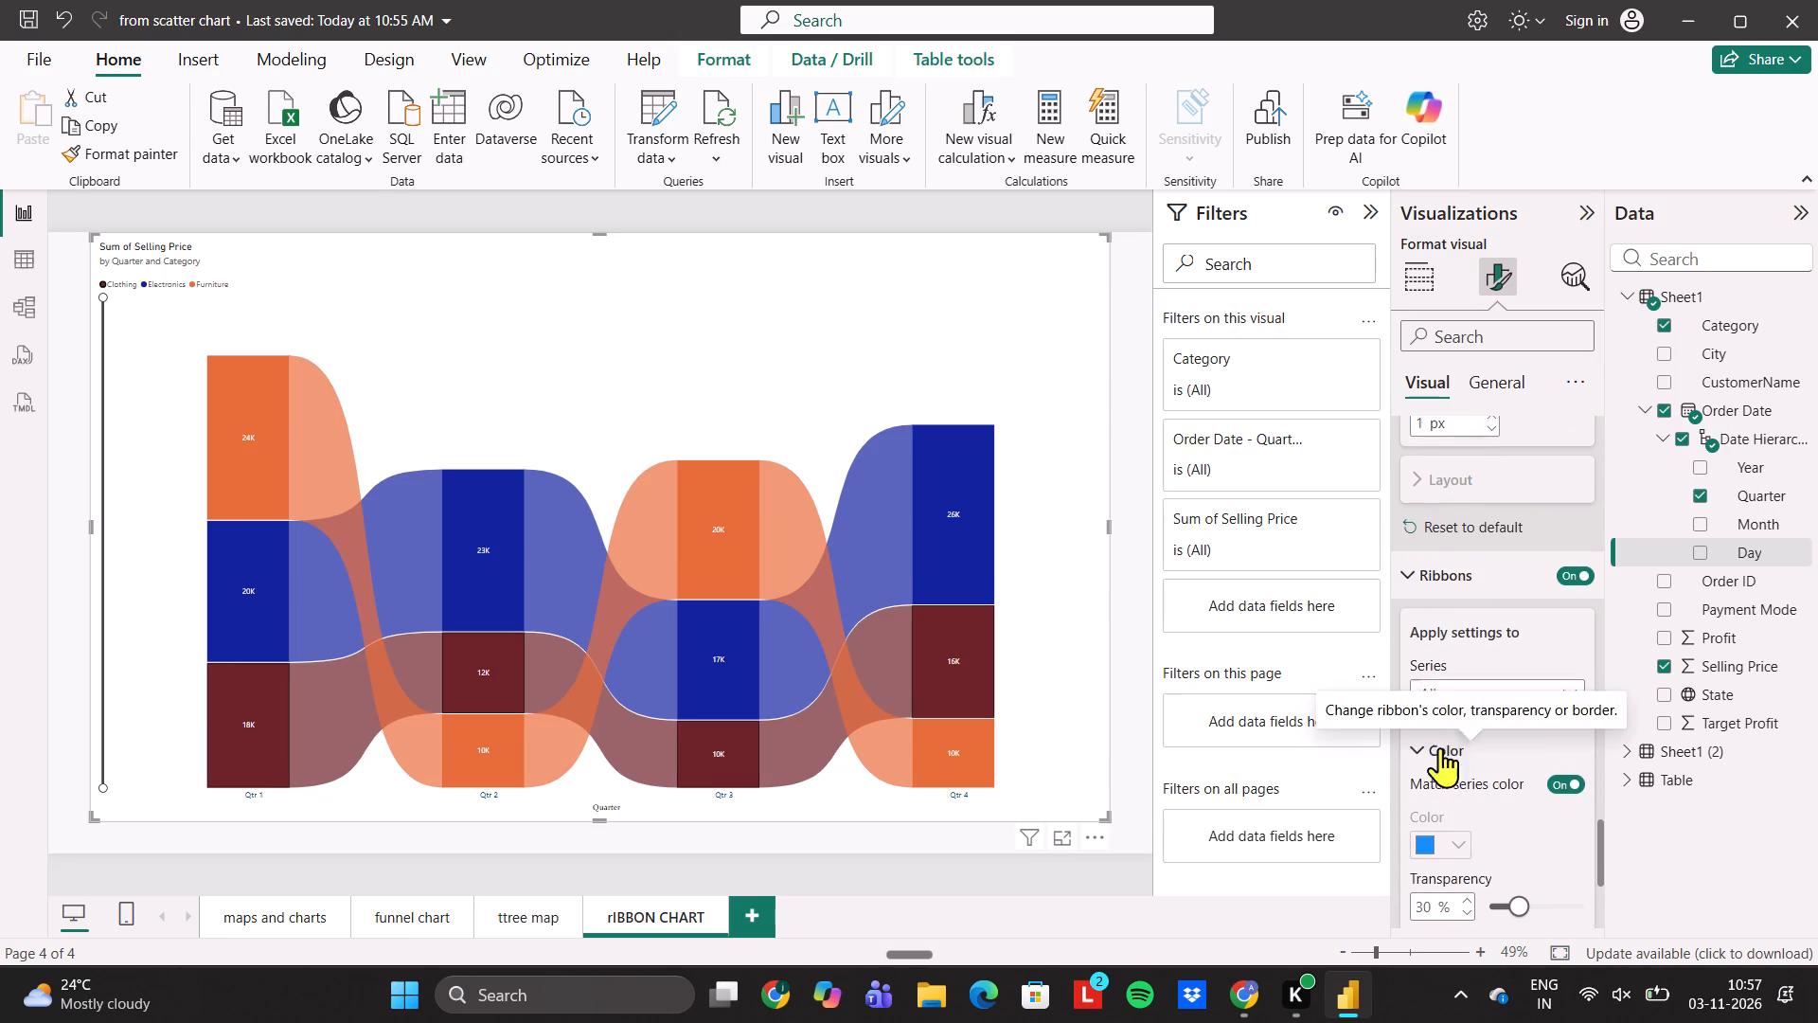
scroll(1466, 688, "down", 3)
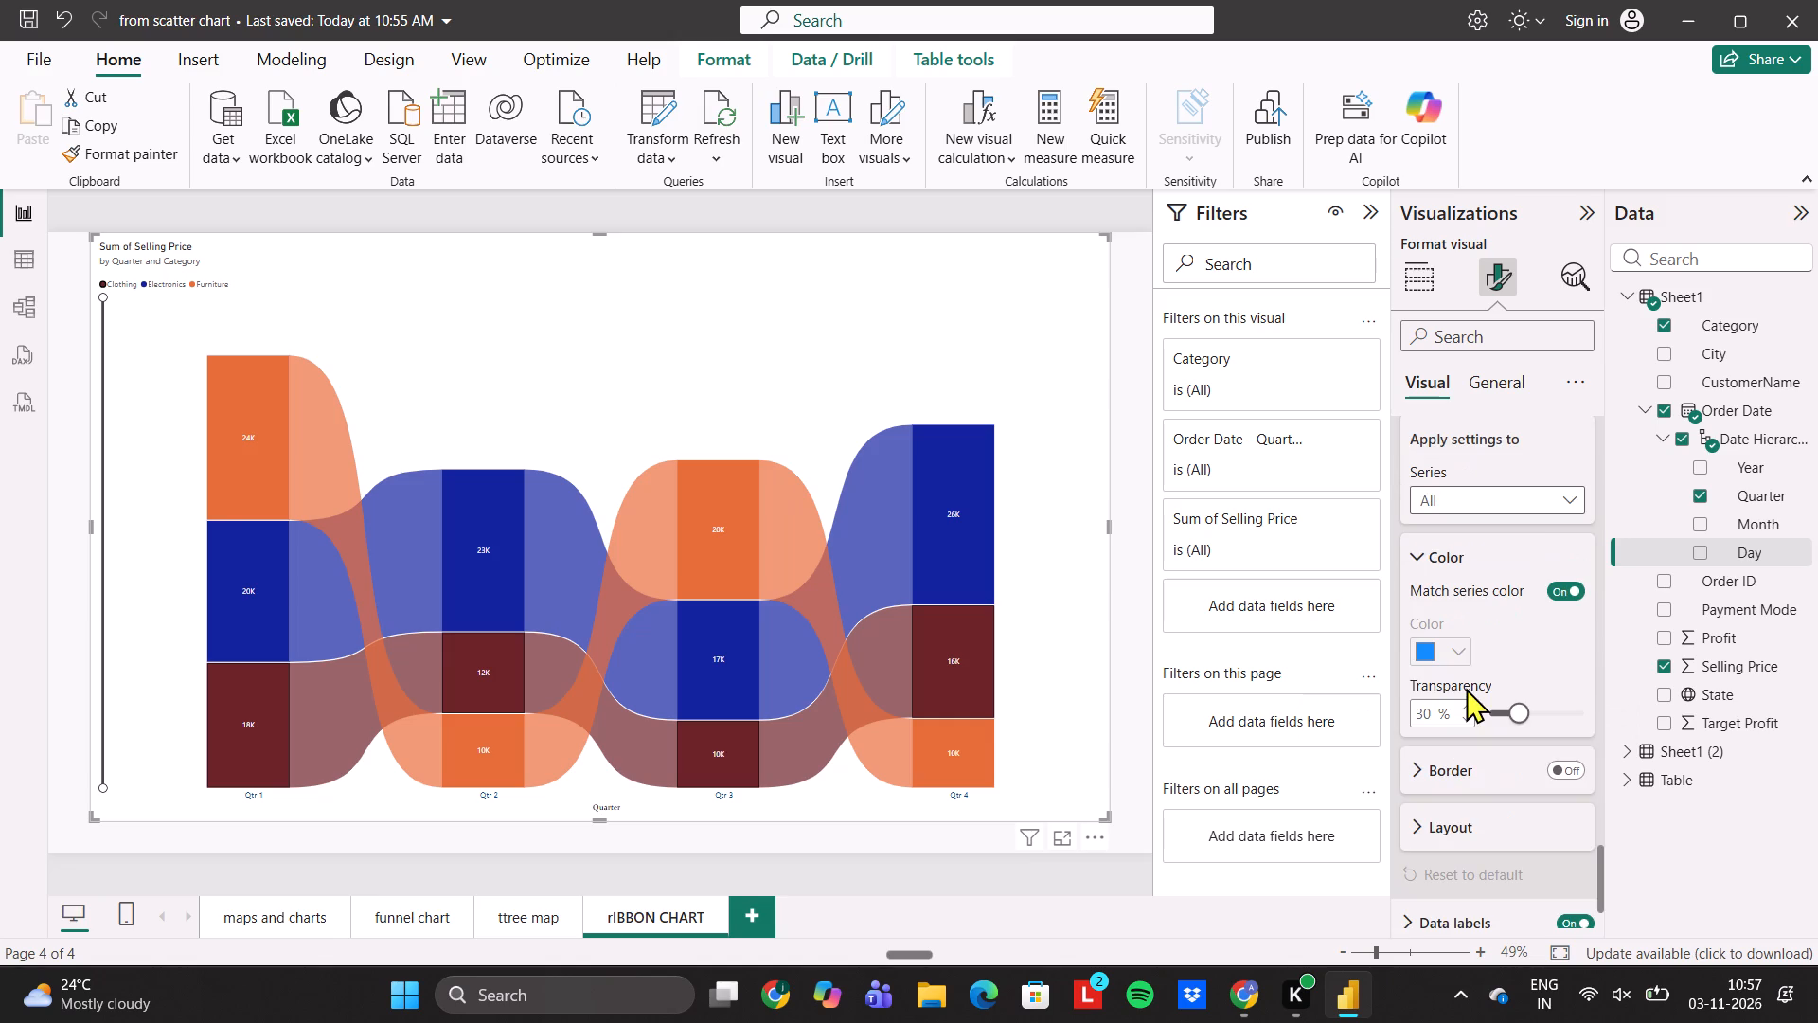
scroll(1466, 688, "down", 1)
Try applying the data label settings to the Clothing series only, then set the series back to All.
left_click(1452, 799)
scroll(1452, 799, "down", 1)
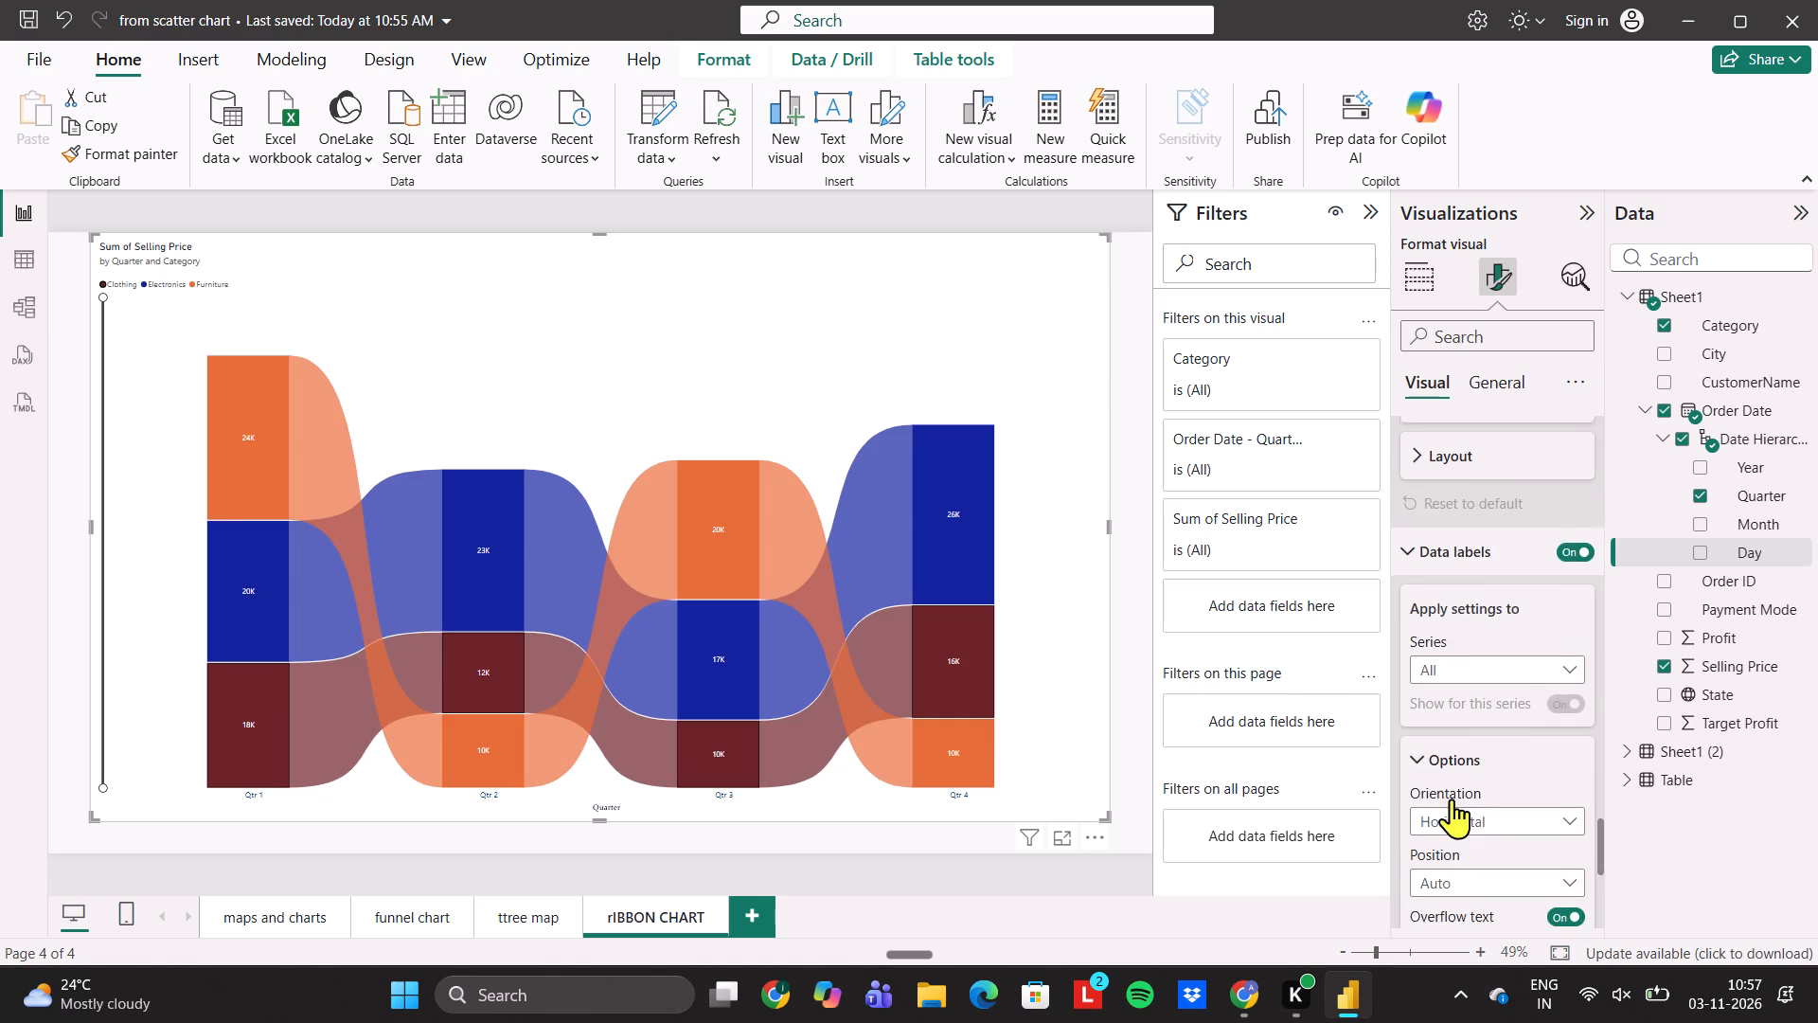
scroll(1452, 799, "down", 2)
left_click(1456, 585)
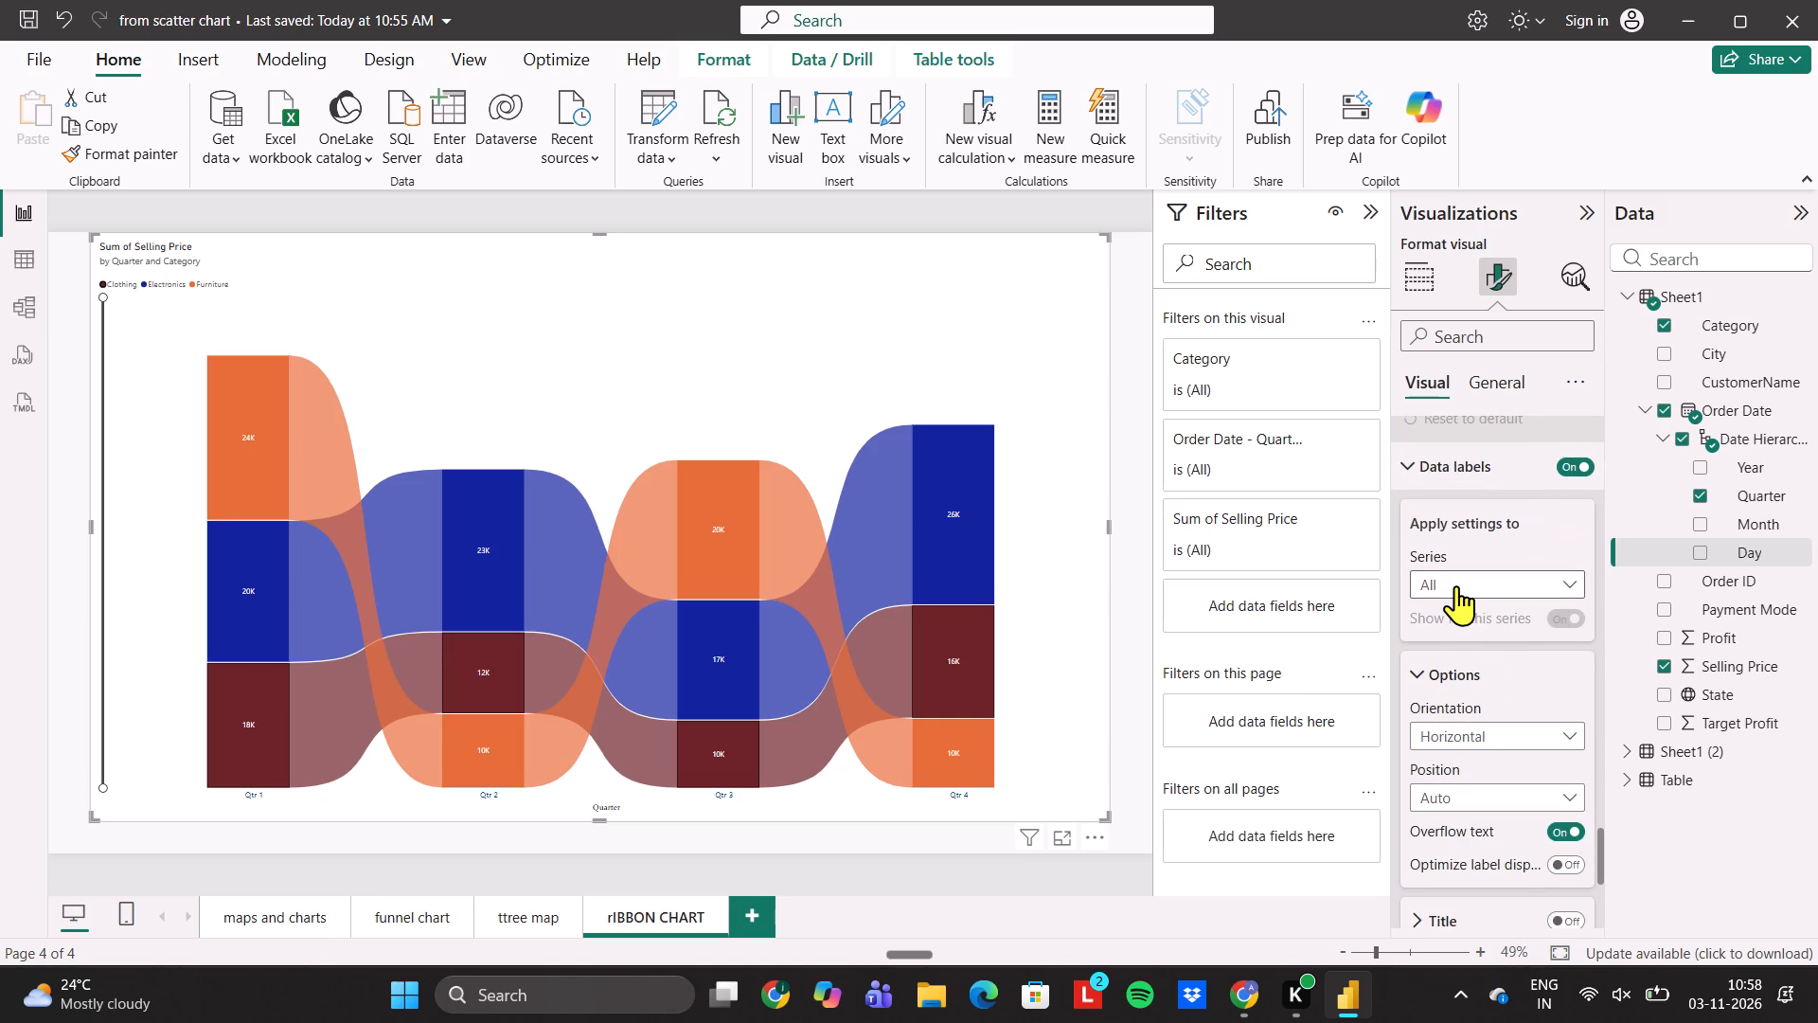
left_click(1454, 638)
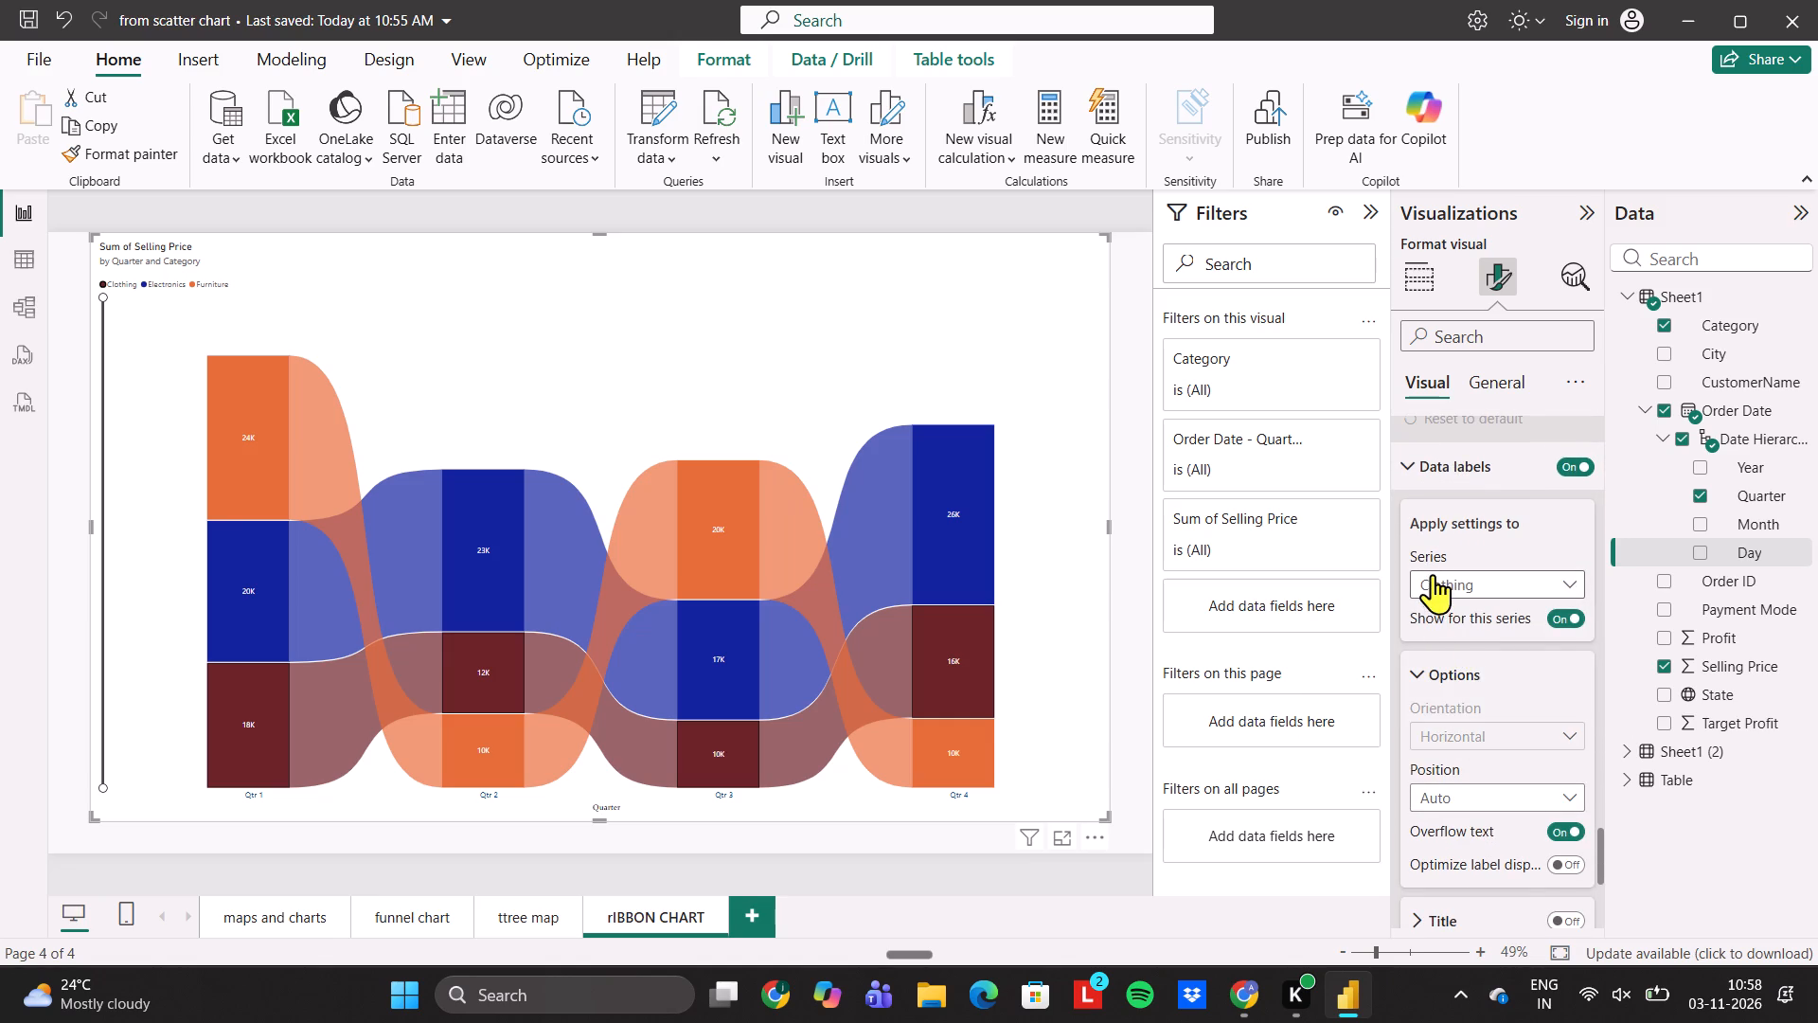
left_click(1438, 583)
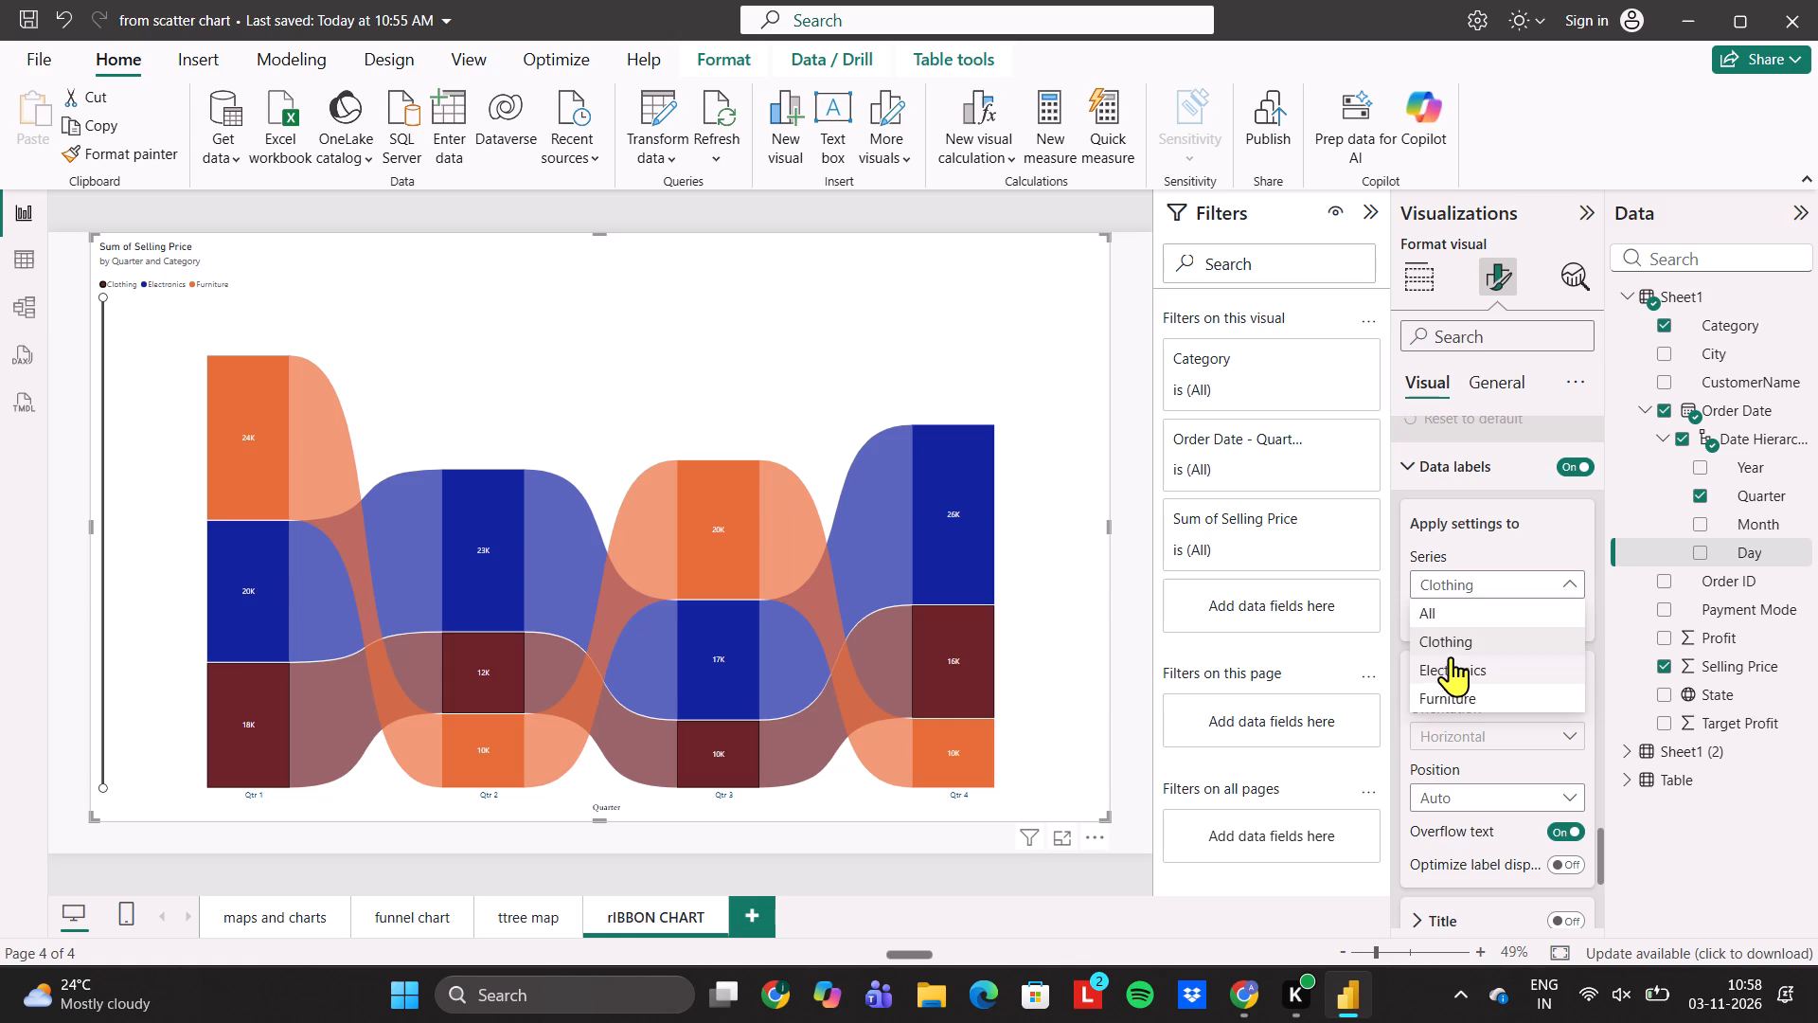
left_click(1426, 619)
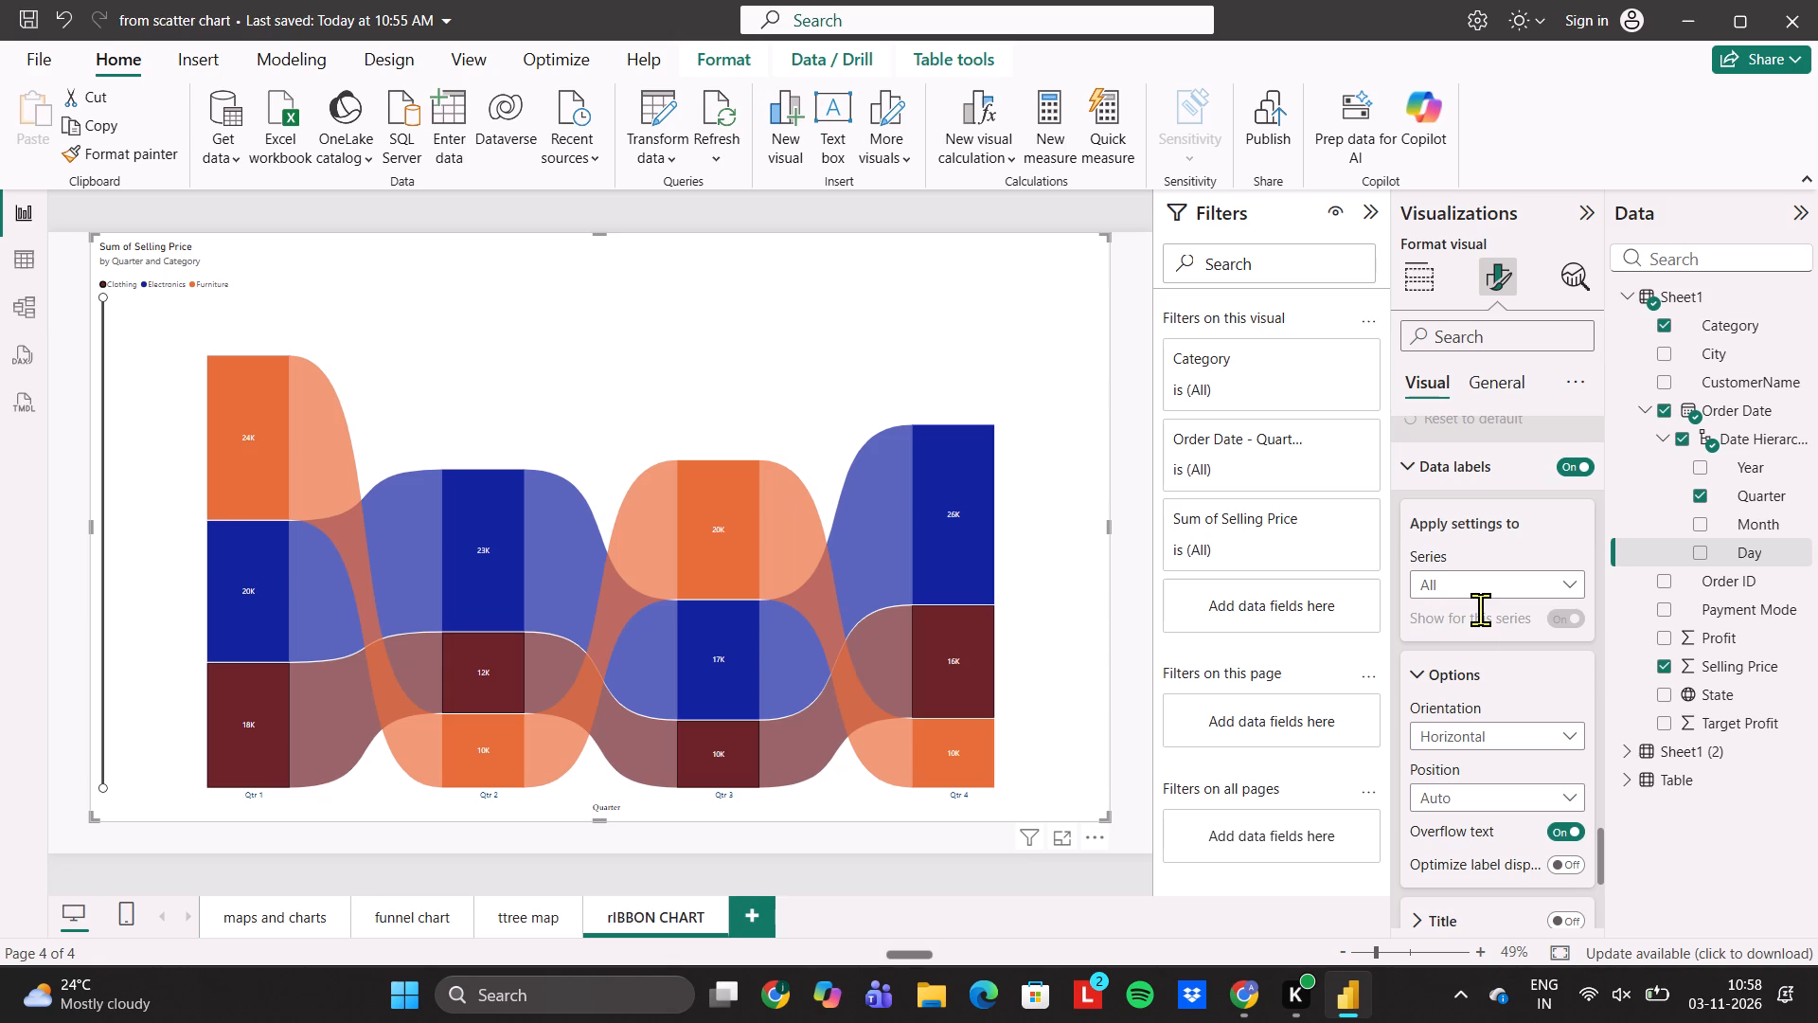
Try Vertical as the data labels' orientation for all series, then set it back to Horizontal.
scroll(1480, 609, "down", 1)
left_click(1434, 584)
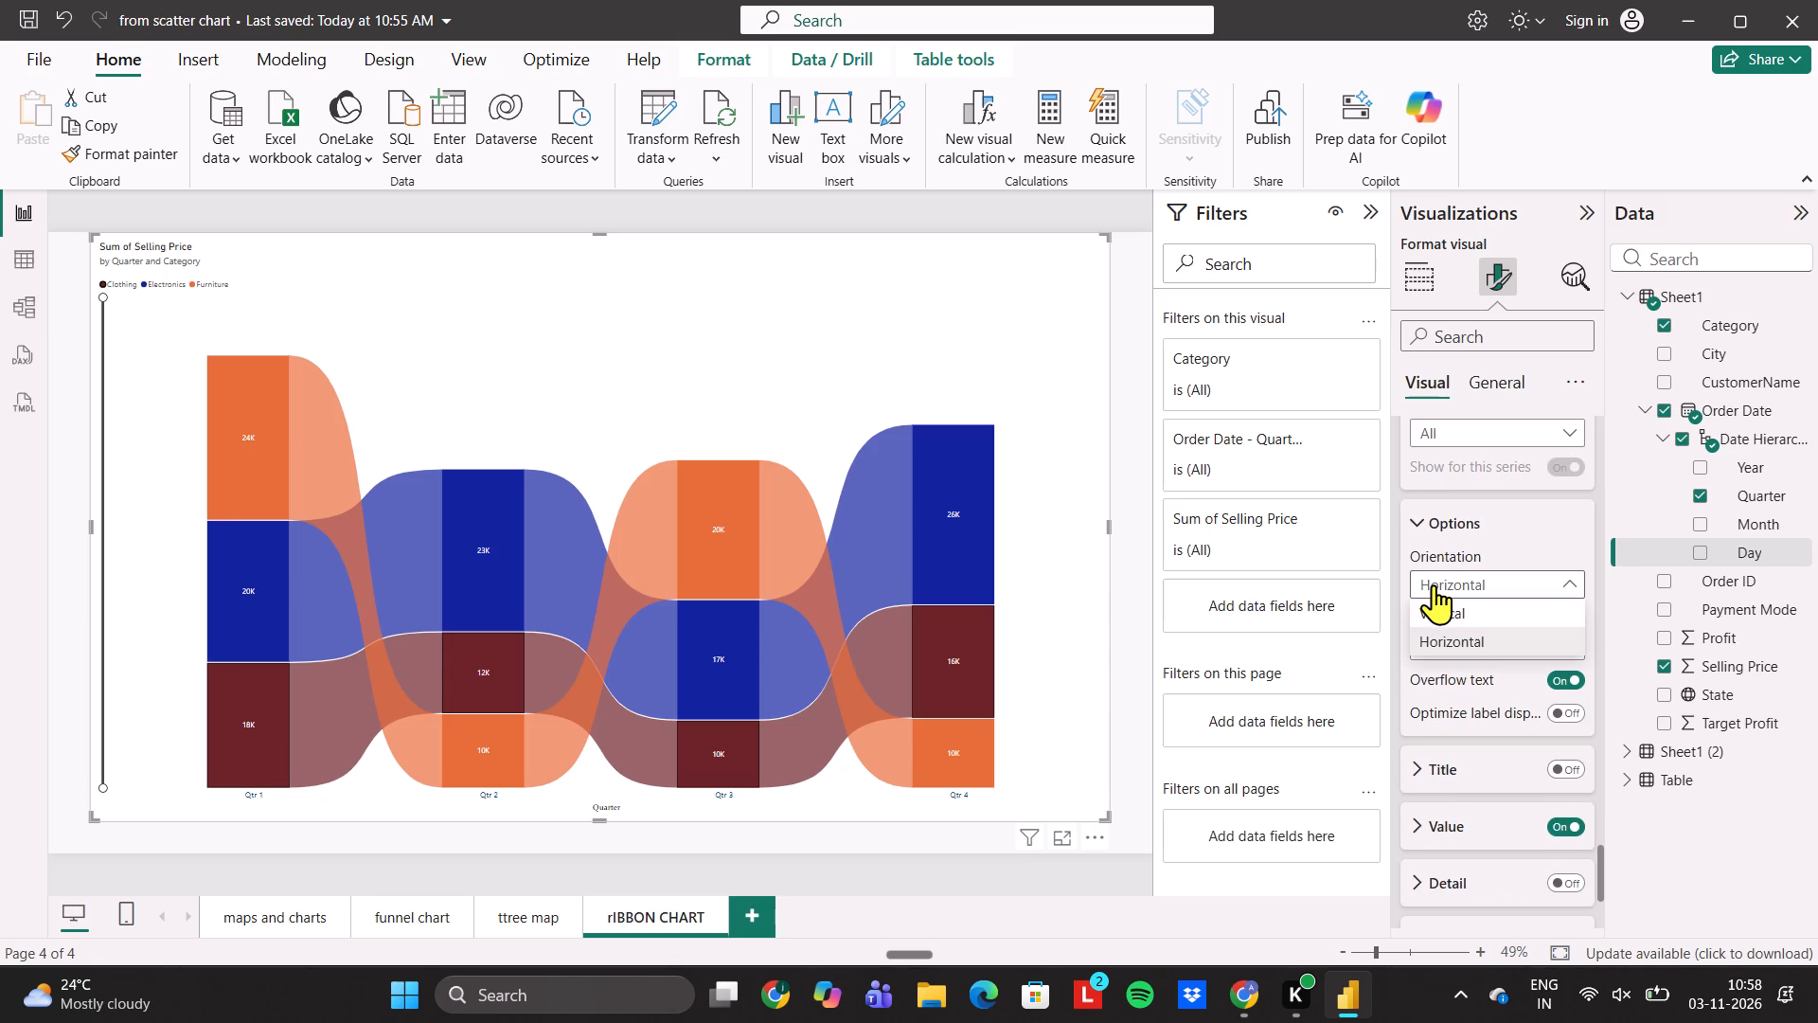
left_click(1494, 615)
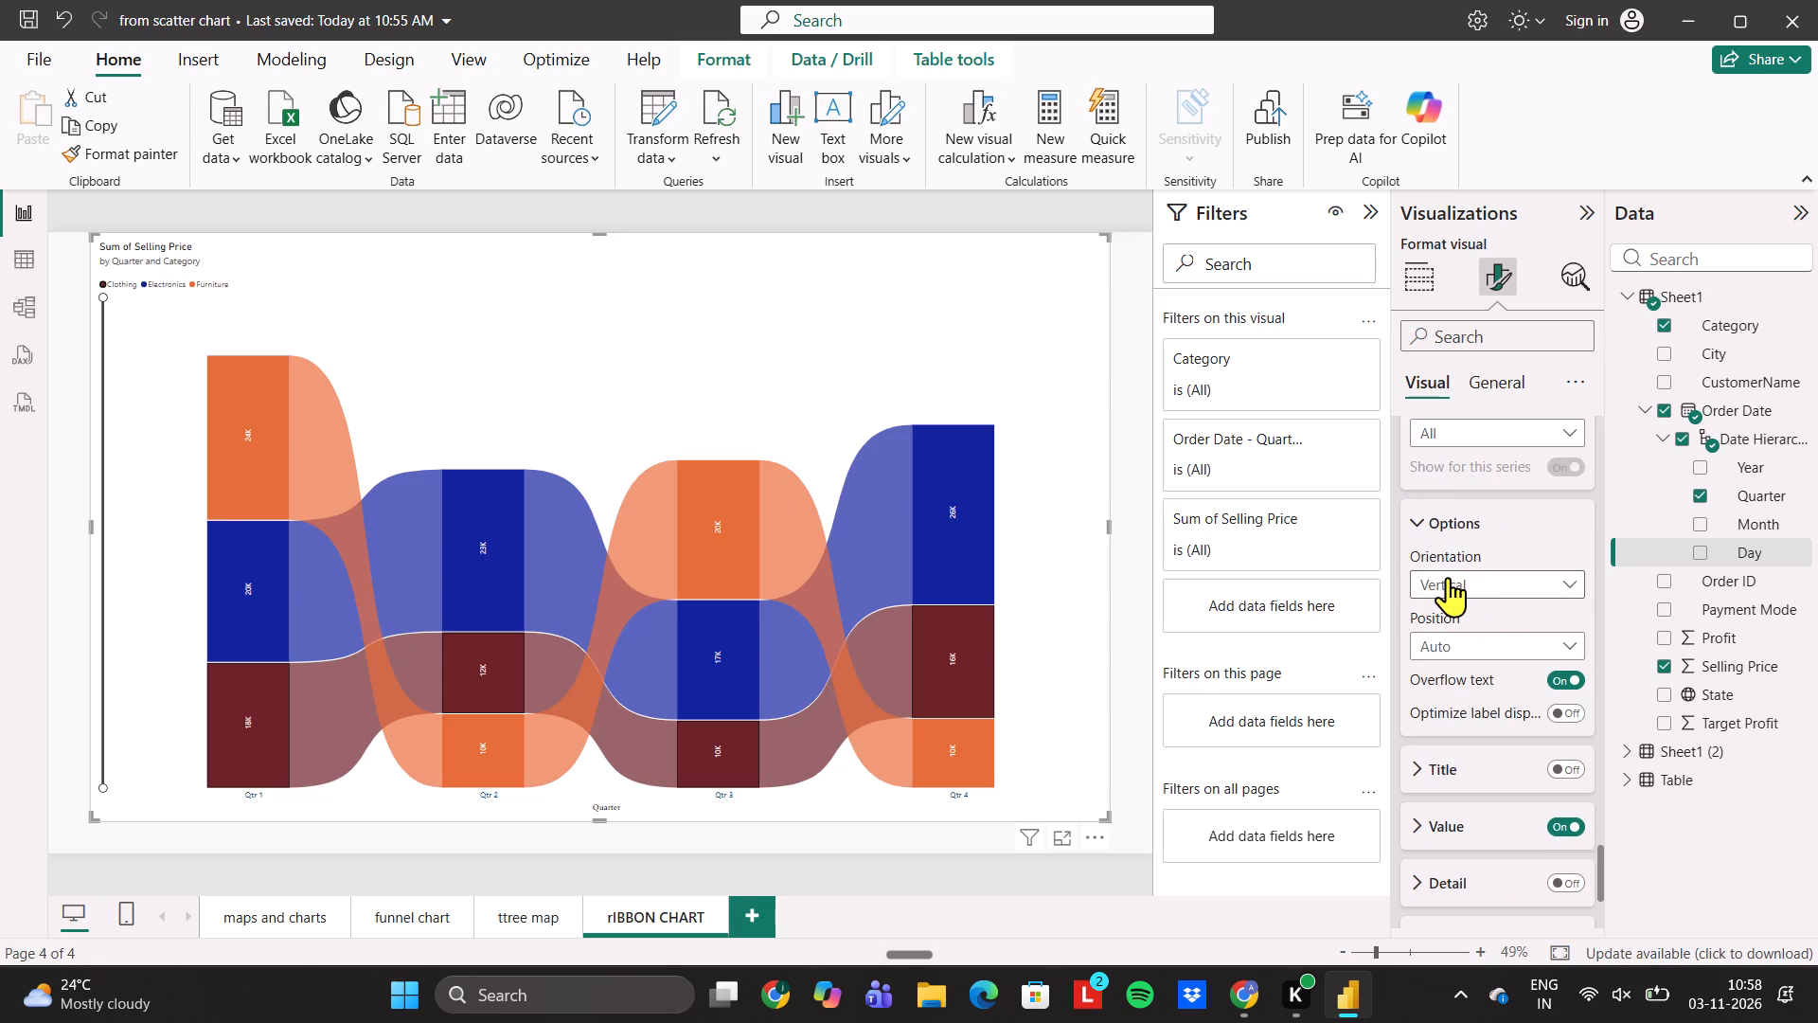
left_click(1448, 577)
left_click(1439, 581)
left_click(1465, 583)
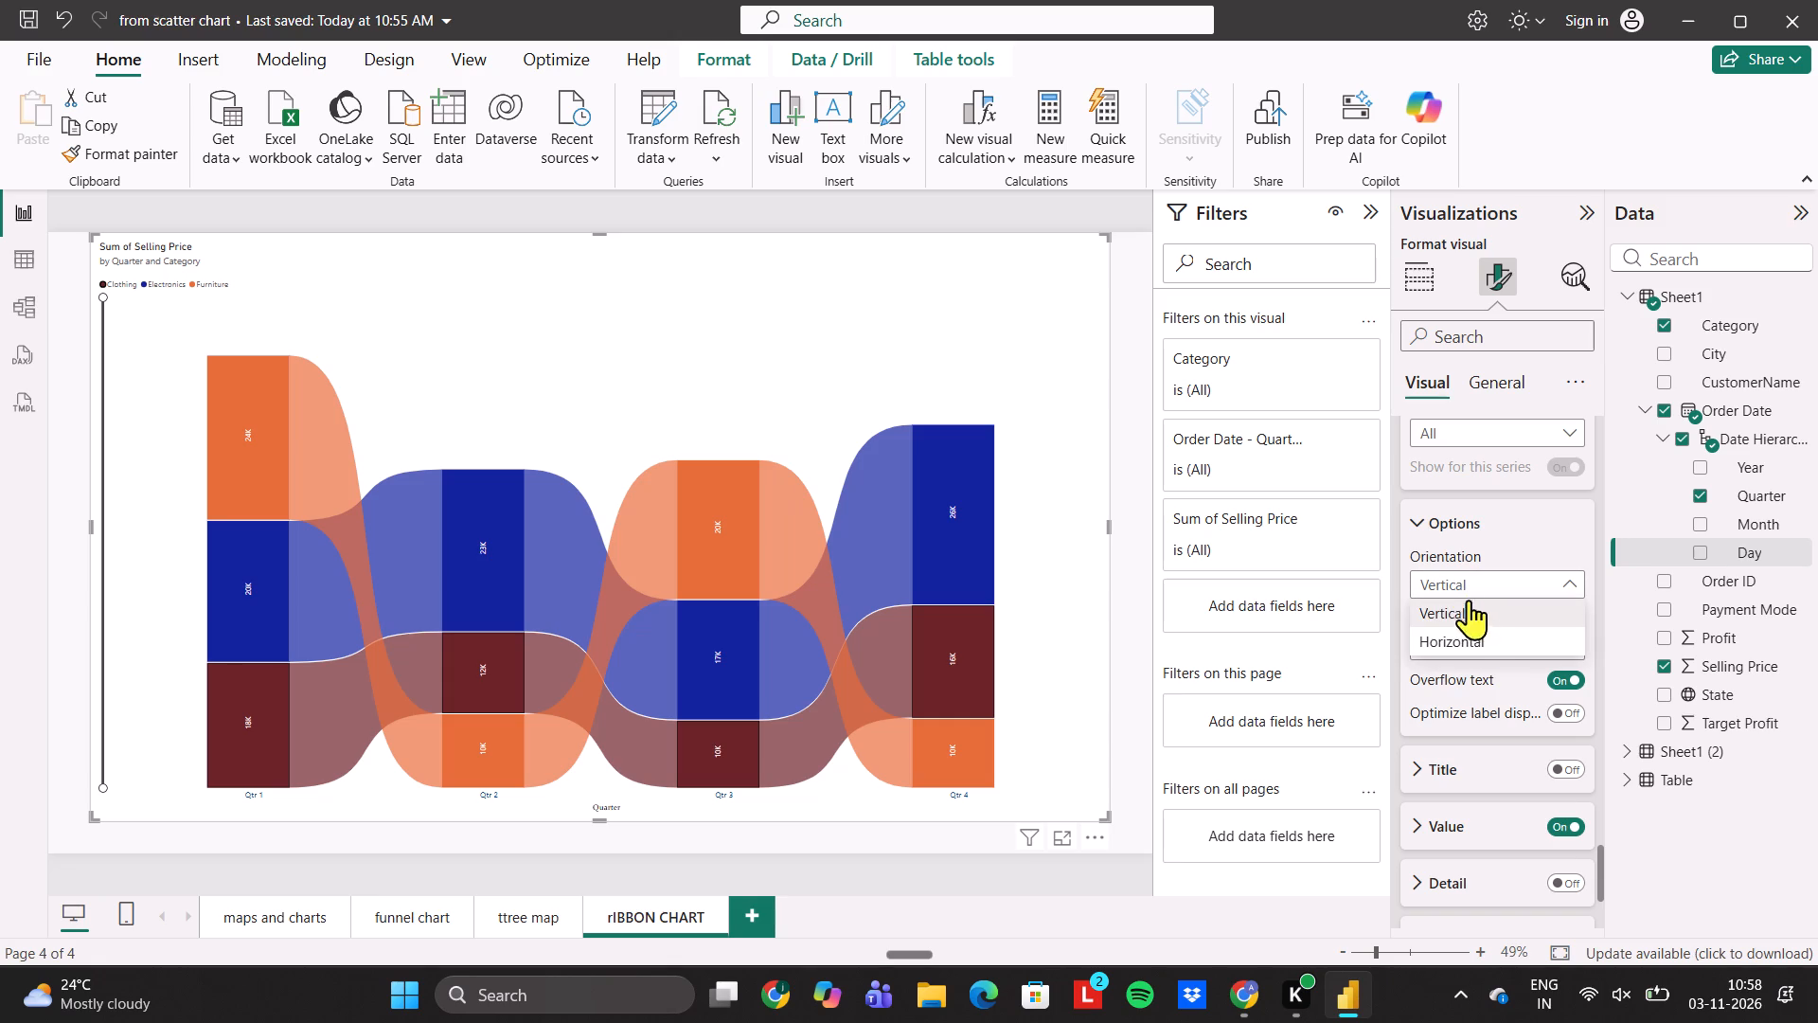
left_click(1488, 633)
Turn on the title in the ribbon chart's data labels, with Series name as its content.
scroll(1488, 633, "down", 1)
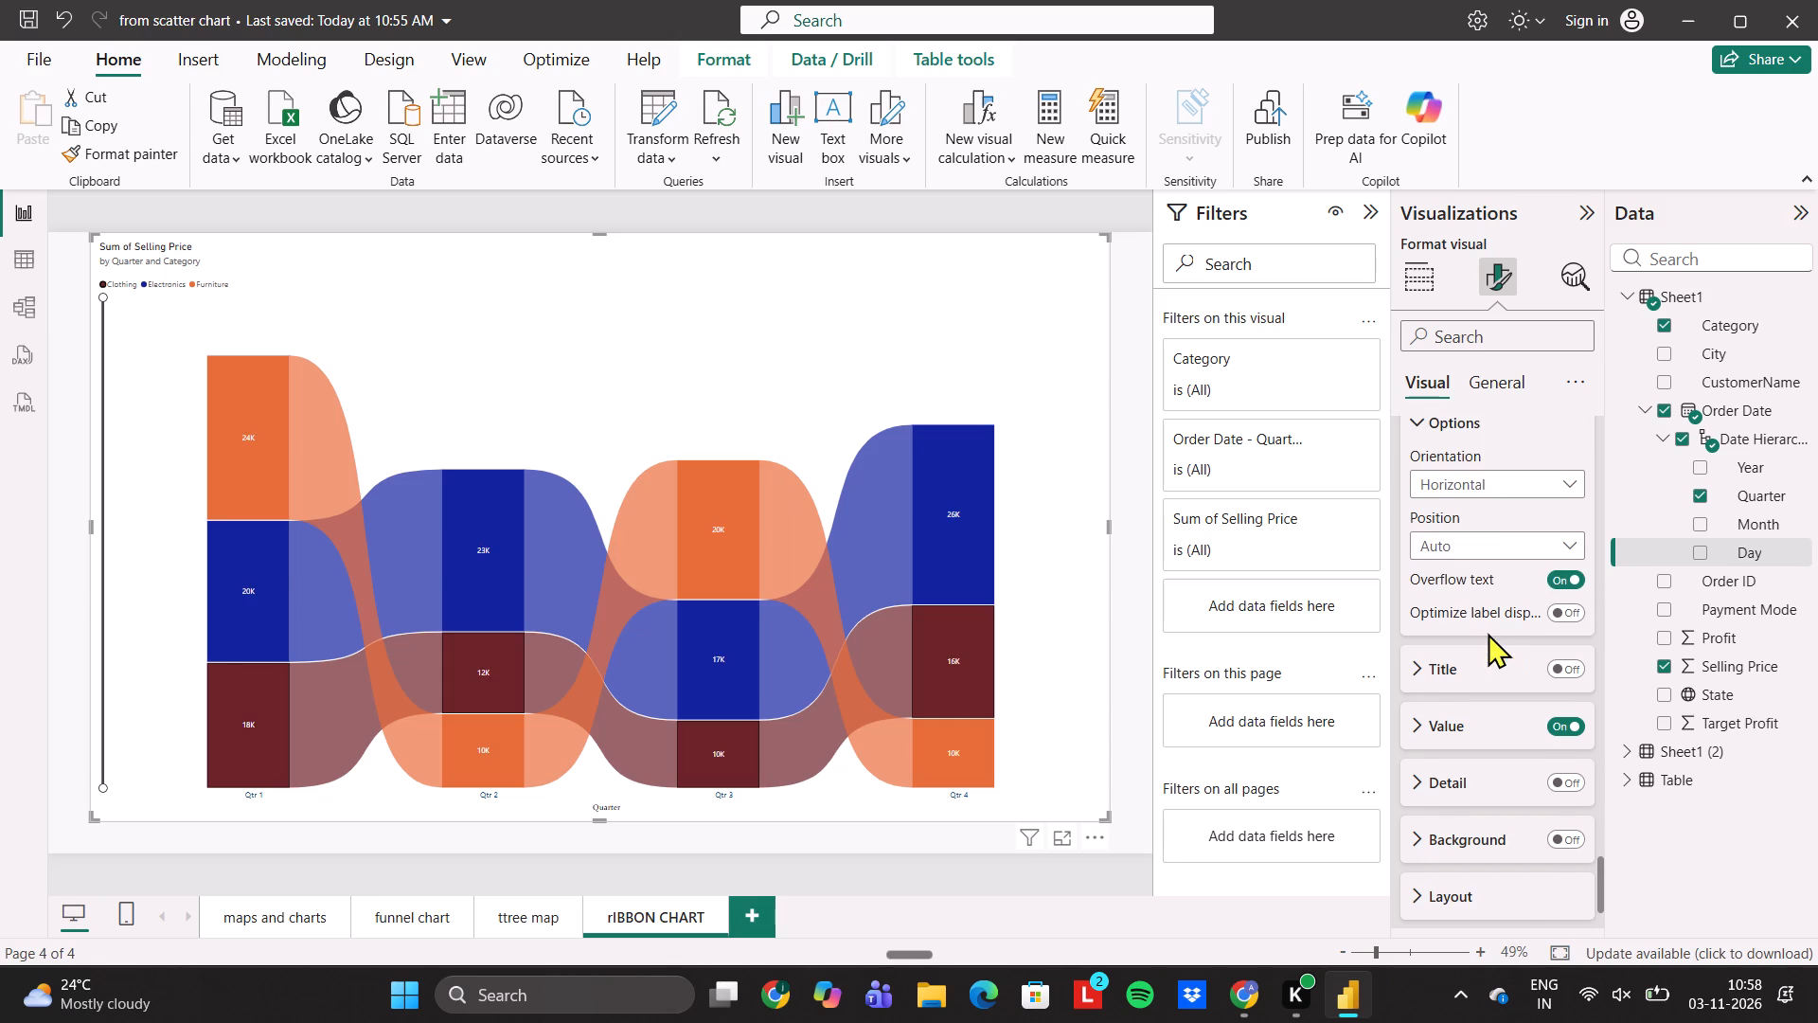
left_click(1454, 674)
scroll(1454, 674, "down", 2)
scroll(1490, 594, "up", 1)
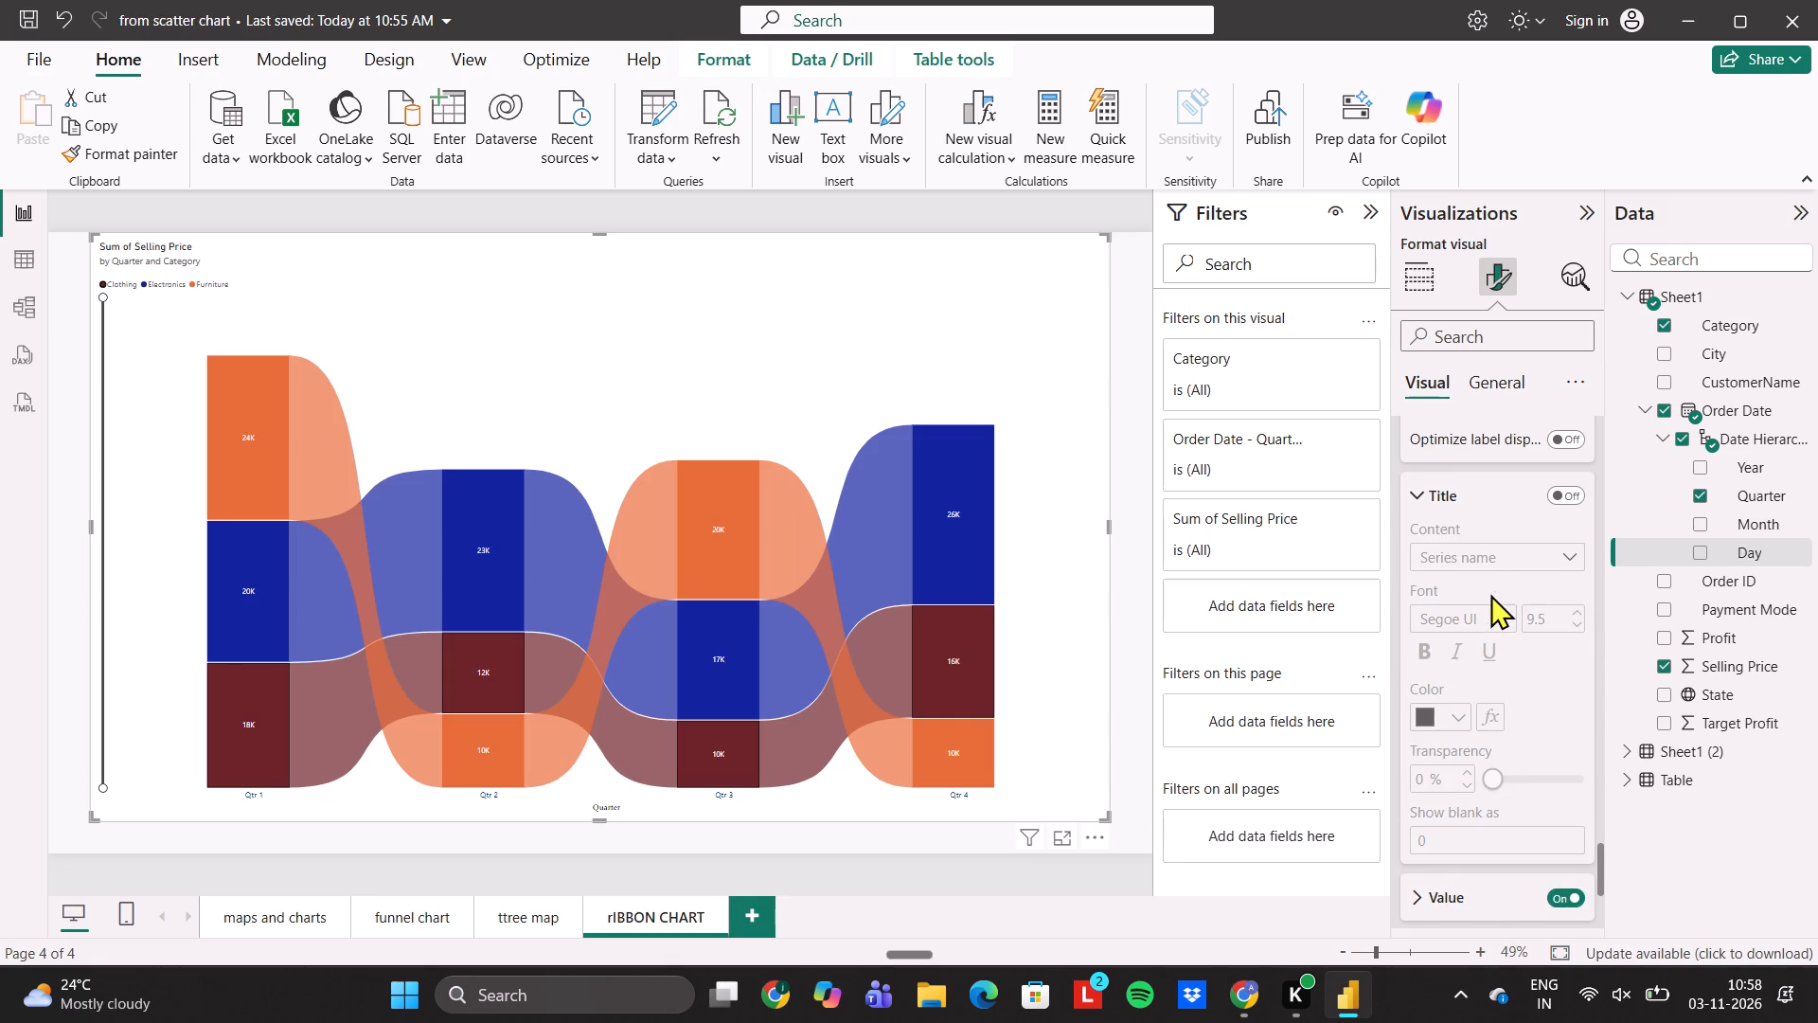
left_click(1560, 493)
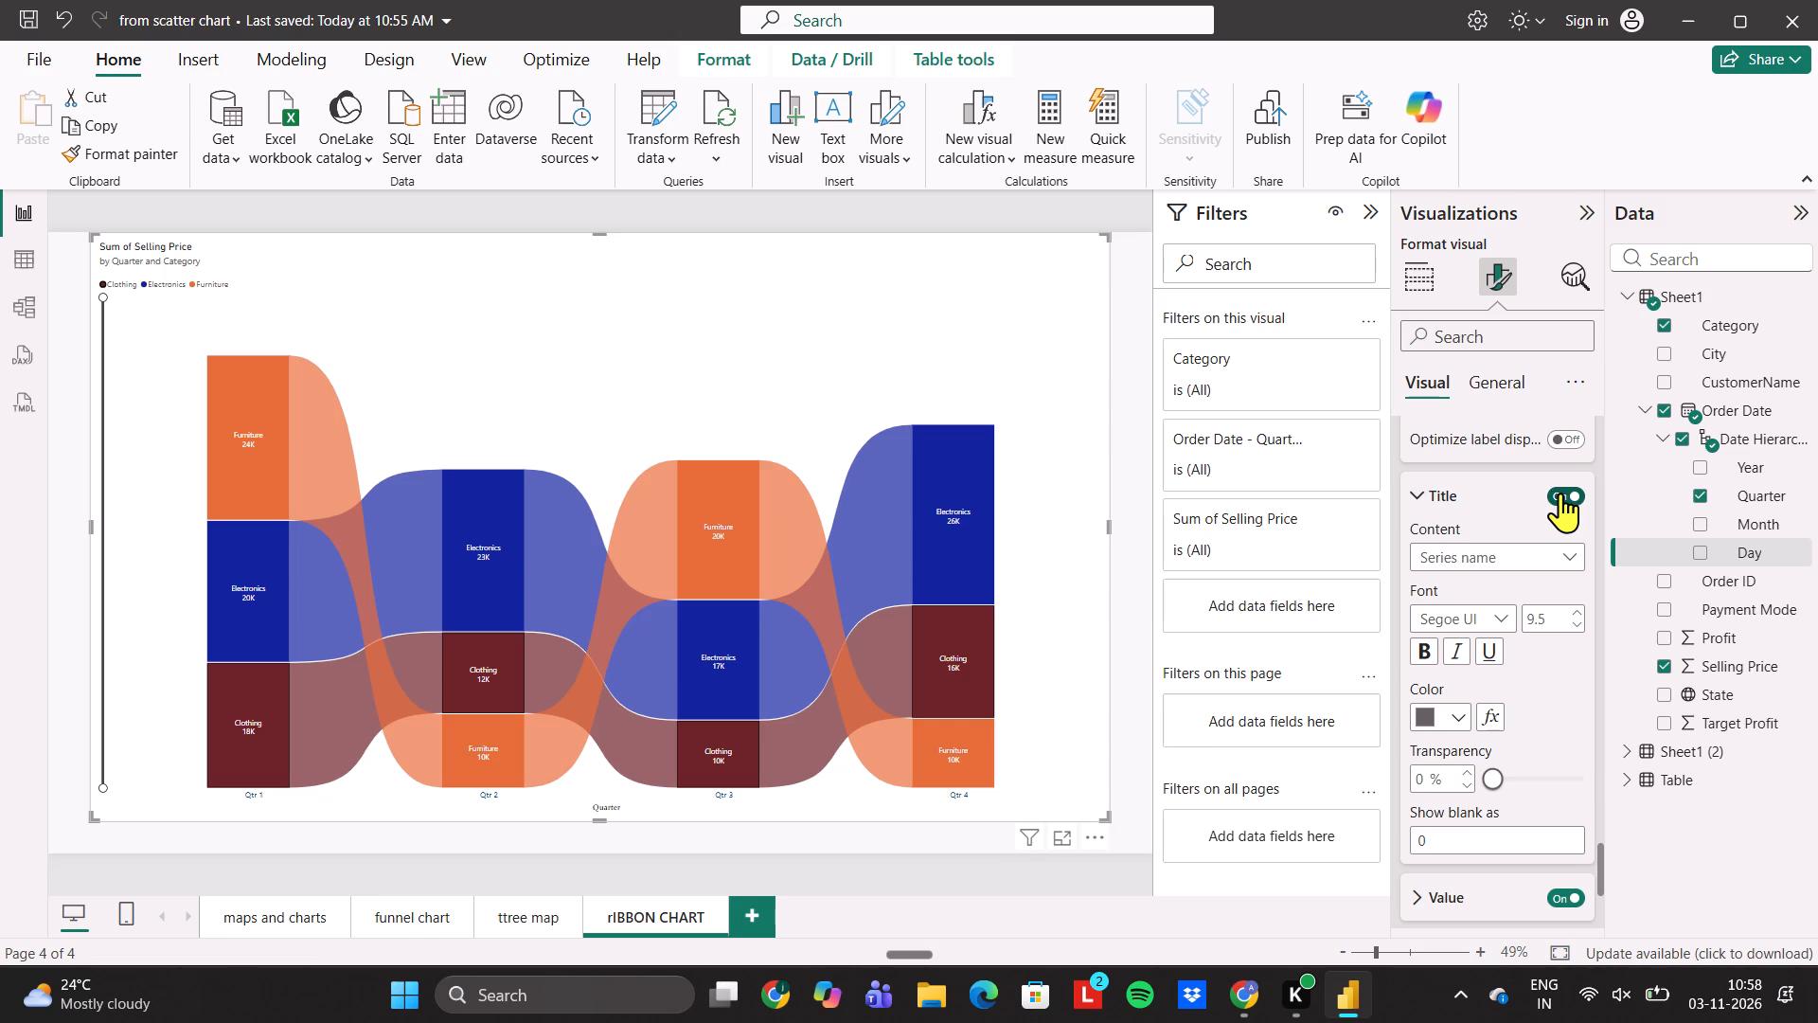
Examine the title, value and detail settings available for the ribbon chart's data labels.
scroll(1446, 658, "down", 2)
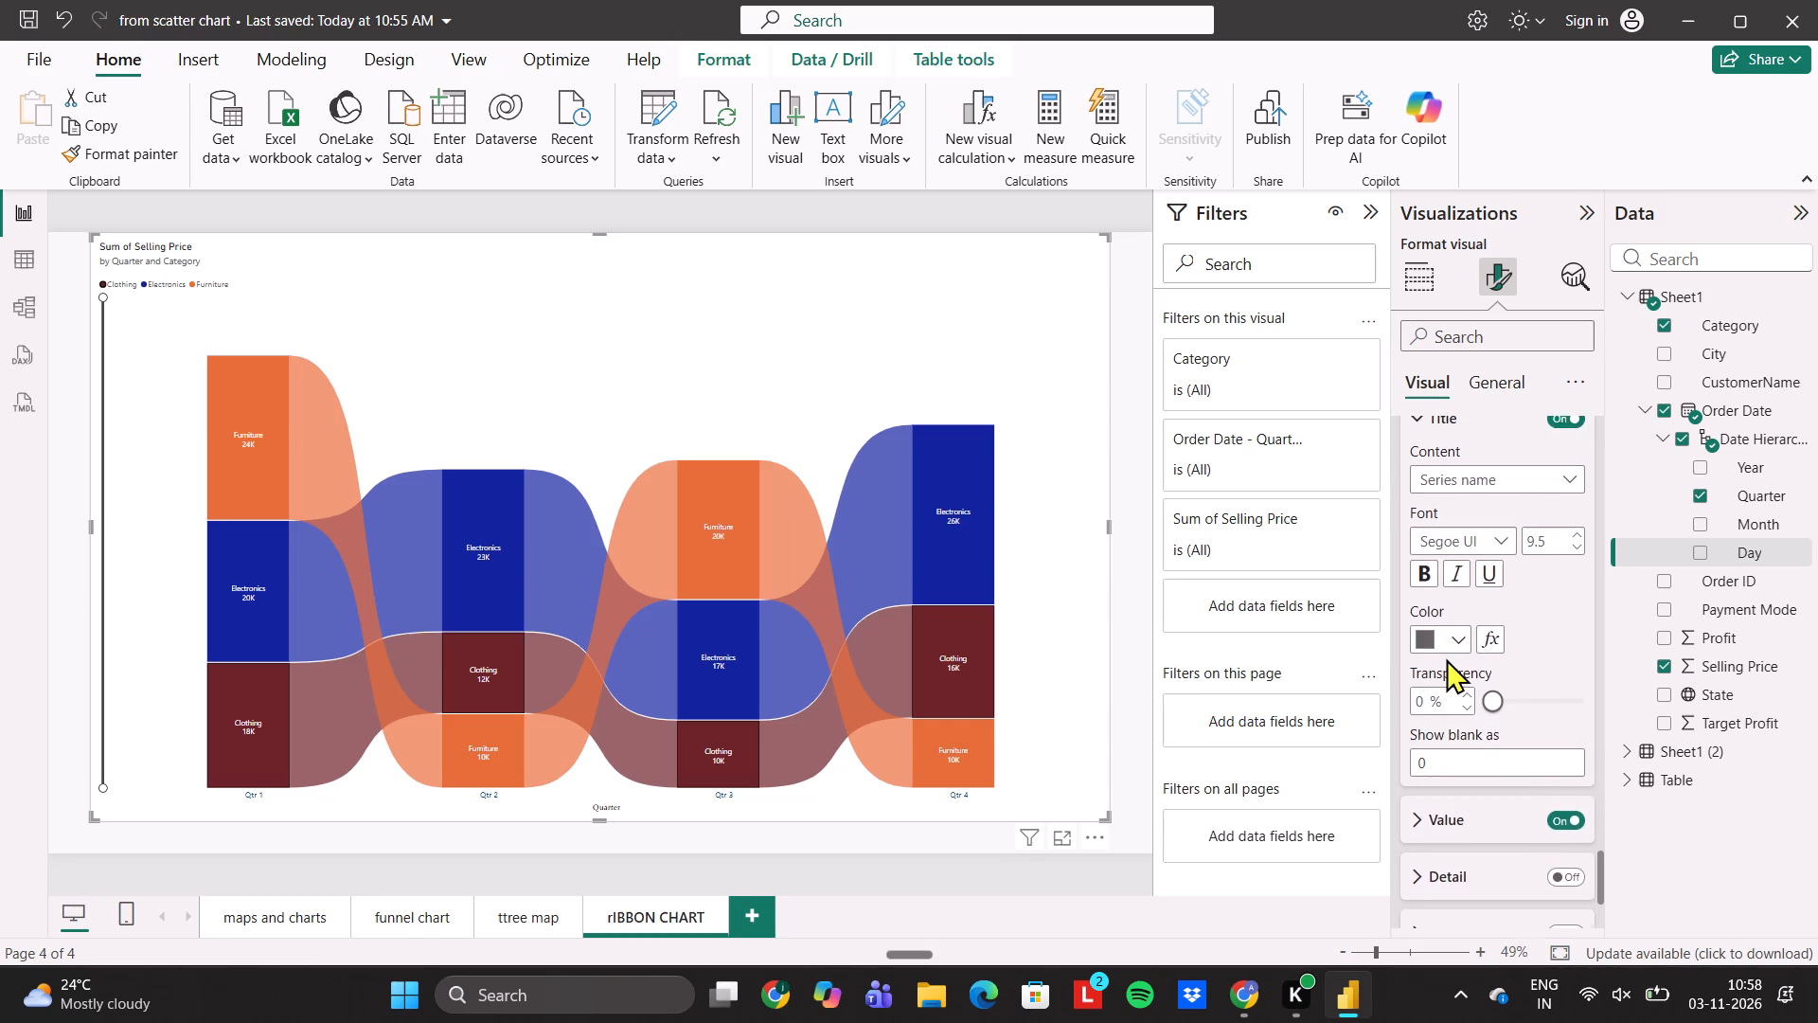
scroll(1446, 658, "down", 2)
left_click(1440, 621)
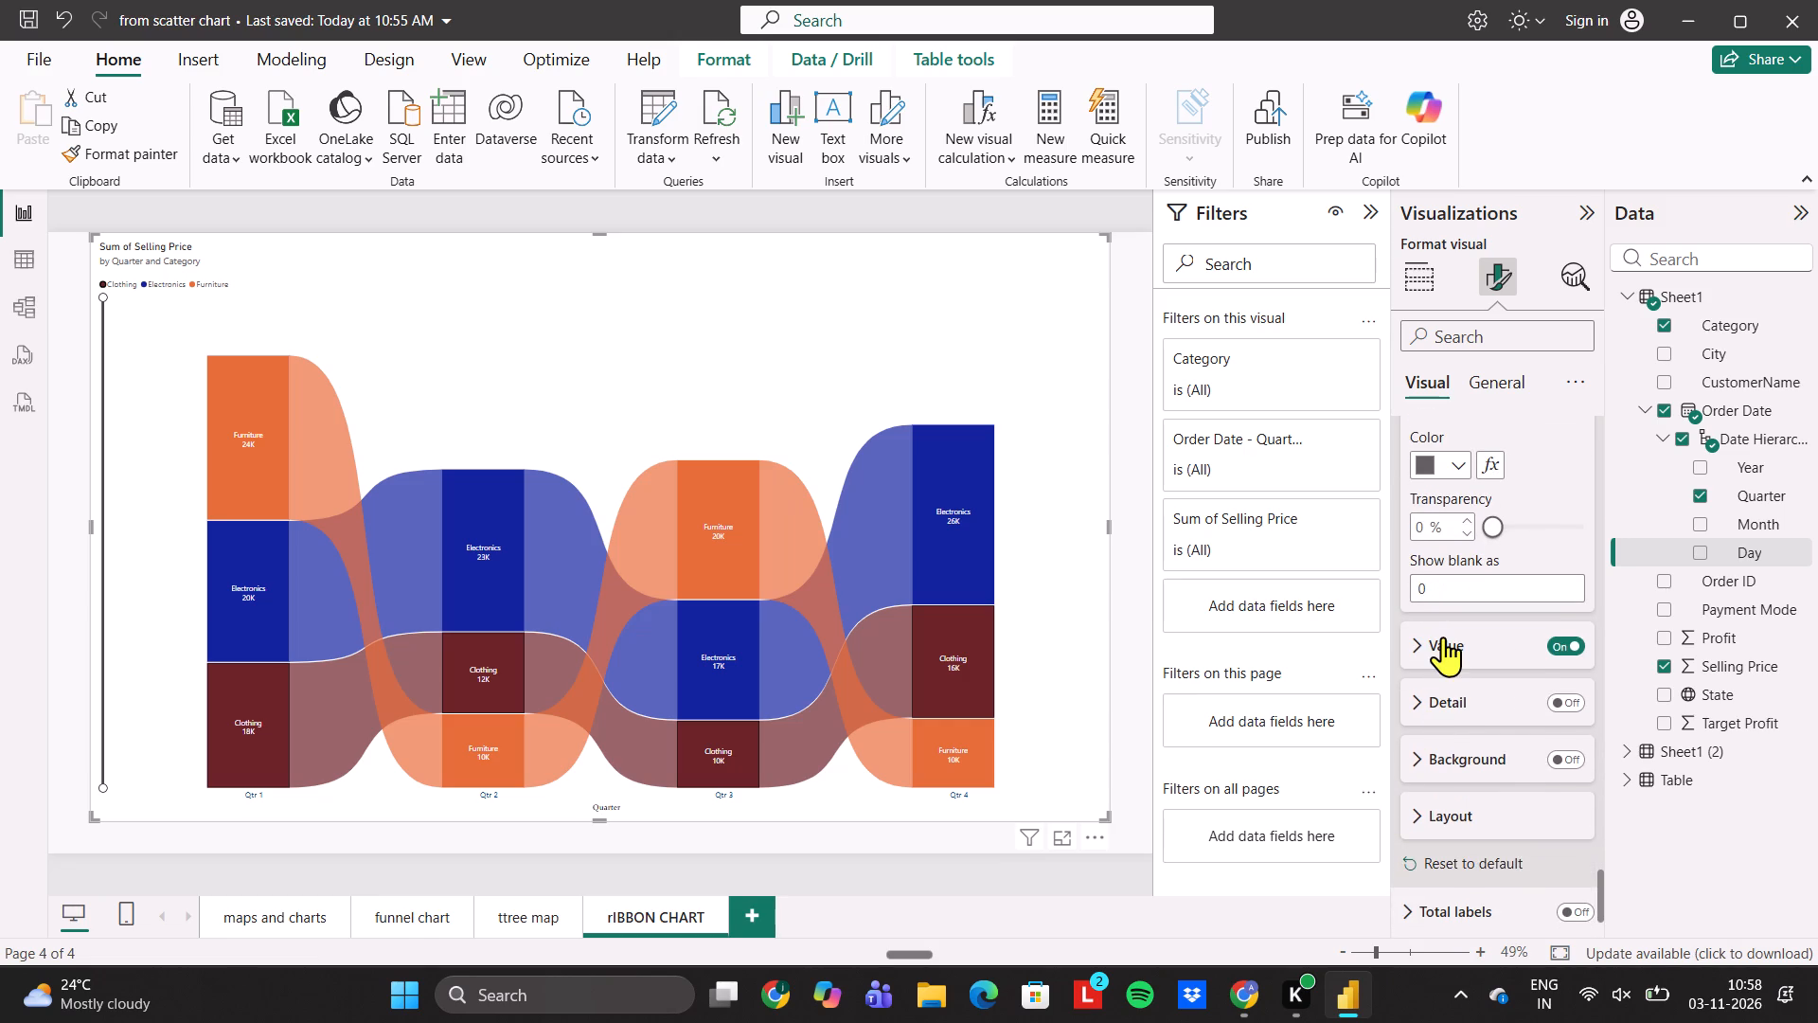
left_click(1443, 637)
scroll(1443, 637, "down", 1)
scroll(1496, 703, "down", 1)
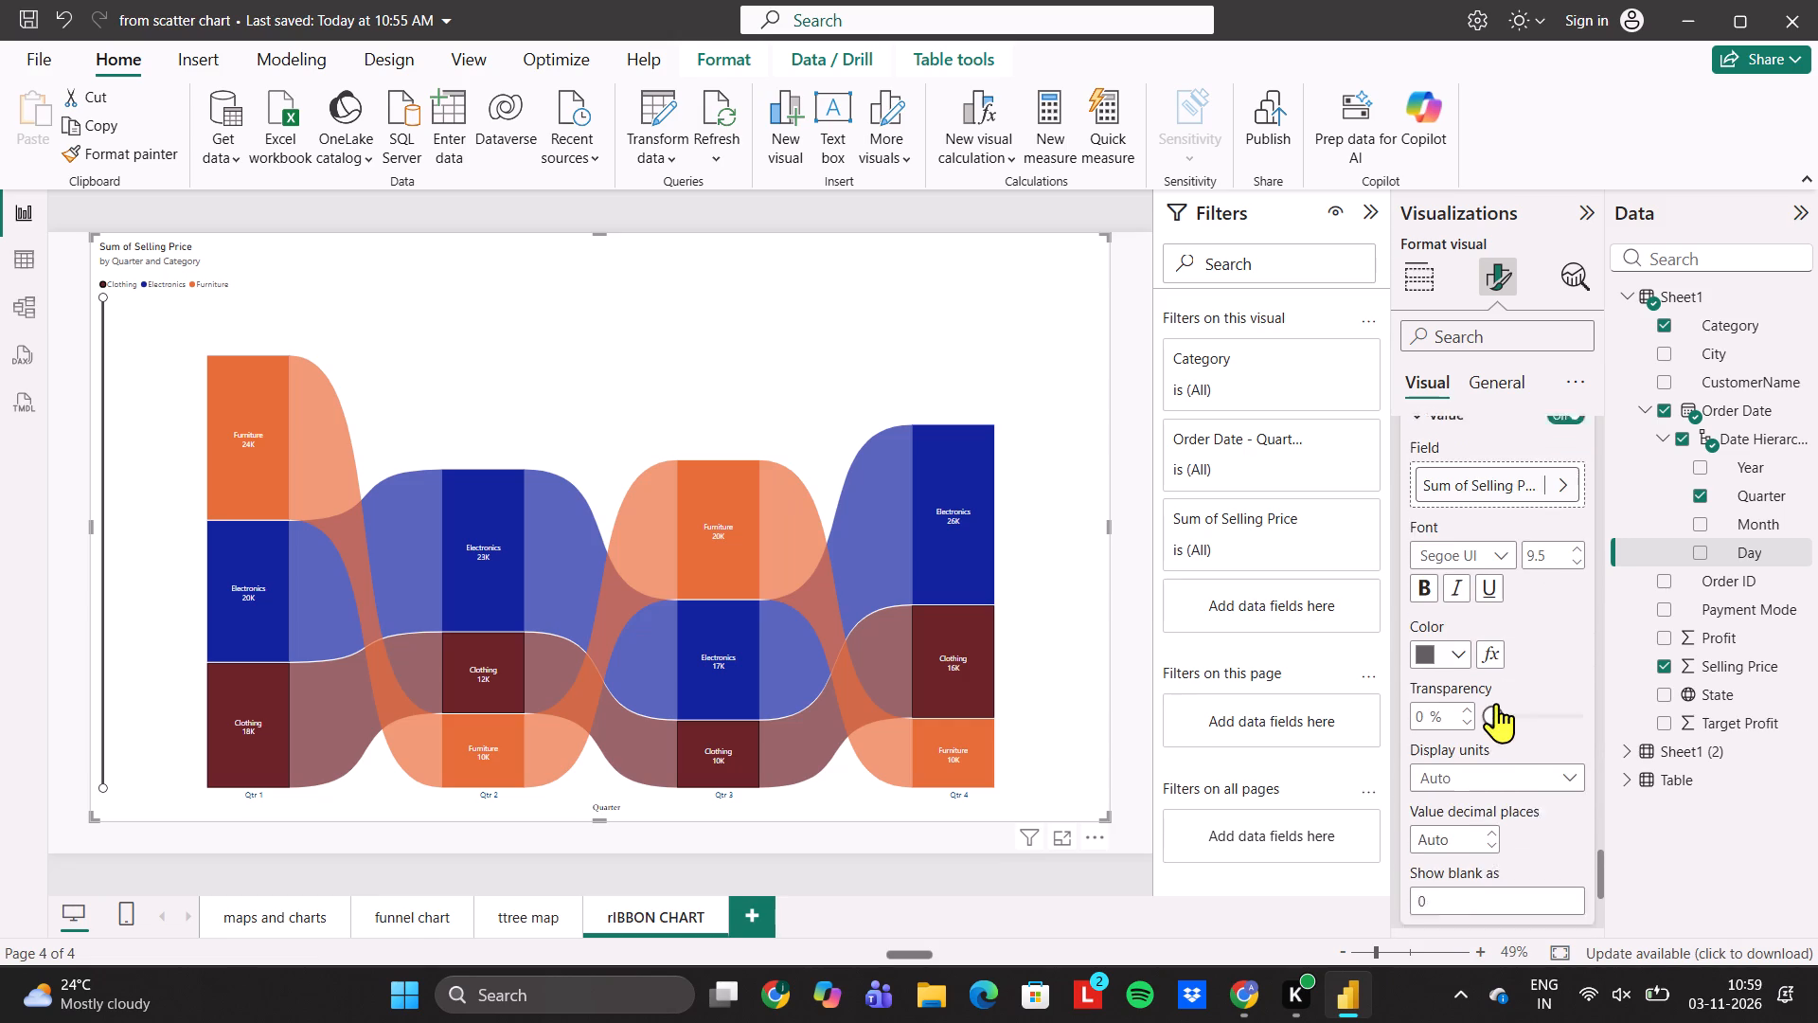
scroll(1496, 703, "down", 1)
scroll(1430, 747, "down", 1)
right_click(1430, 747)
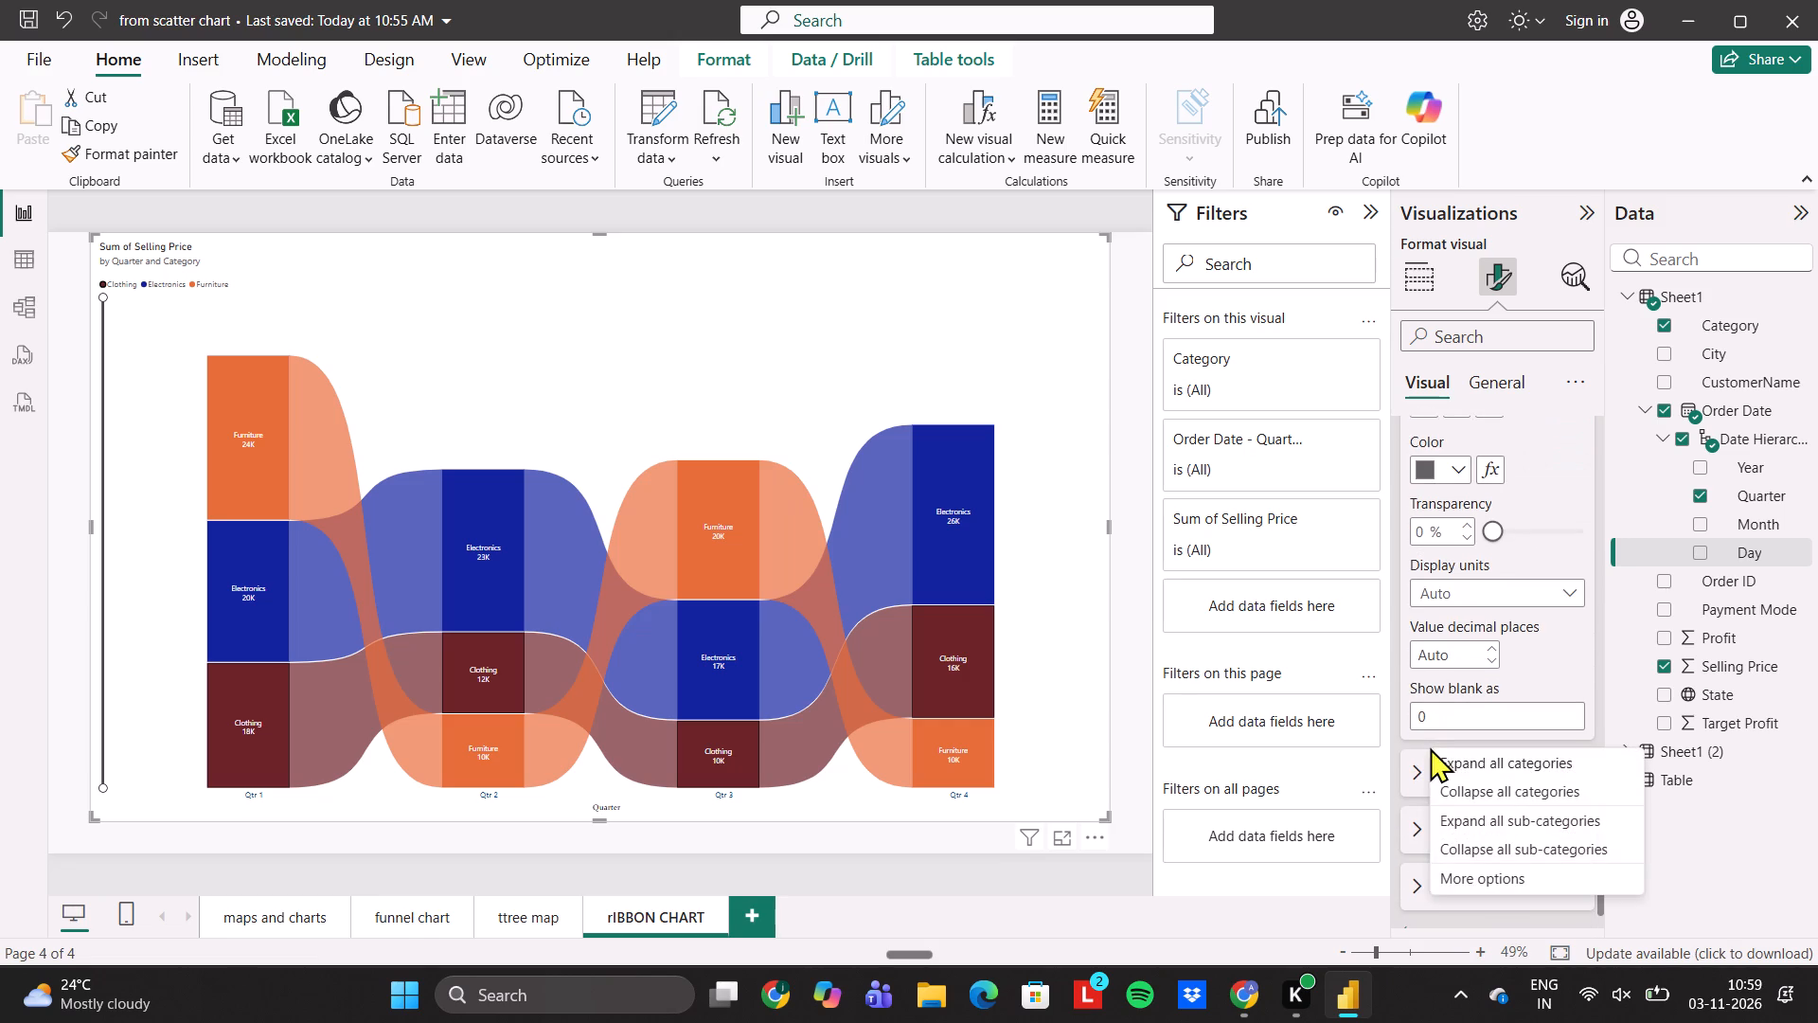
left_click(1415, 767)
Turn on the background of the ribbon chart's data labels, trying pink as its color before setting it to black.
scroll(1449, 771, "down", 5)
left_click(1445, 711)
scroll(1445, 711, "down", 1)
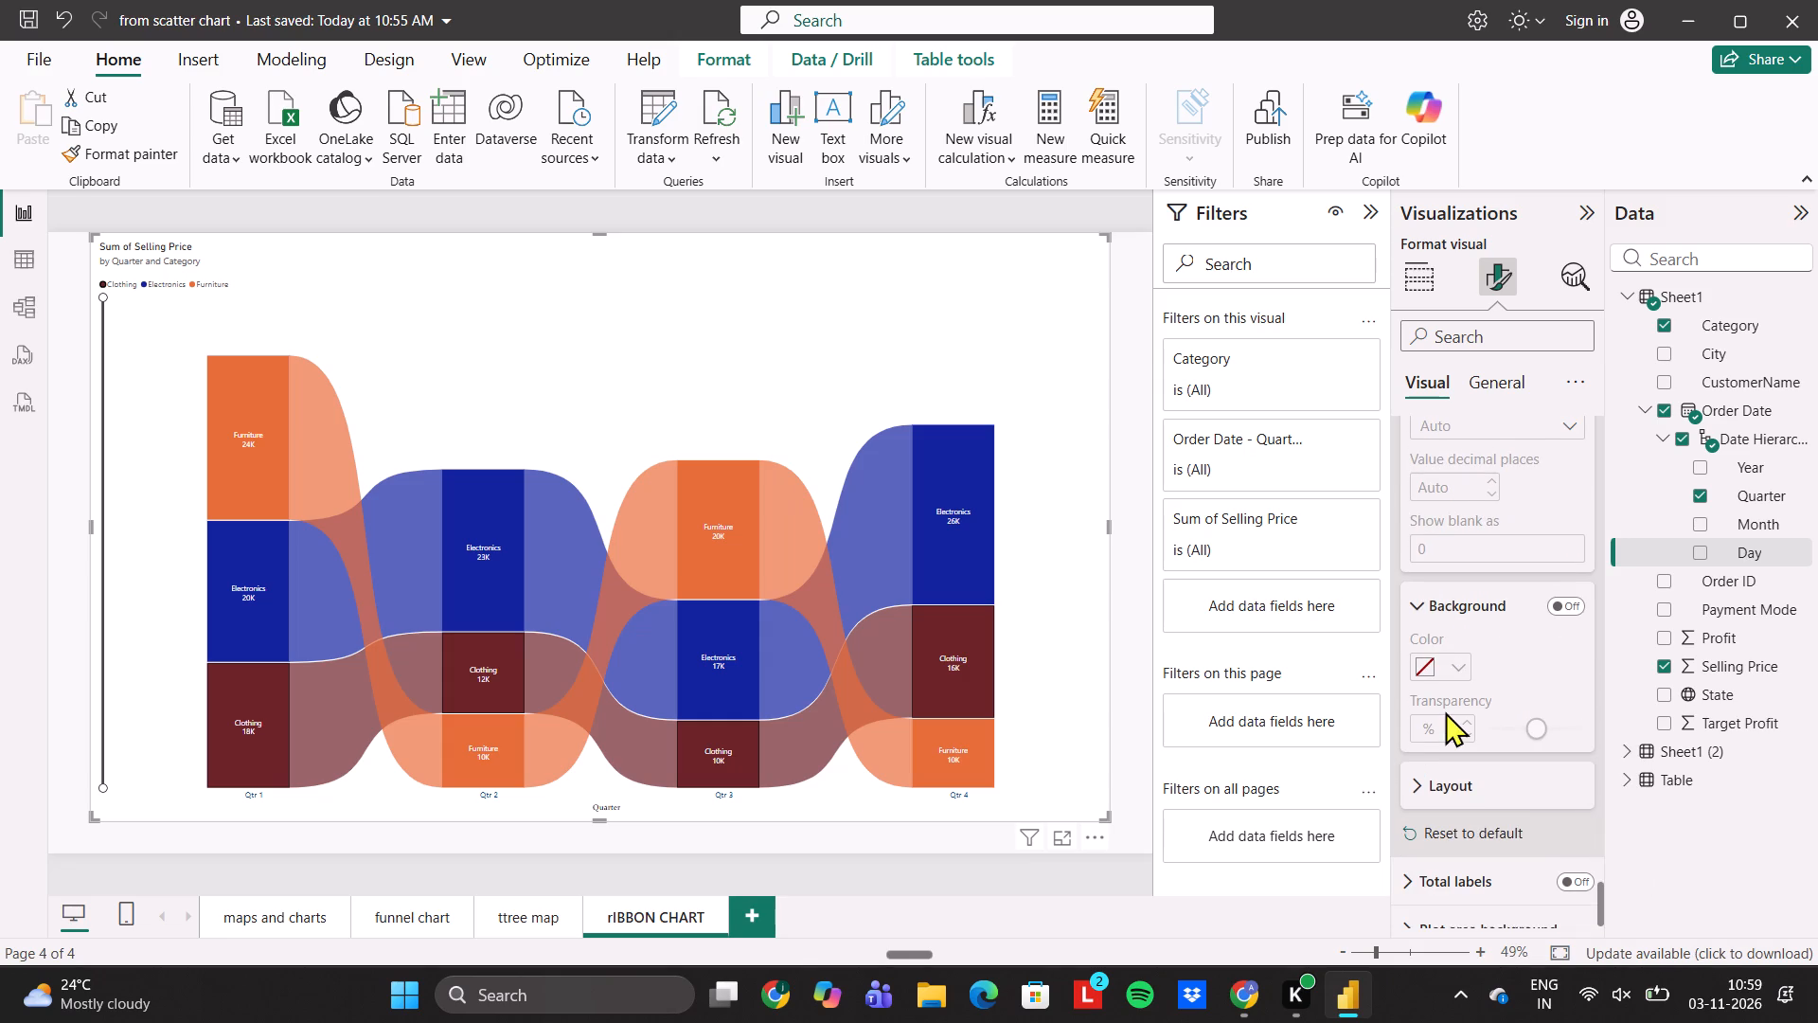
left_click(1559, 604)
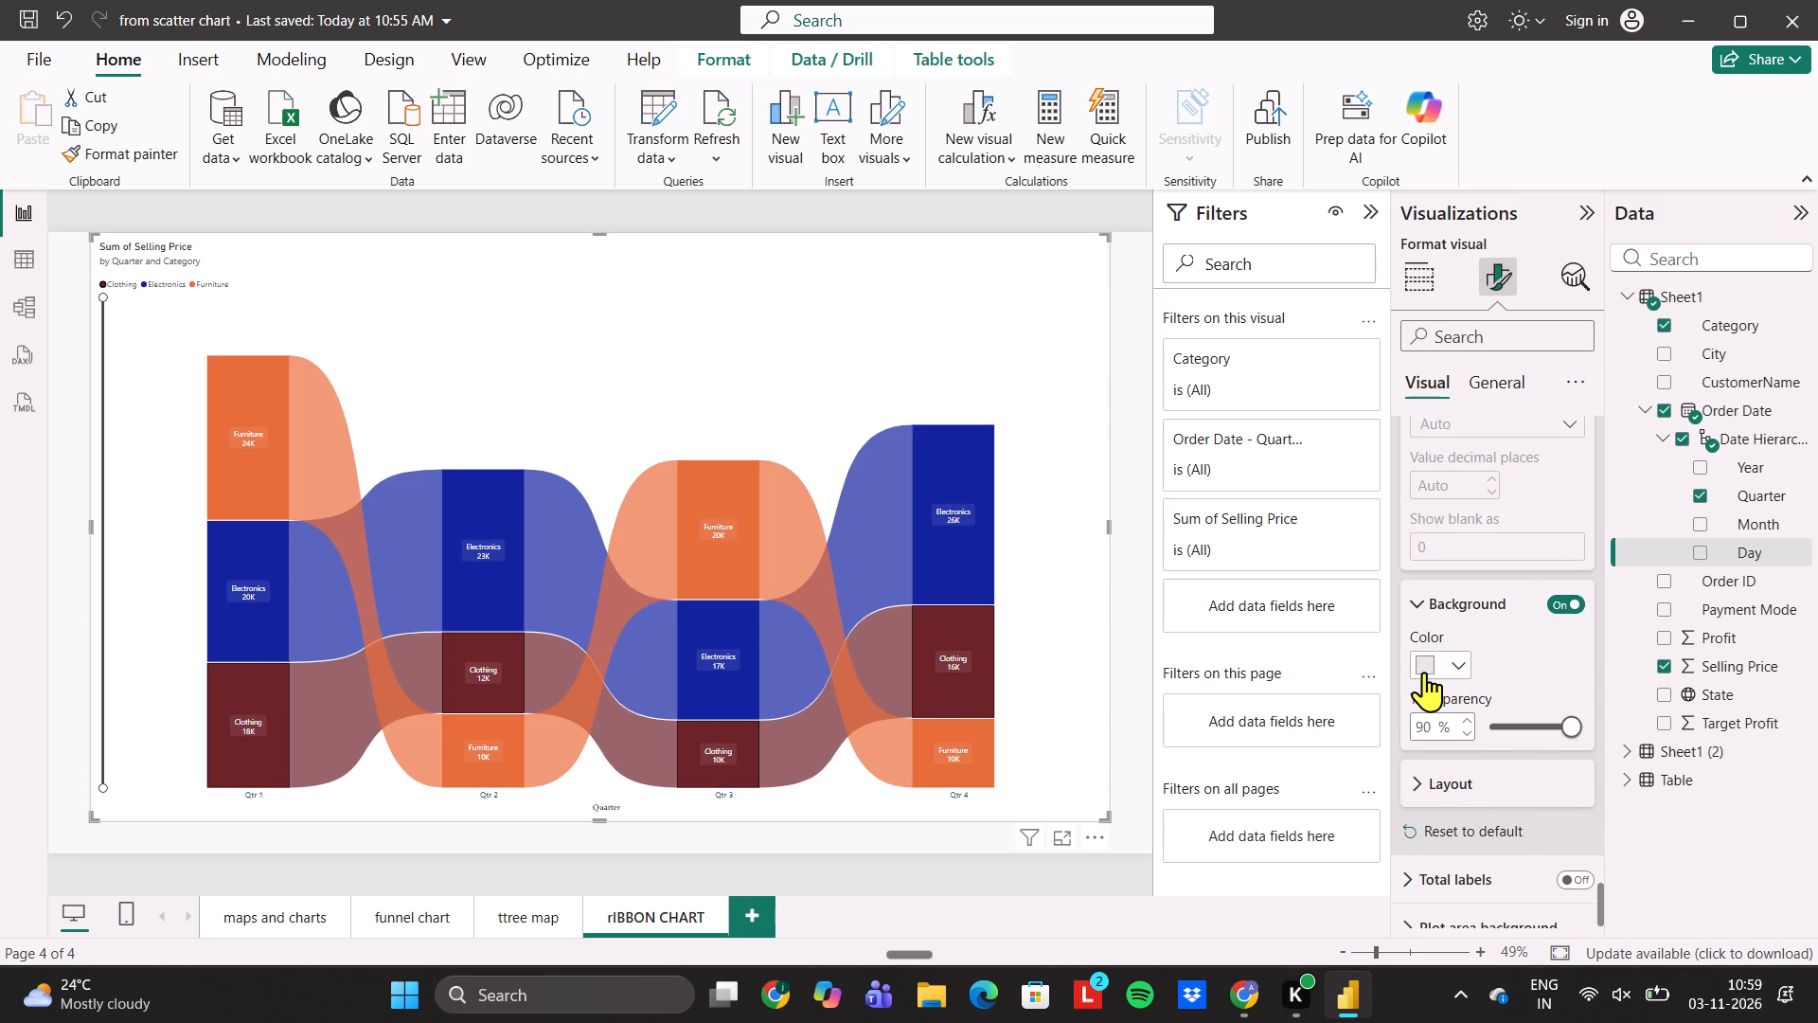
left_click(1424, 672)
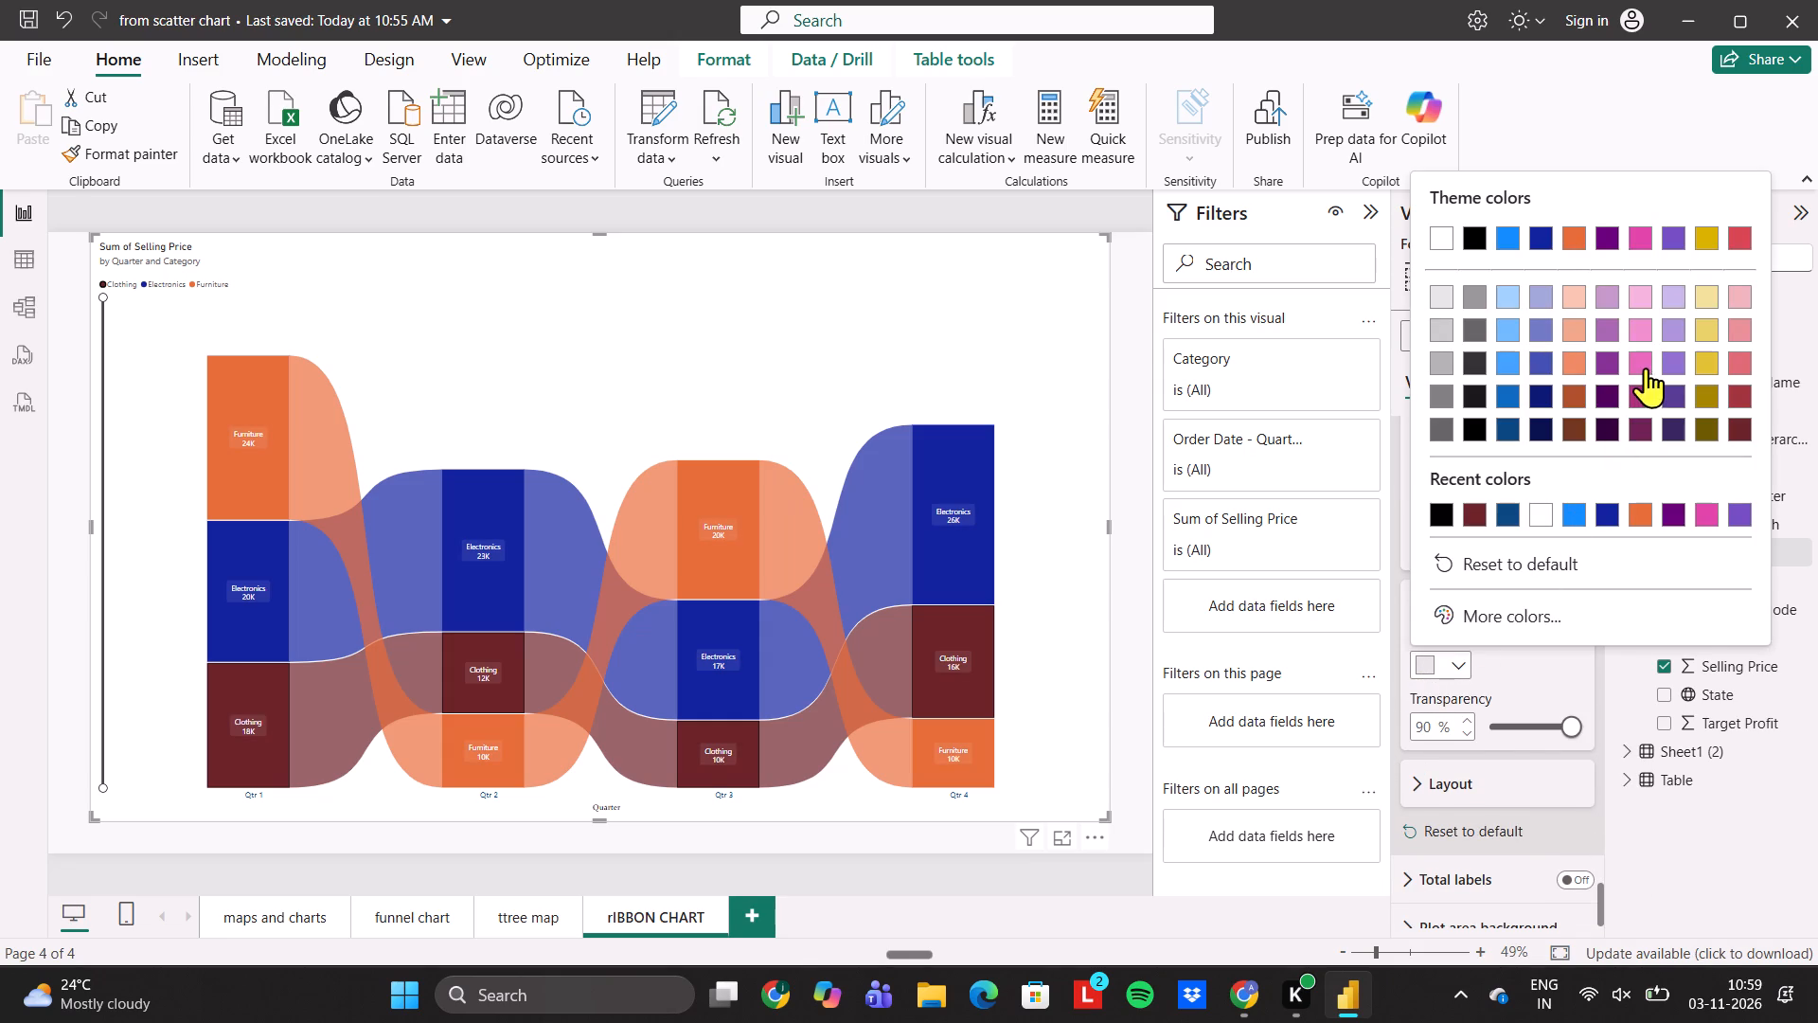
left_click(1646, 366)
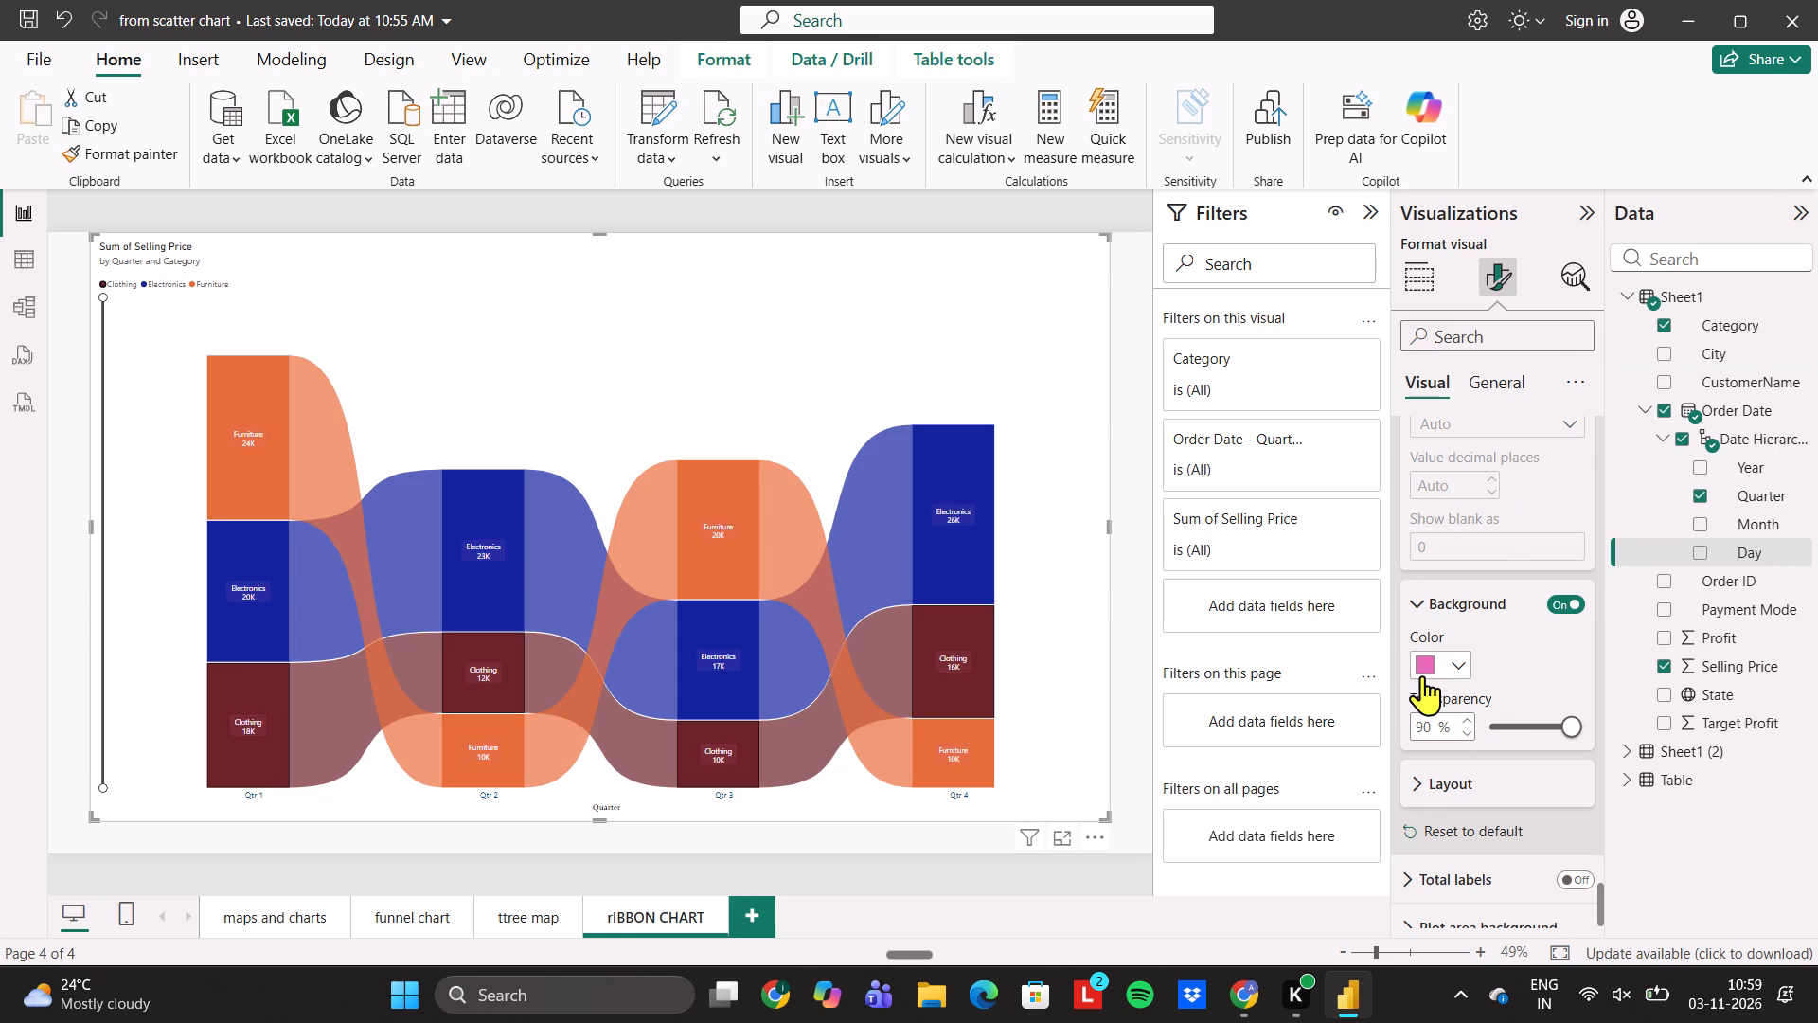
left_click(1421, 673)
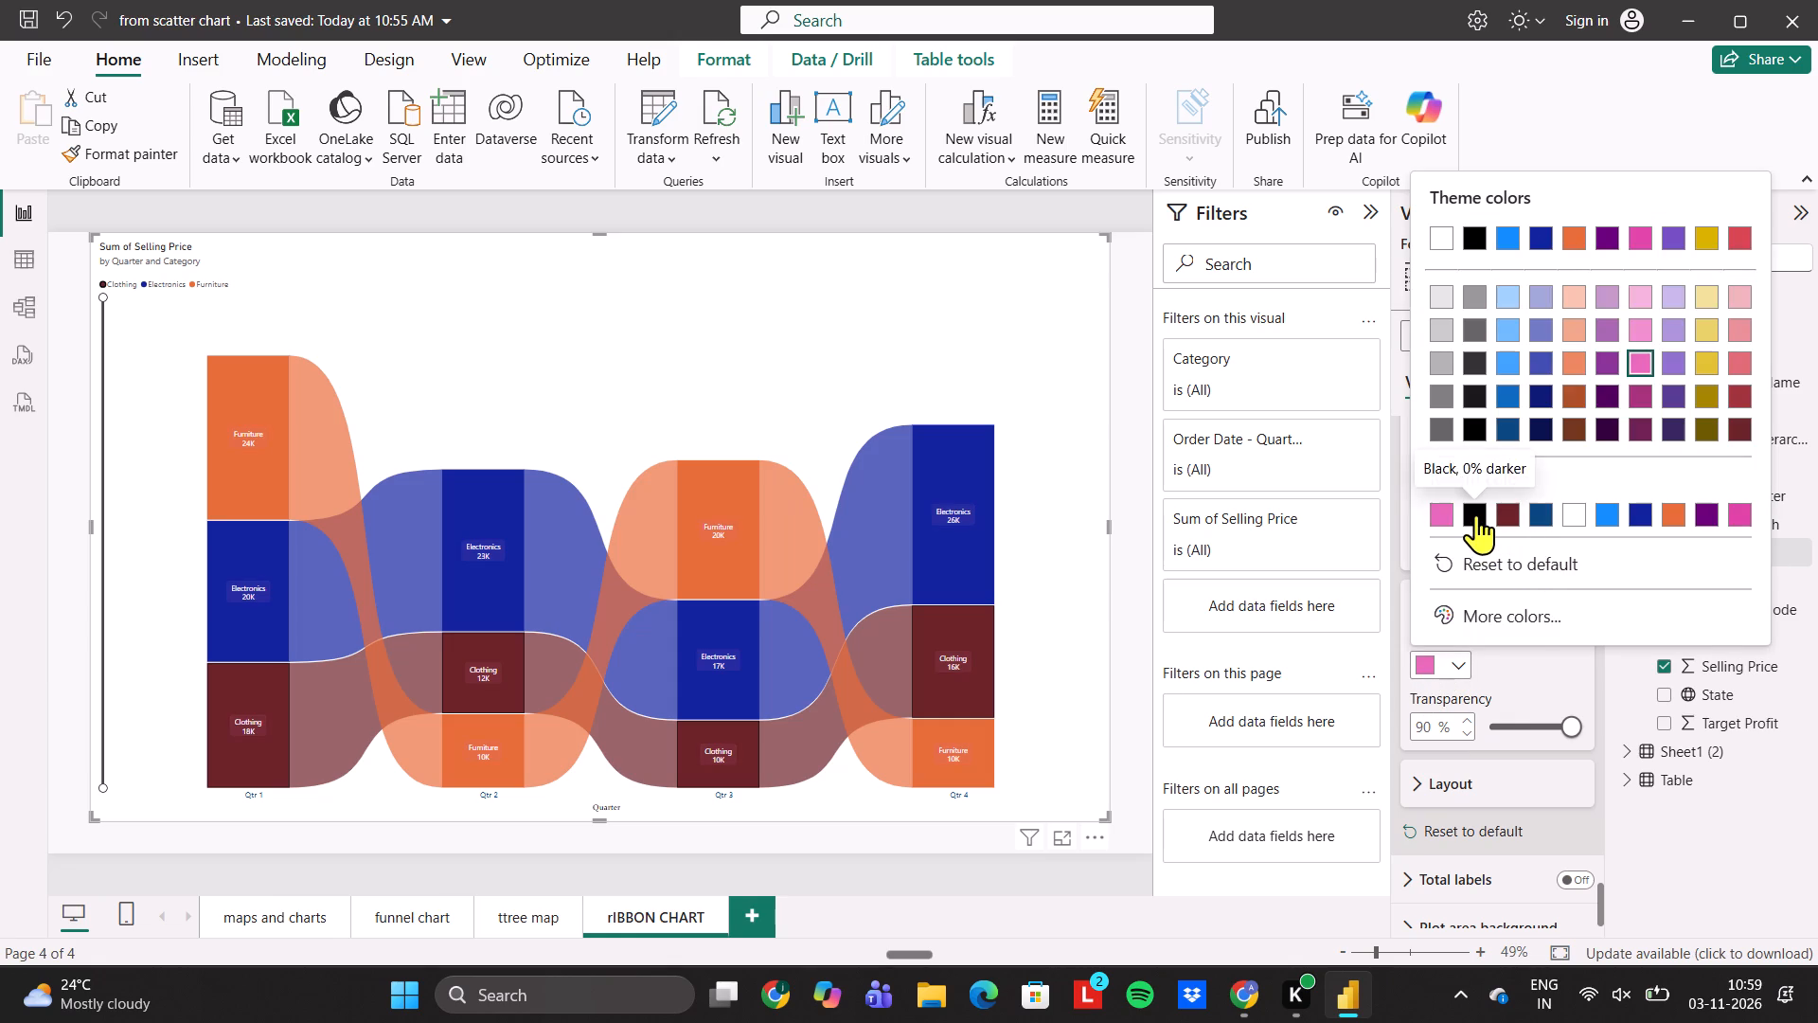
left_click(1476, 514)
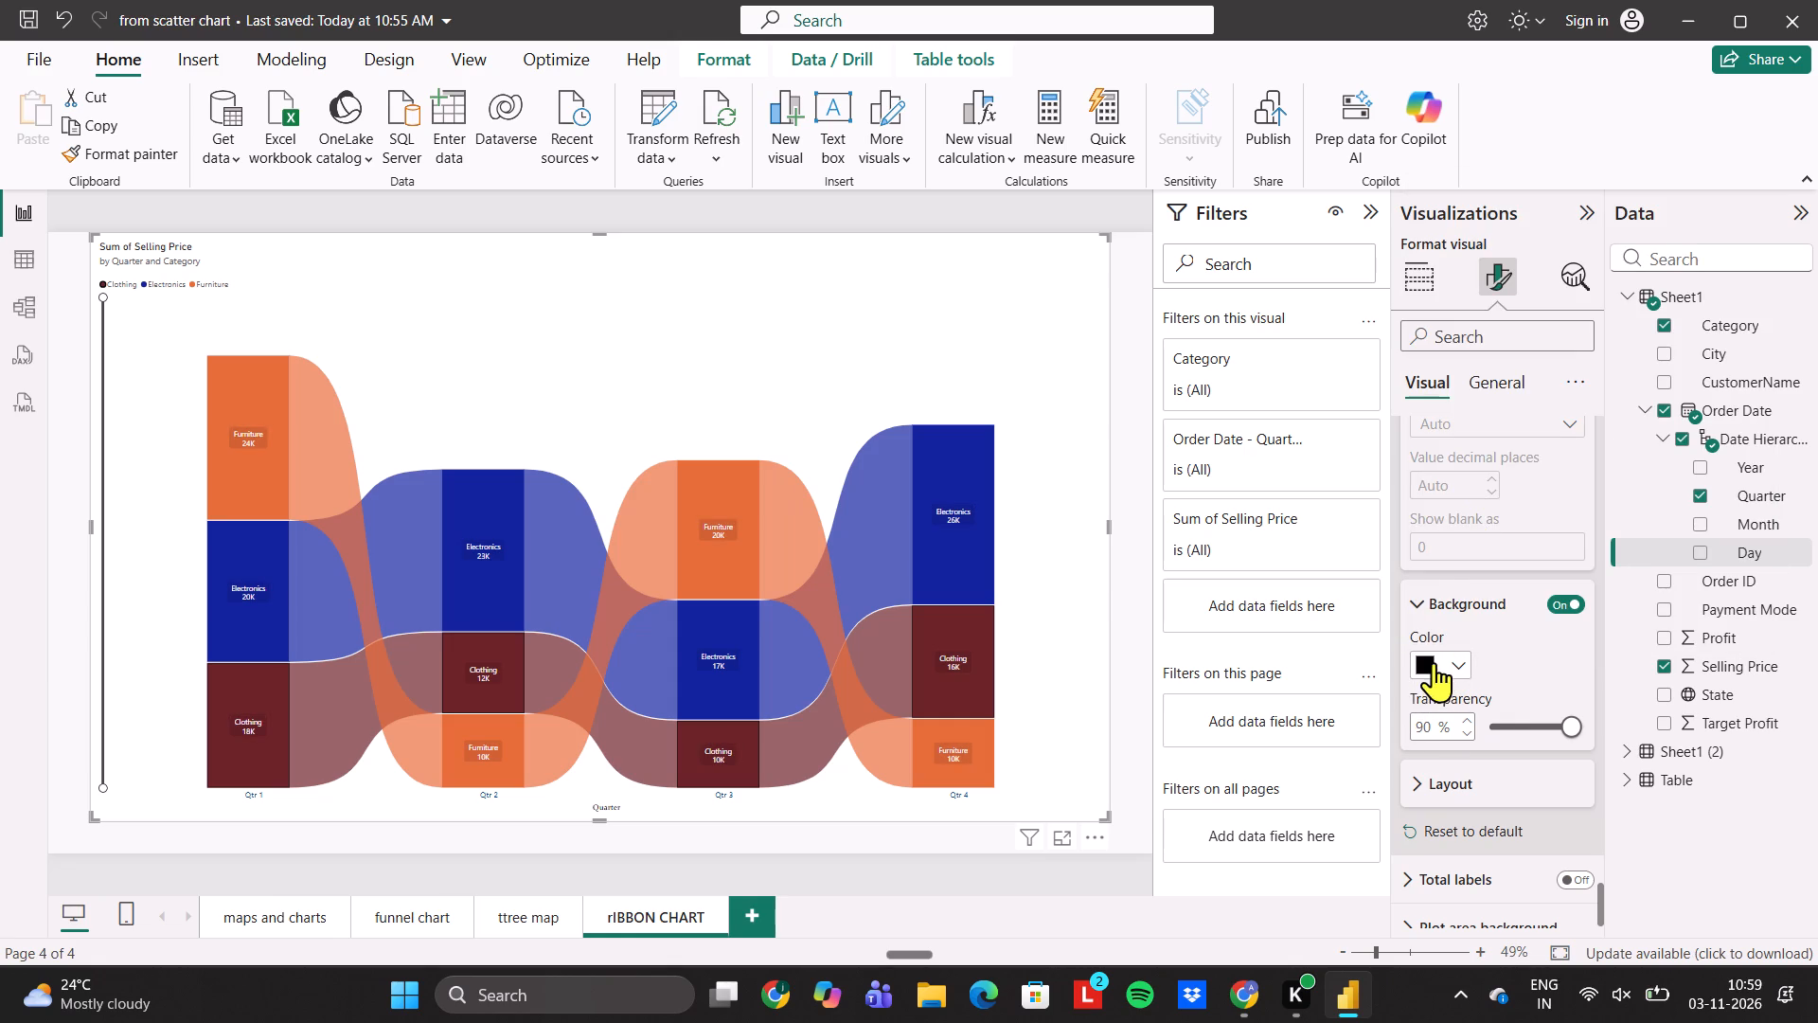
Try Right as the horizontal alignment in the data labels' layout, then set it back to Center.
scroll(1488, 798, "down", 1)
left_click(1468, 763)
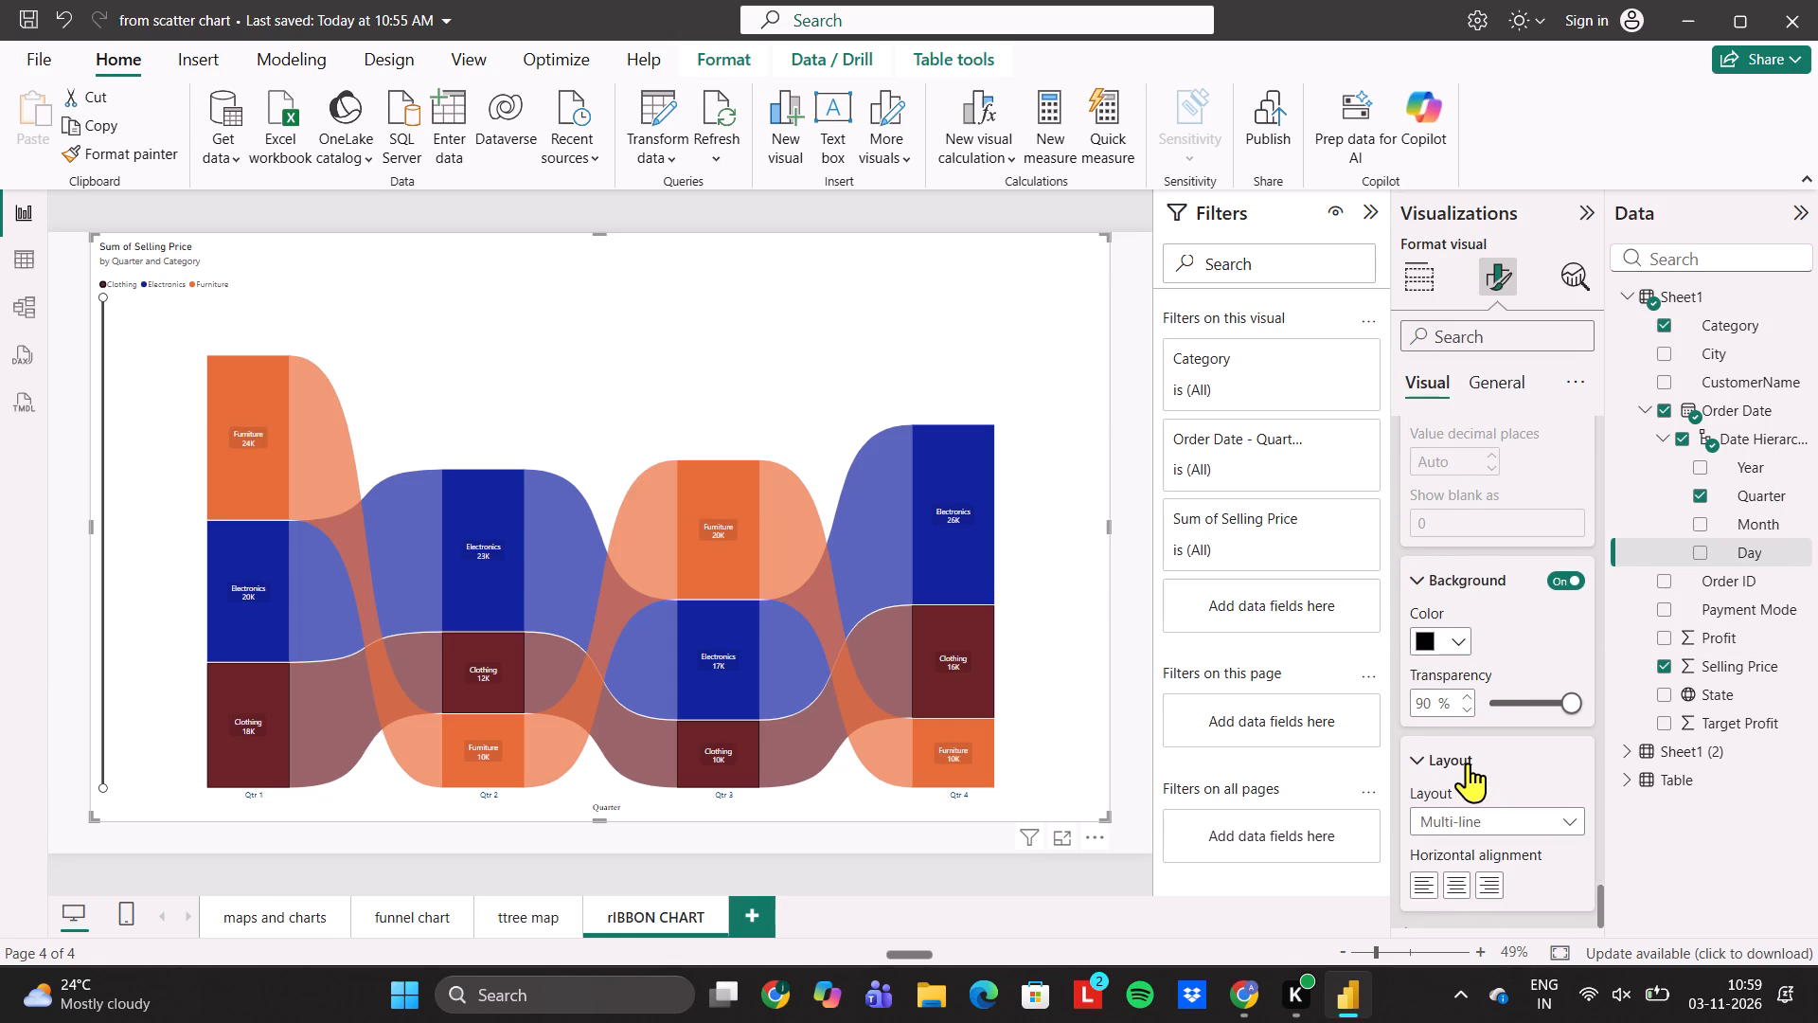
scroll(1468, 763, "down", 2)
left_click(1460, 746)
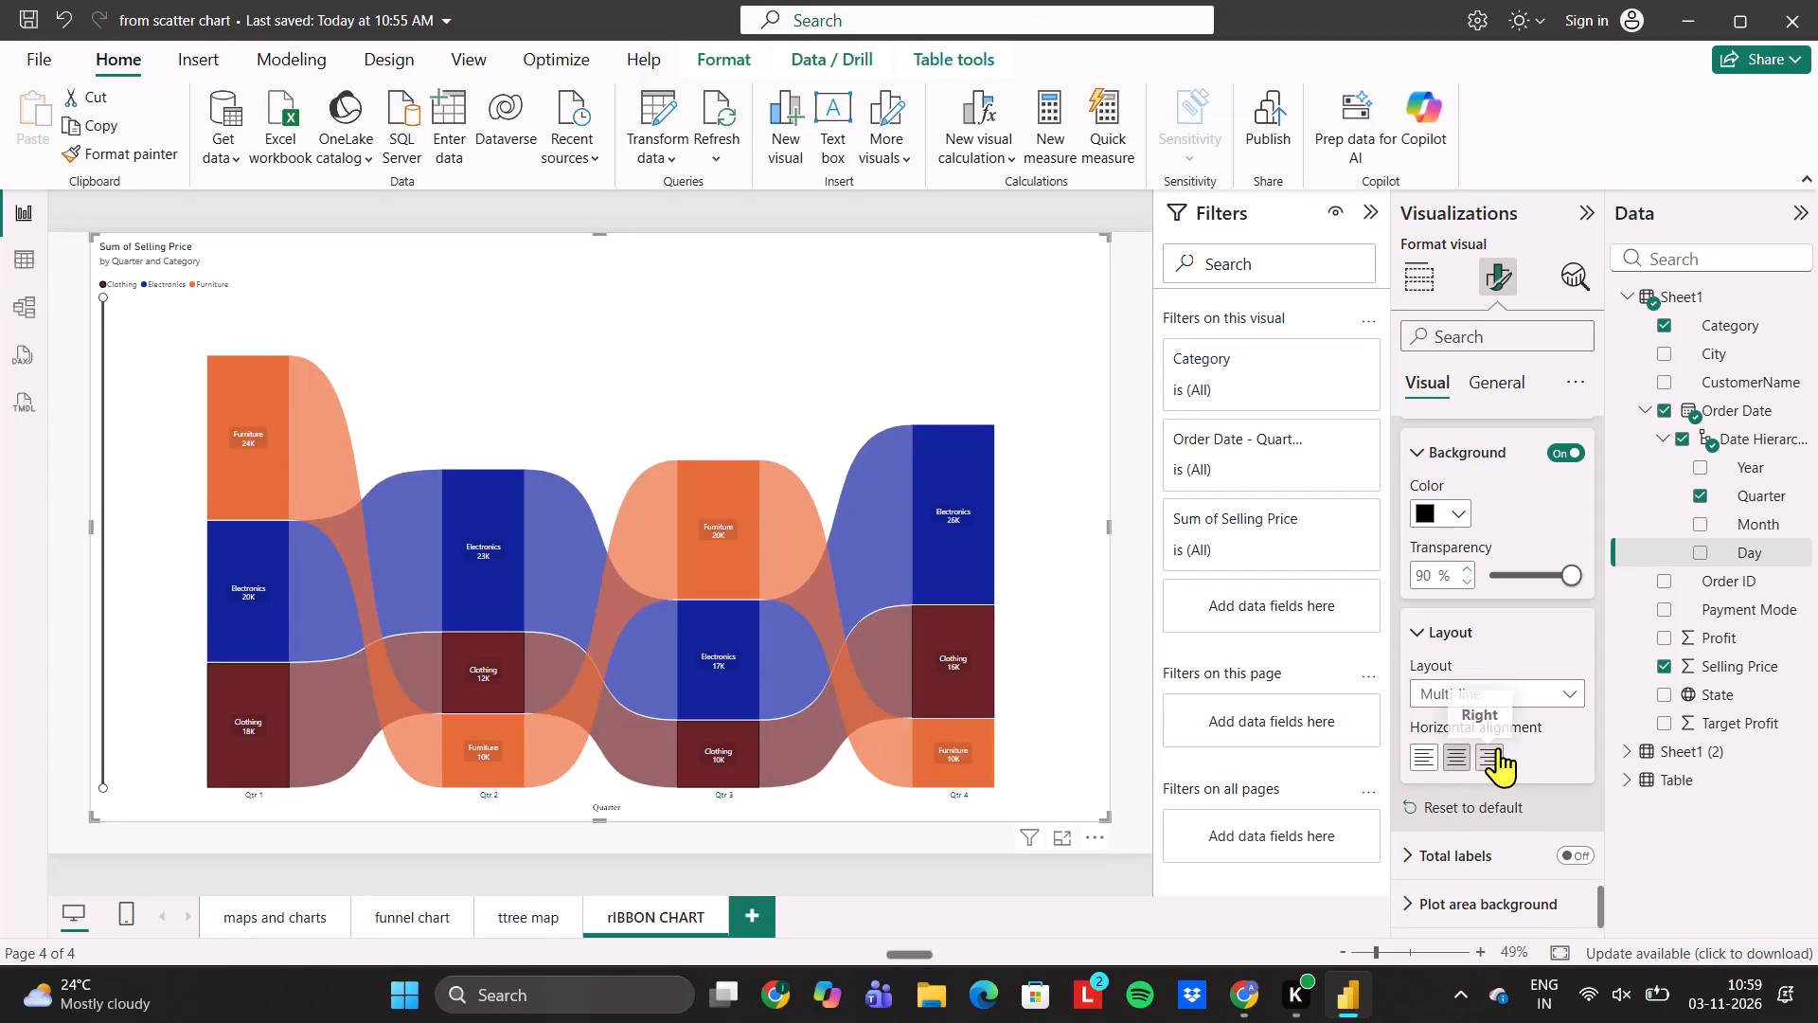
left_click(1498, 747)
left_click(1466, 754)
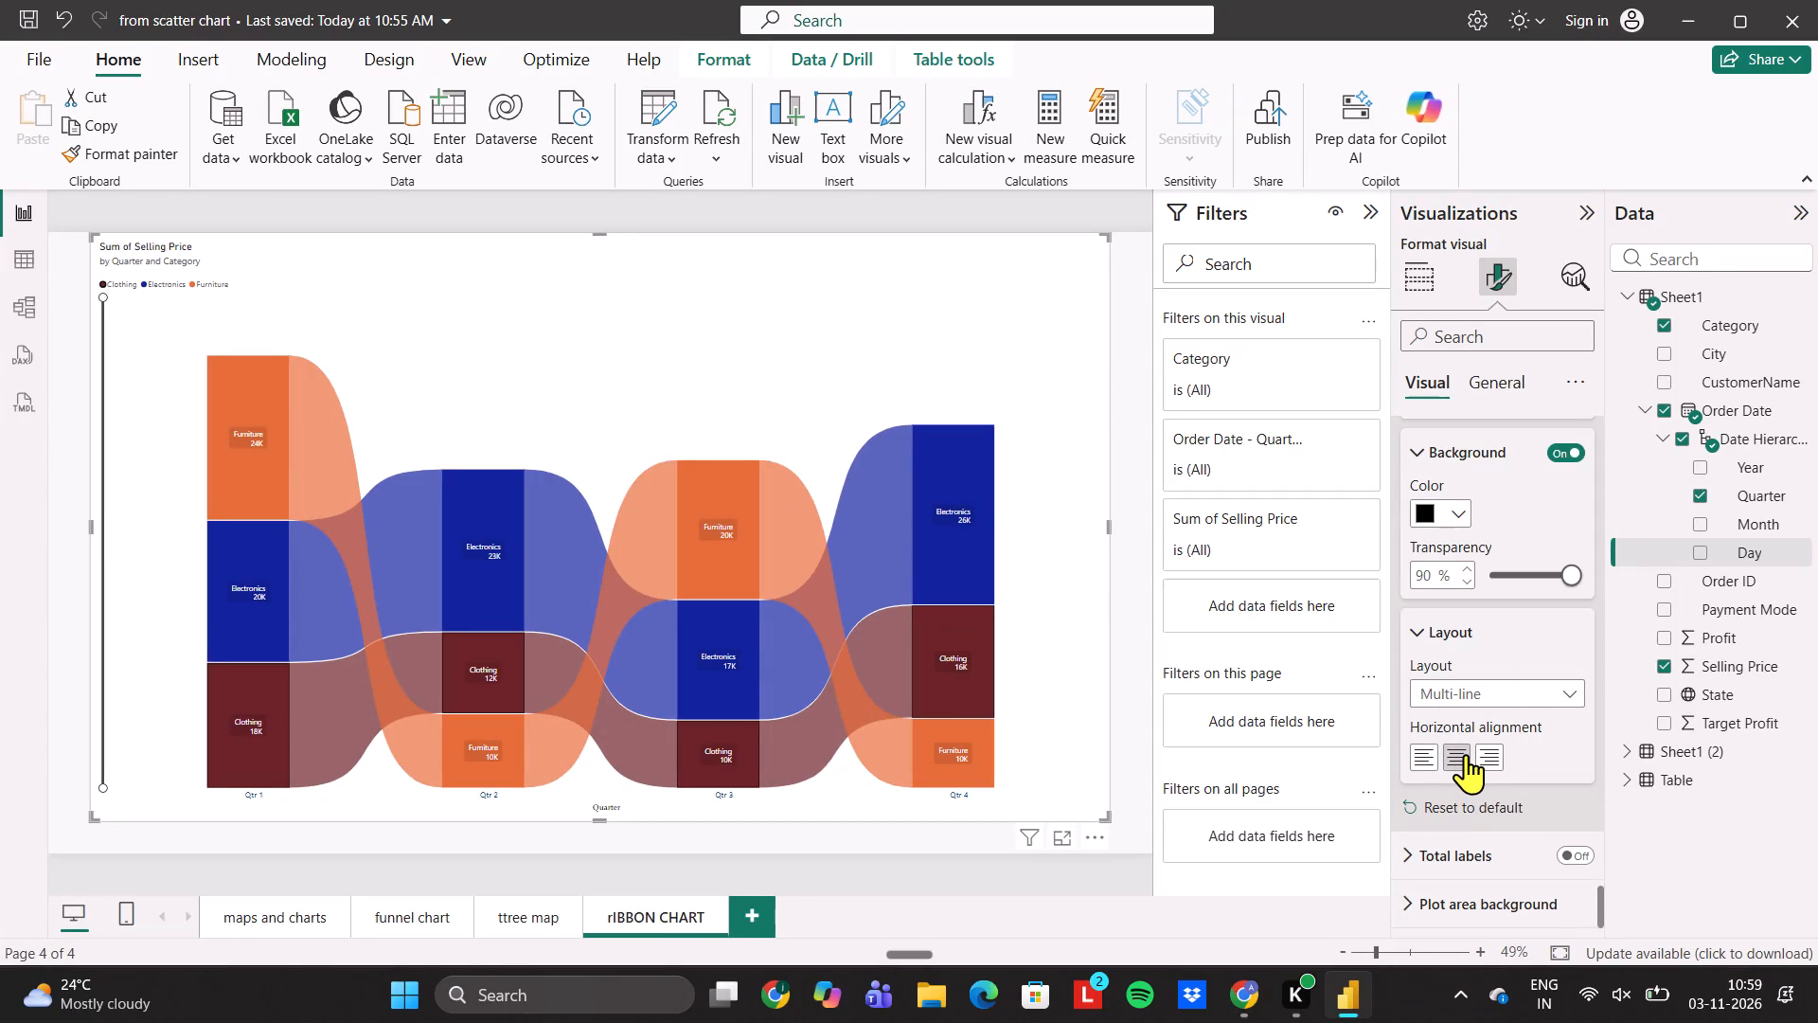
Save the report with the formatted ribbon chart.
scroll(1466, 754, "down", 2)
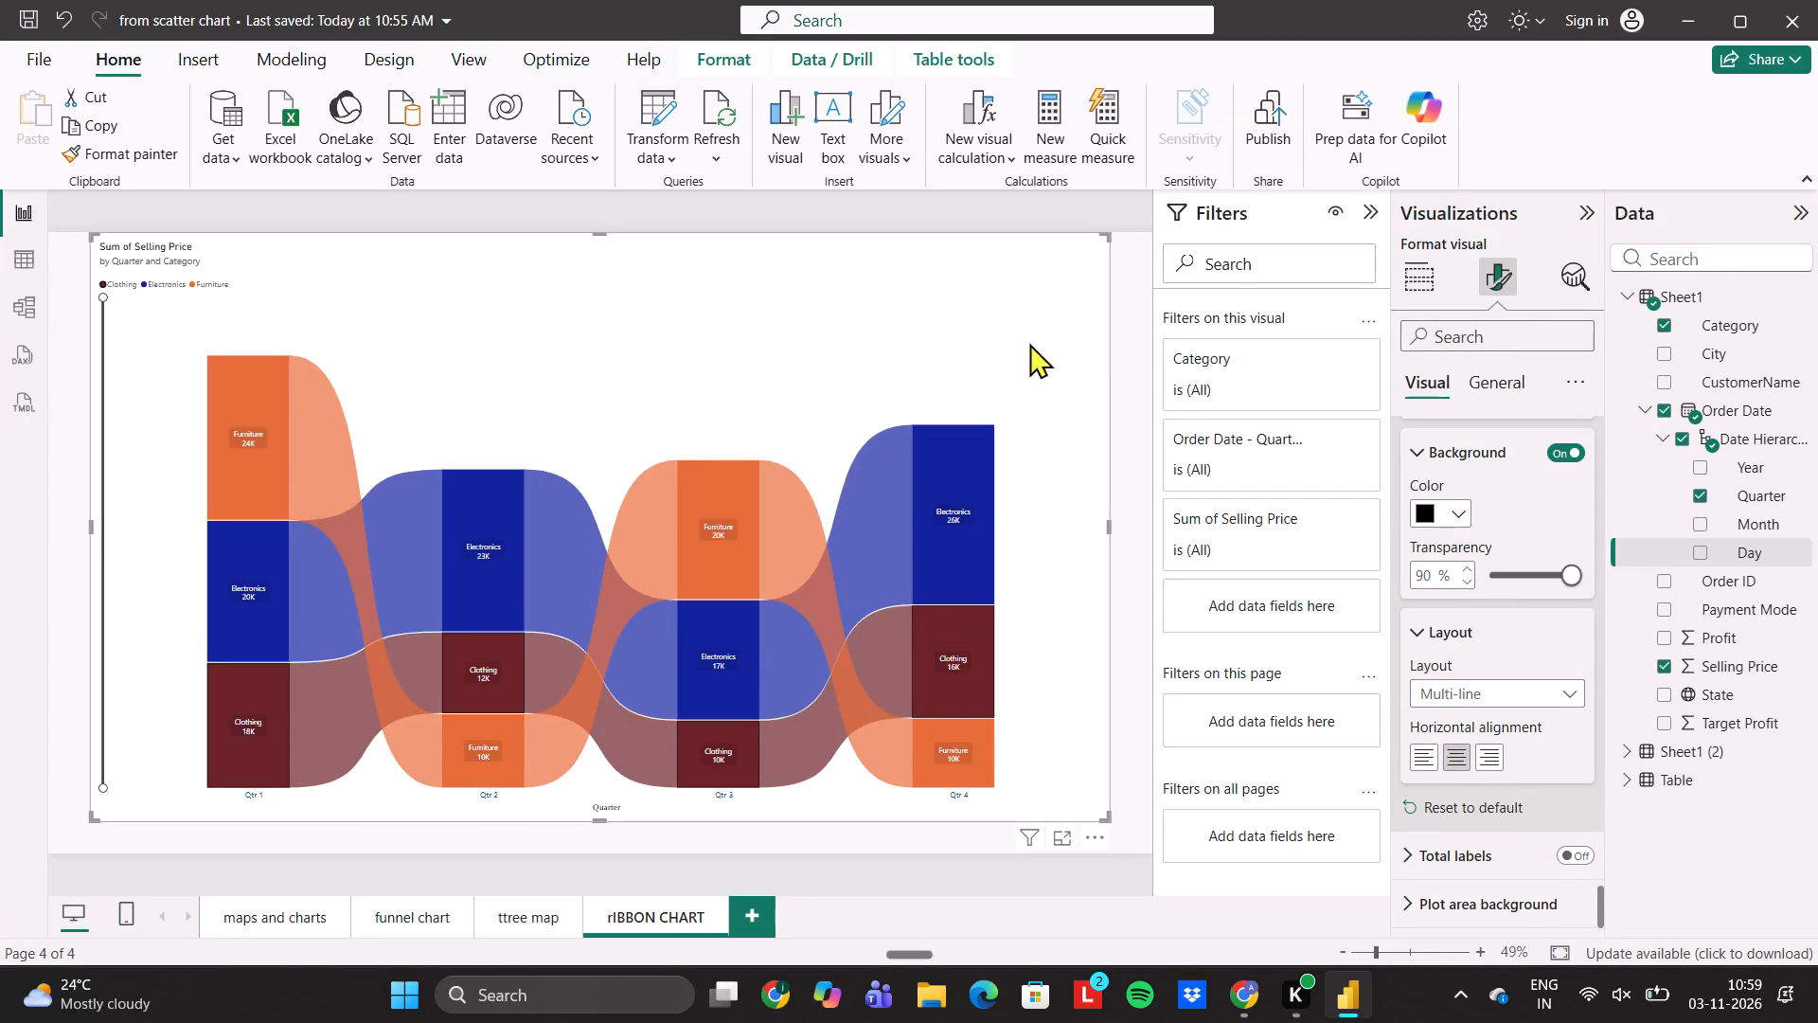
left_click(1011, 347)
left_click(893, 462)
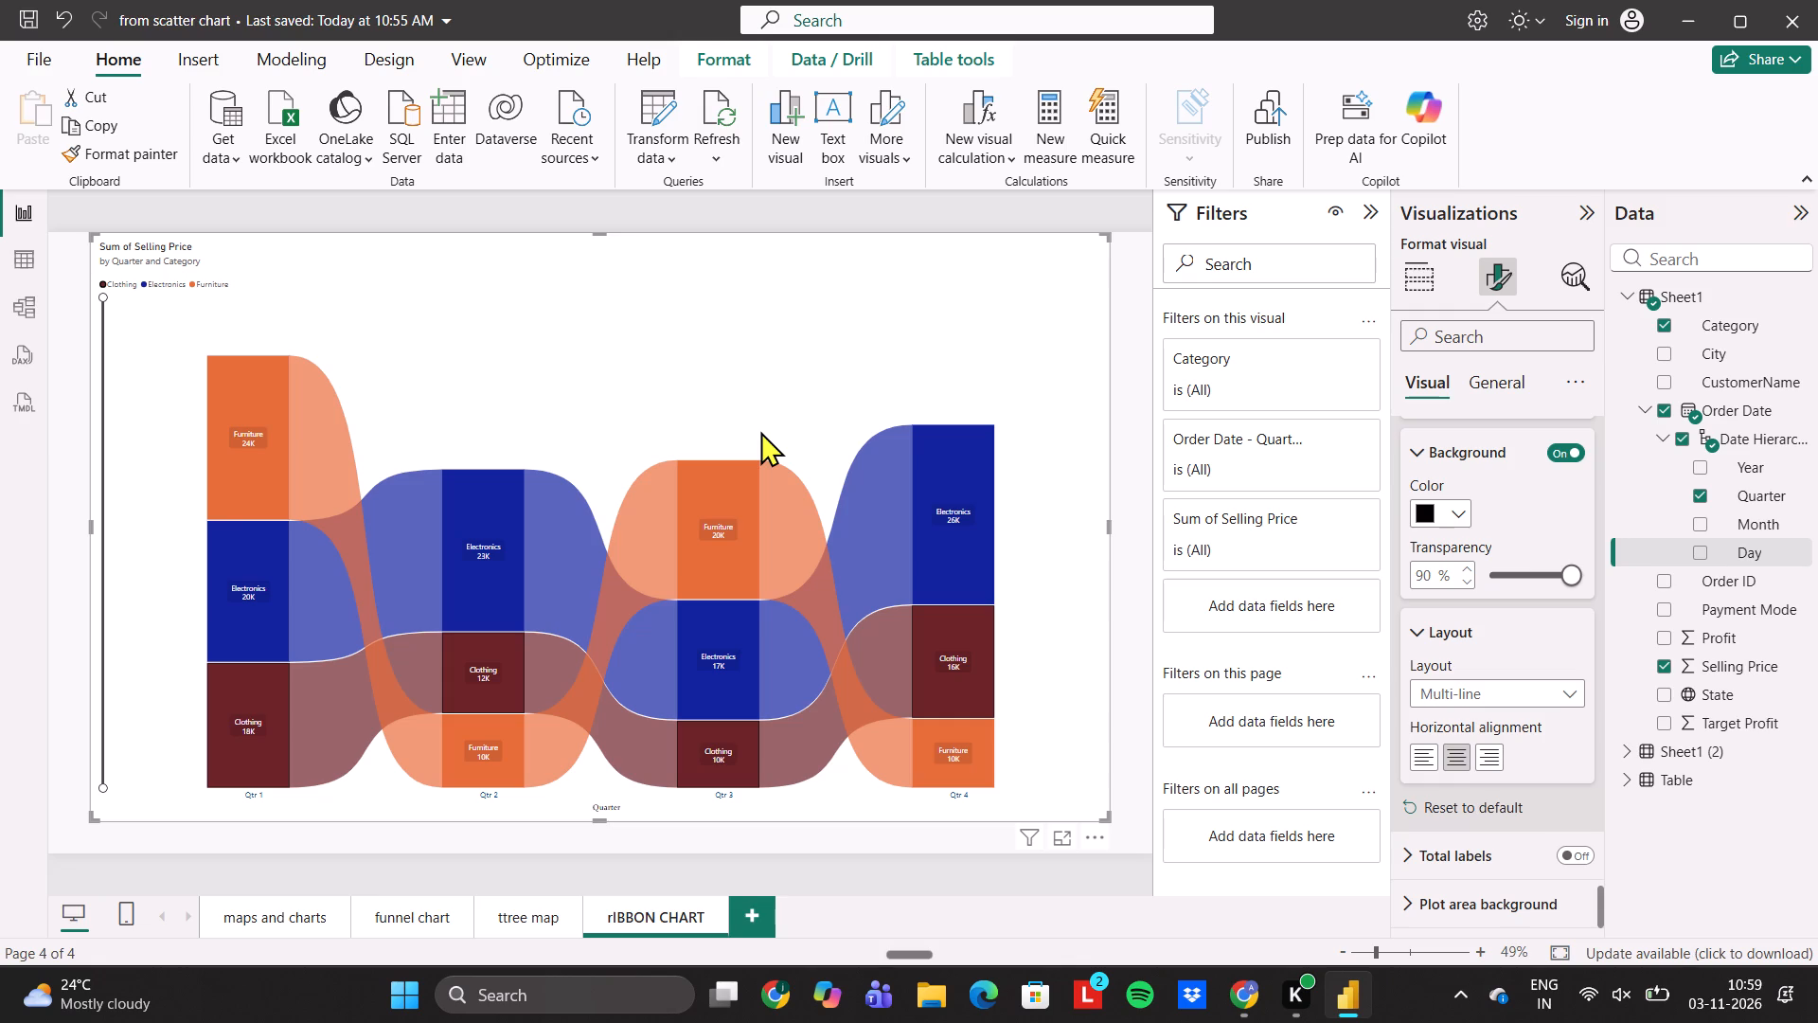
key("ctrl+s")
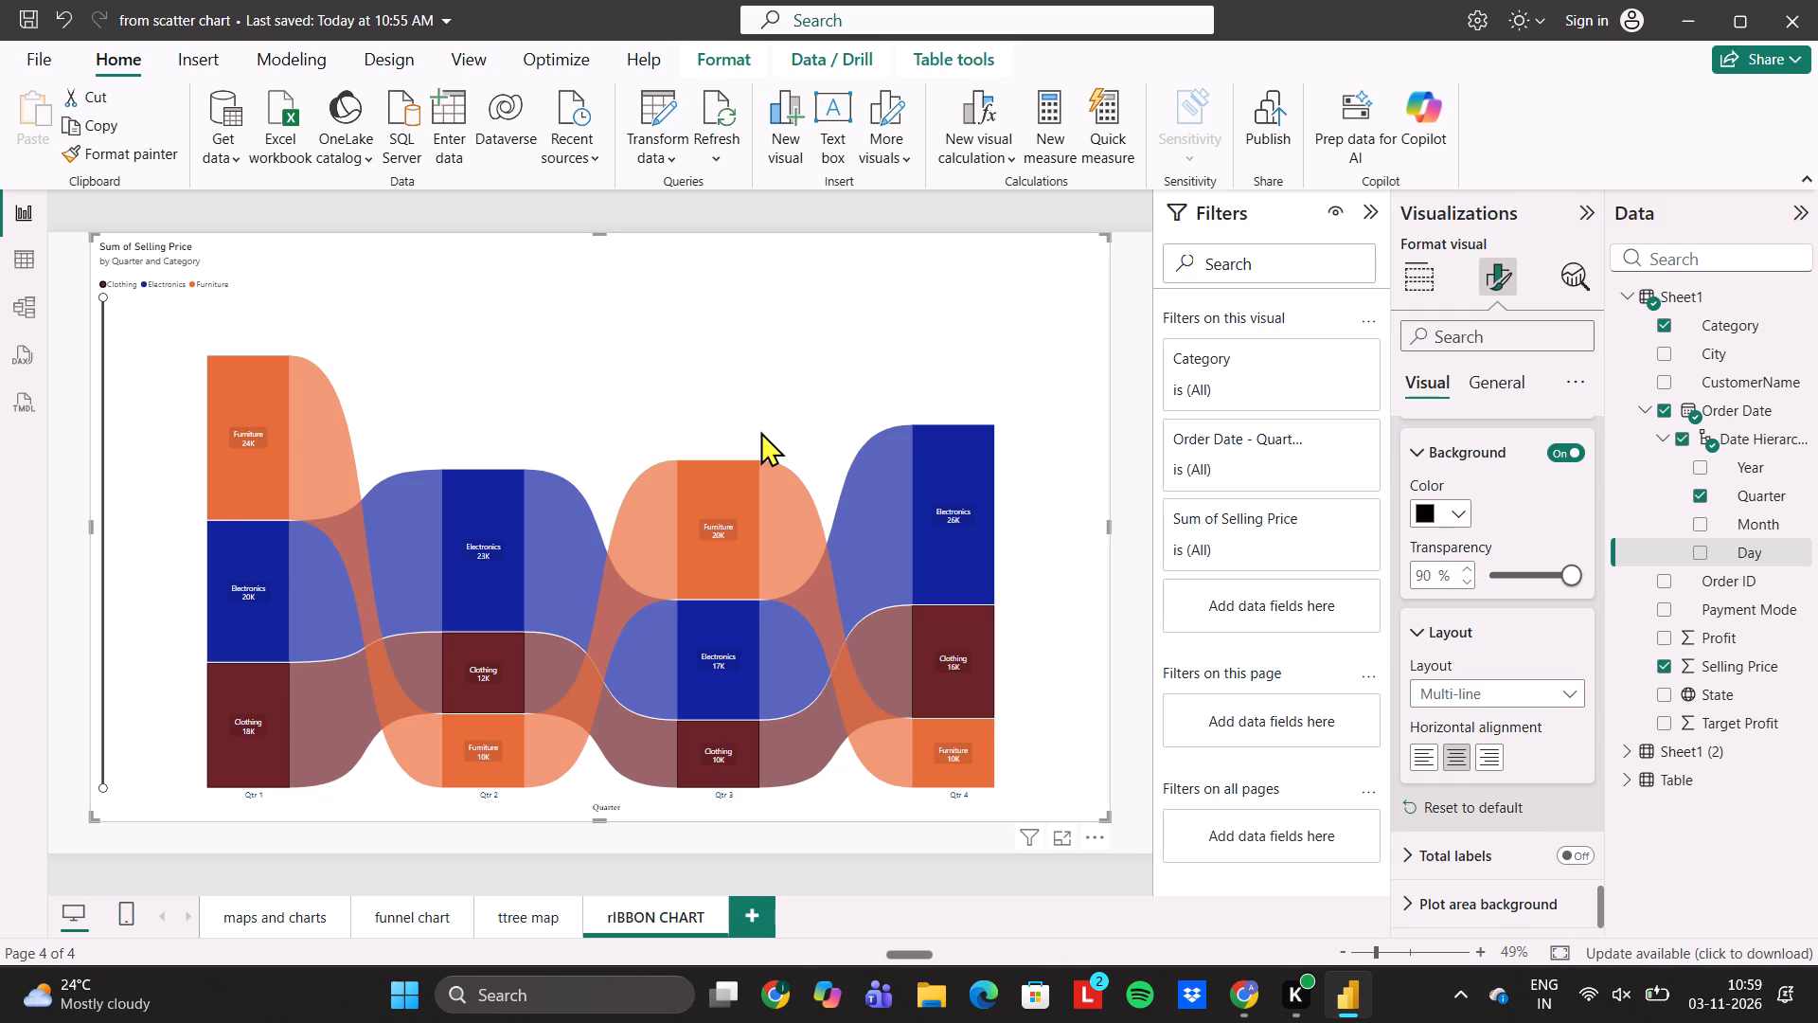
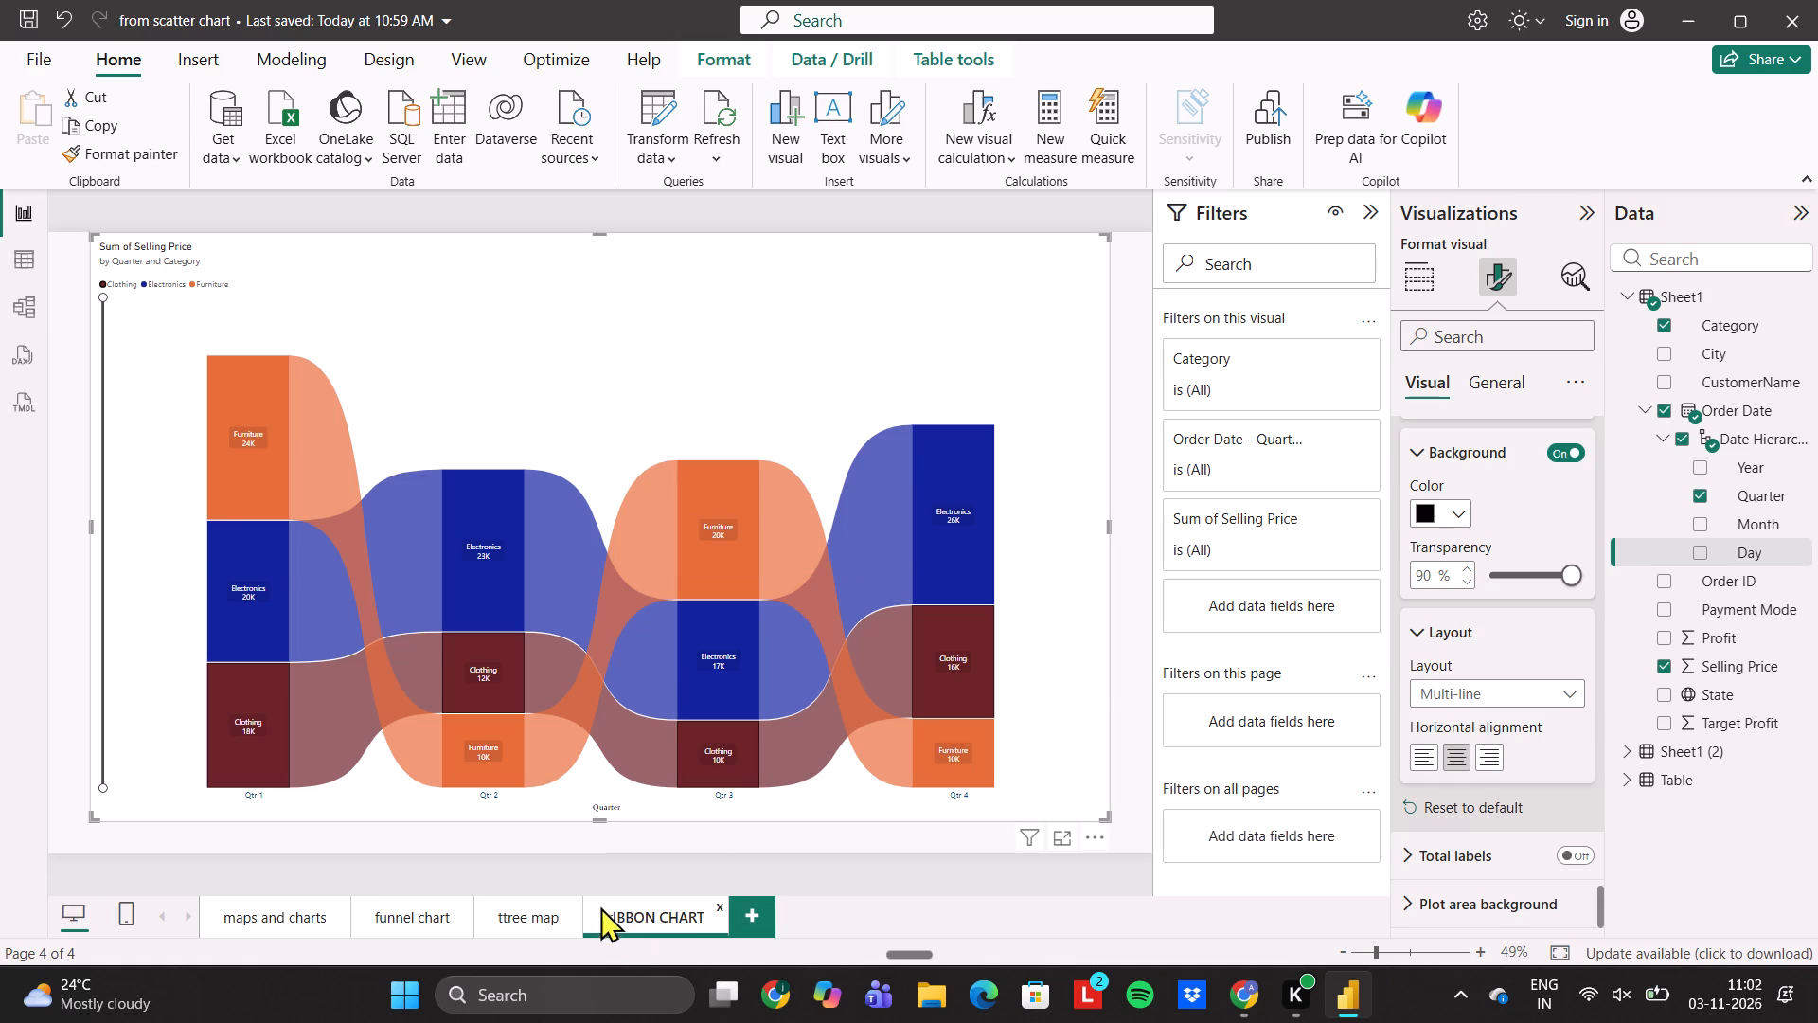
Correct the ribbon chart page's name so that it reads RIBBON CHART entirely in capitals.
triple_click(631, 911)
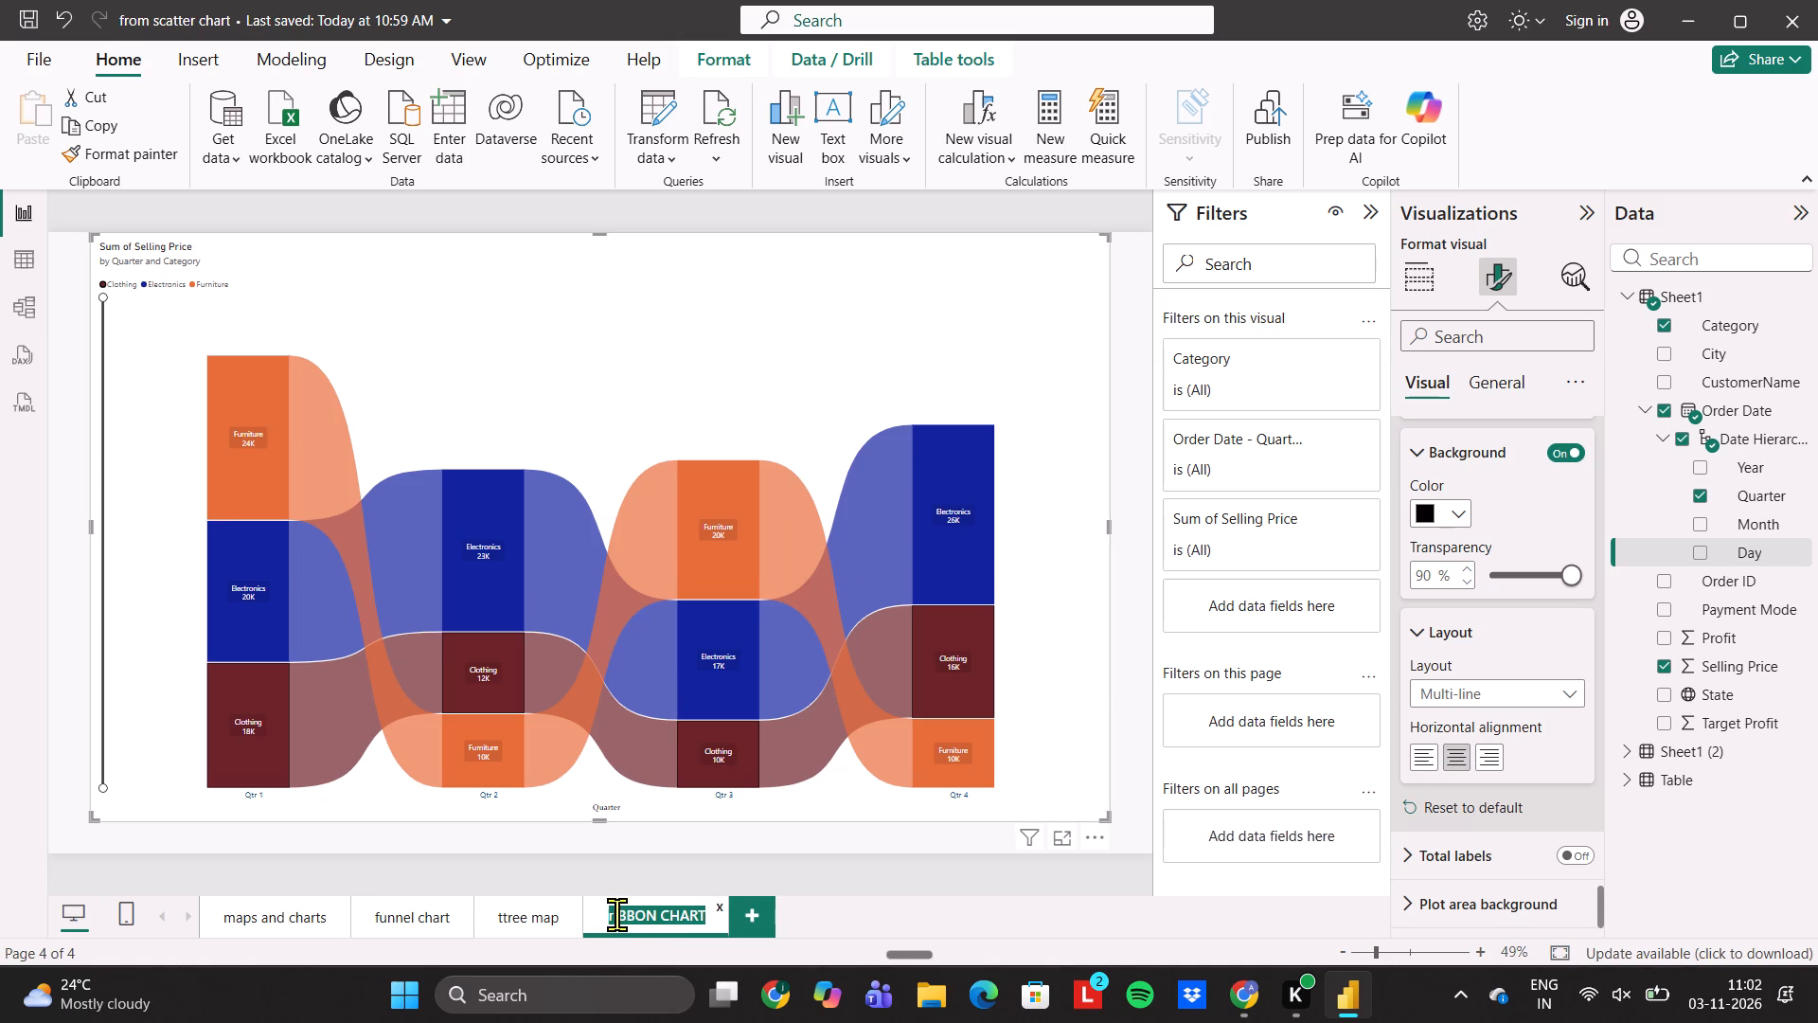
left_click(616, 914)
key("BackSpace")
key("BackSpace")
type("RI")
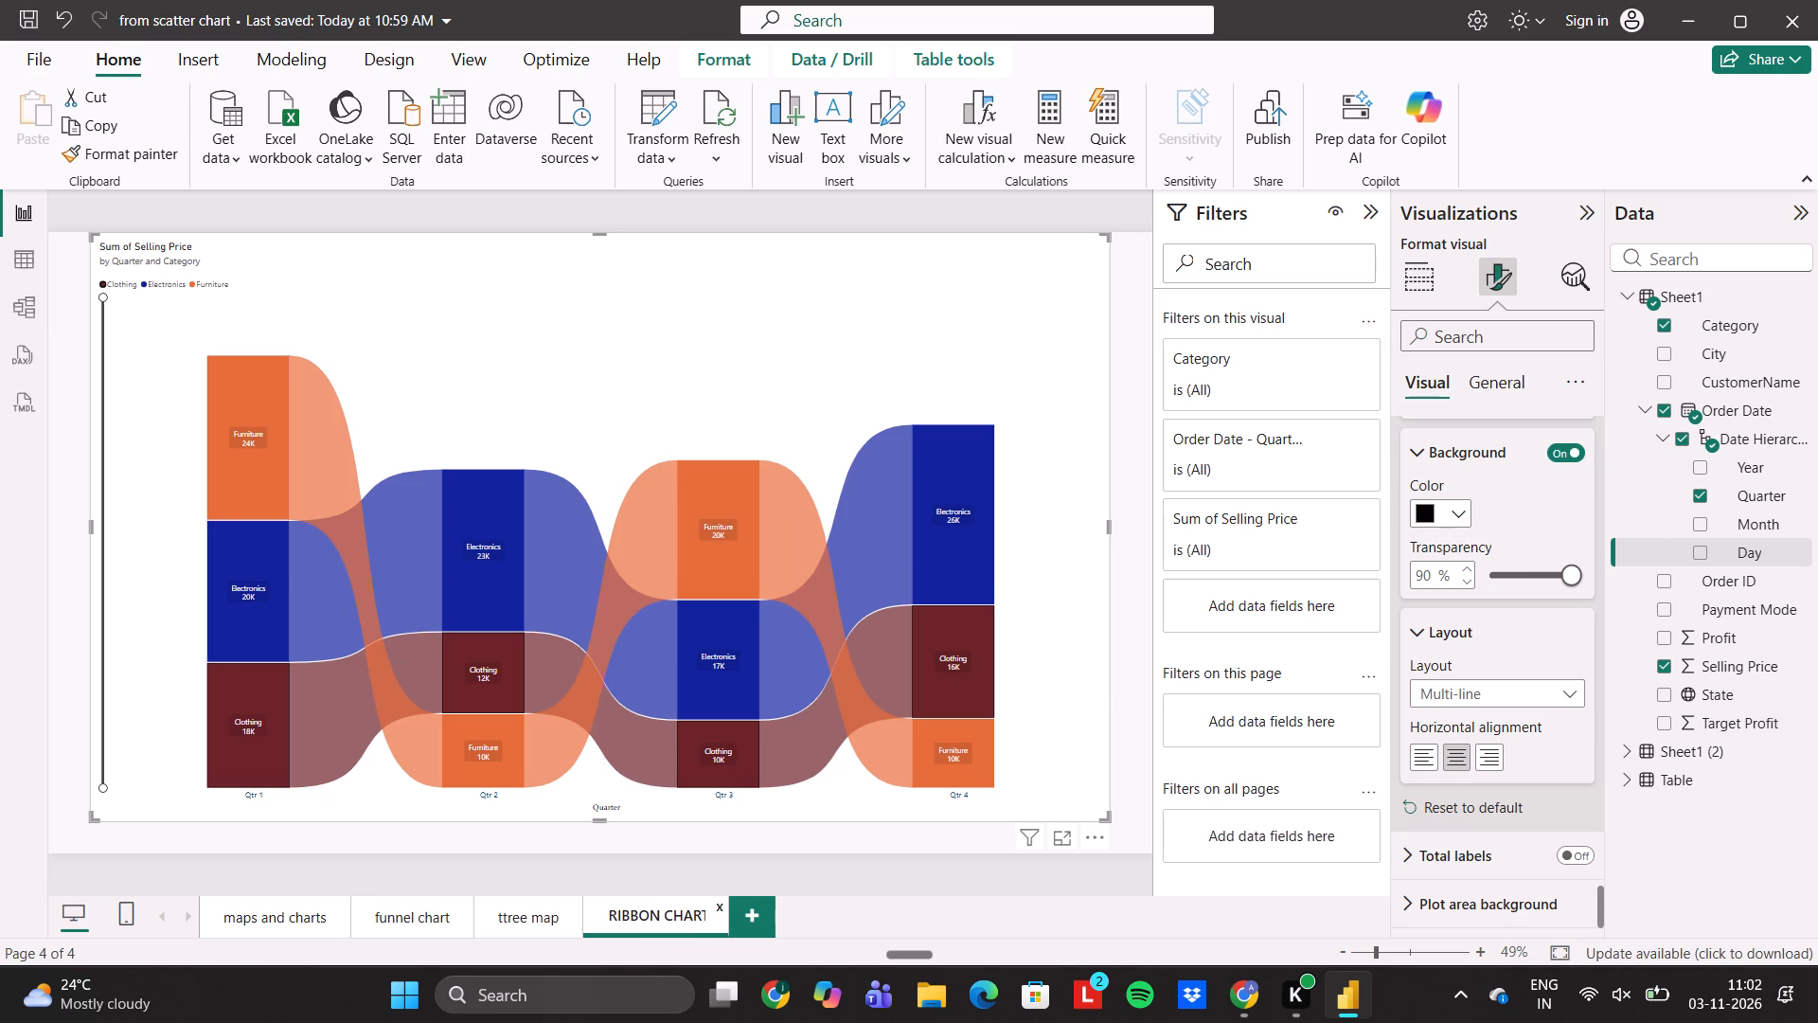
key("Return")
left_click(777, 637)
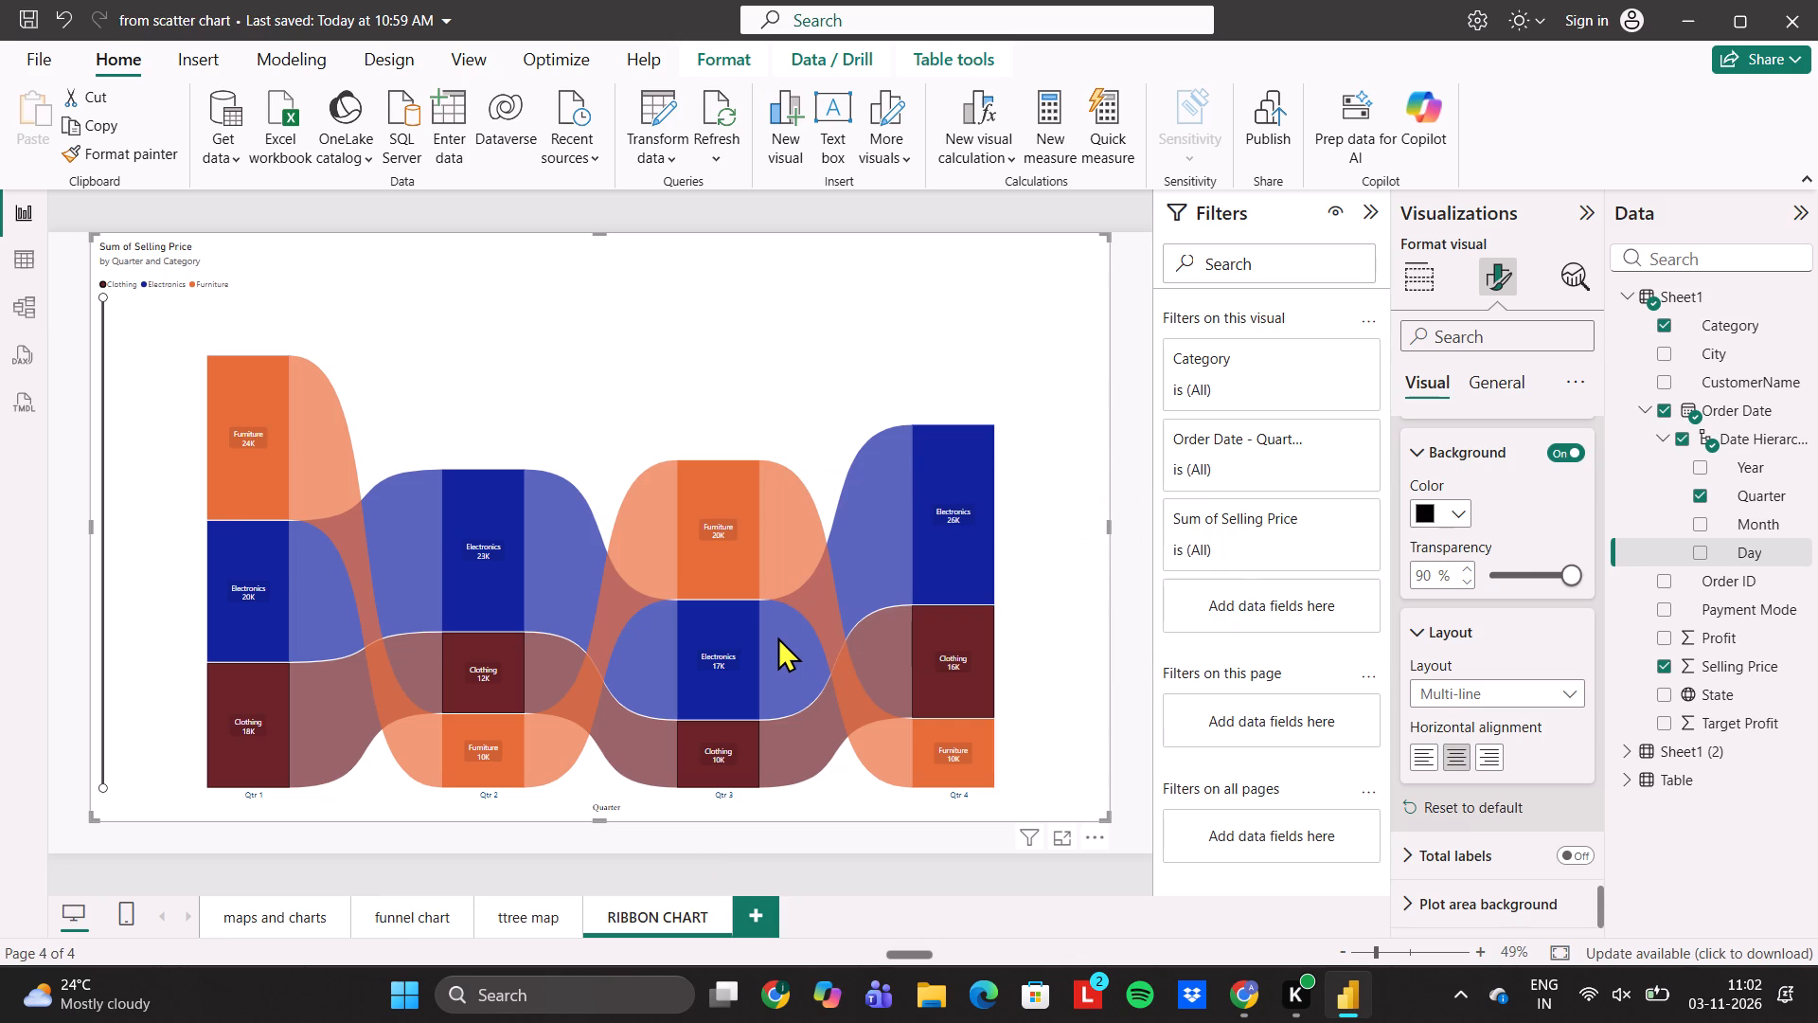
Save the report with the corrected page name.
key("ctrl+s")
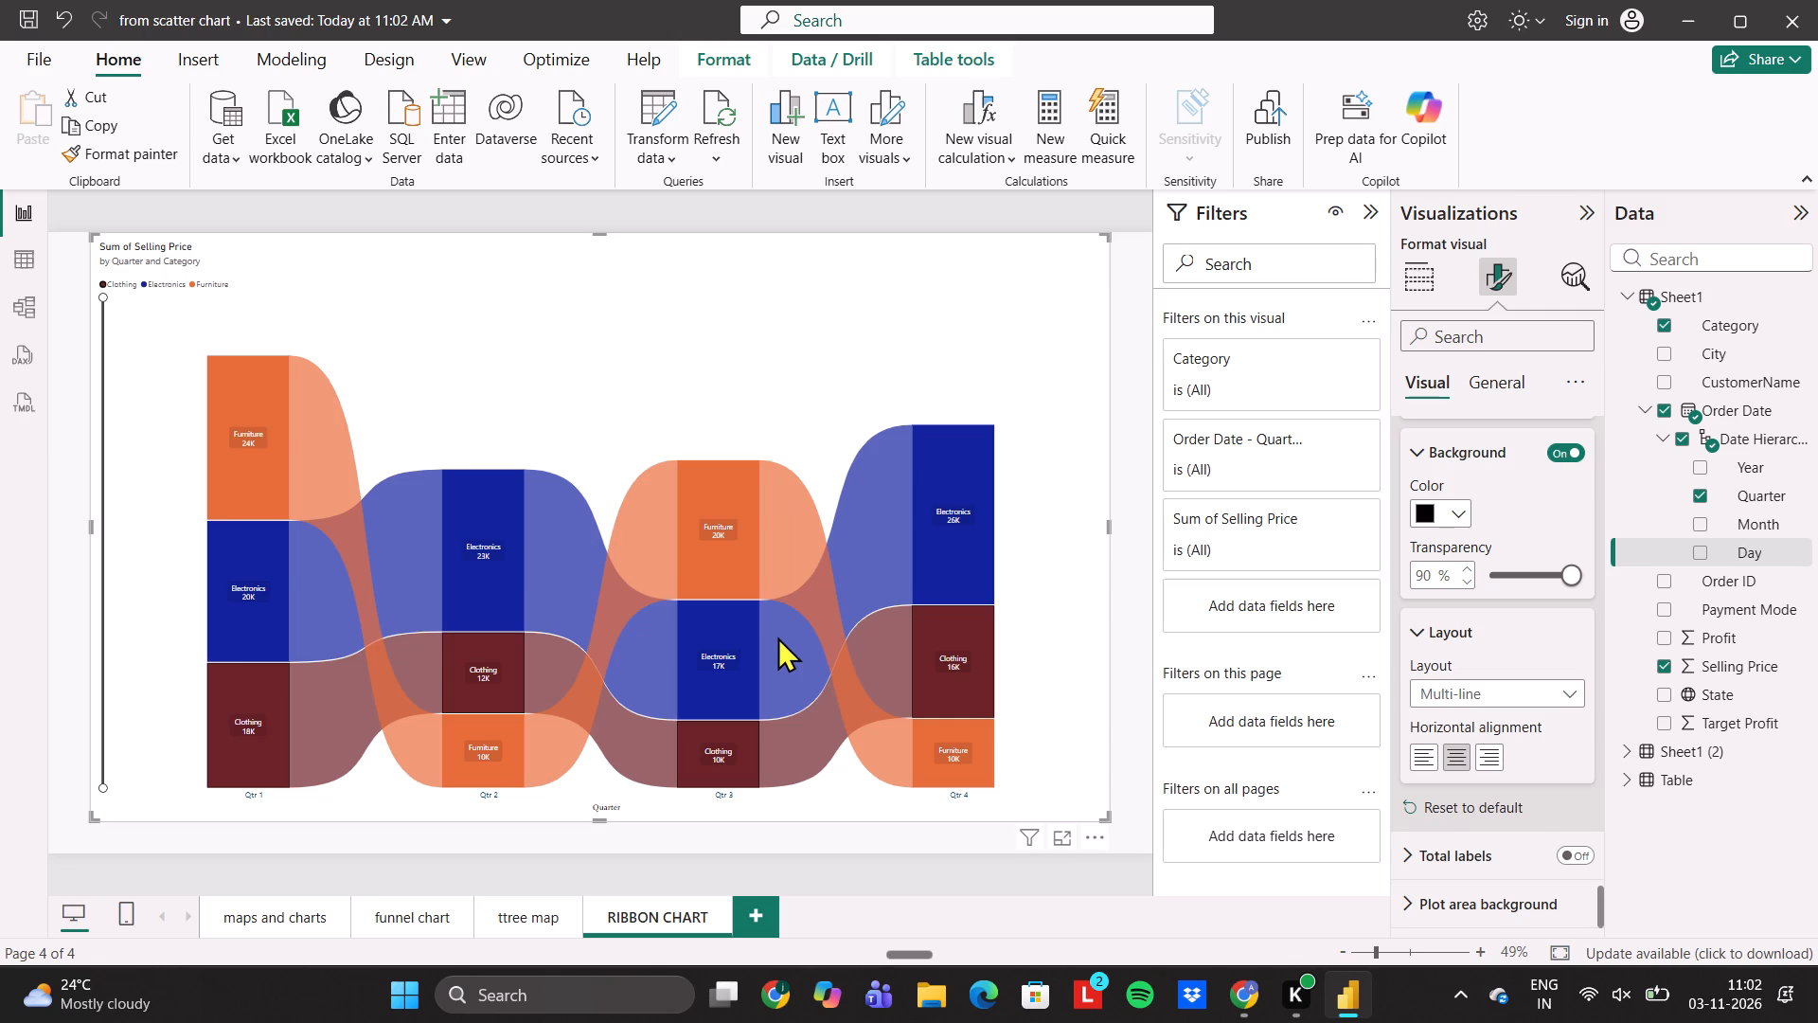
Add a new report page and name it MULLTI-ROW CARD.
left_click(743, 910)
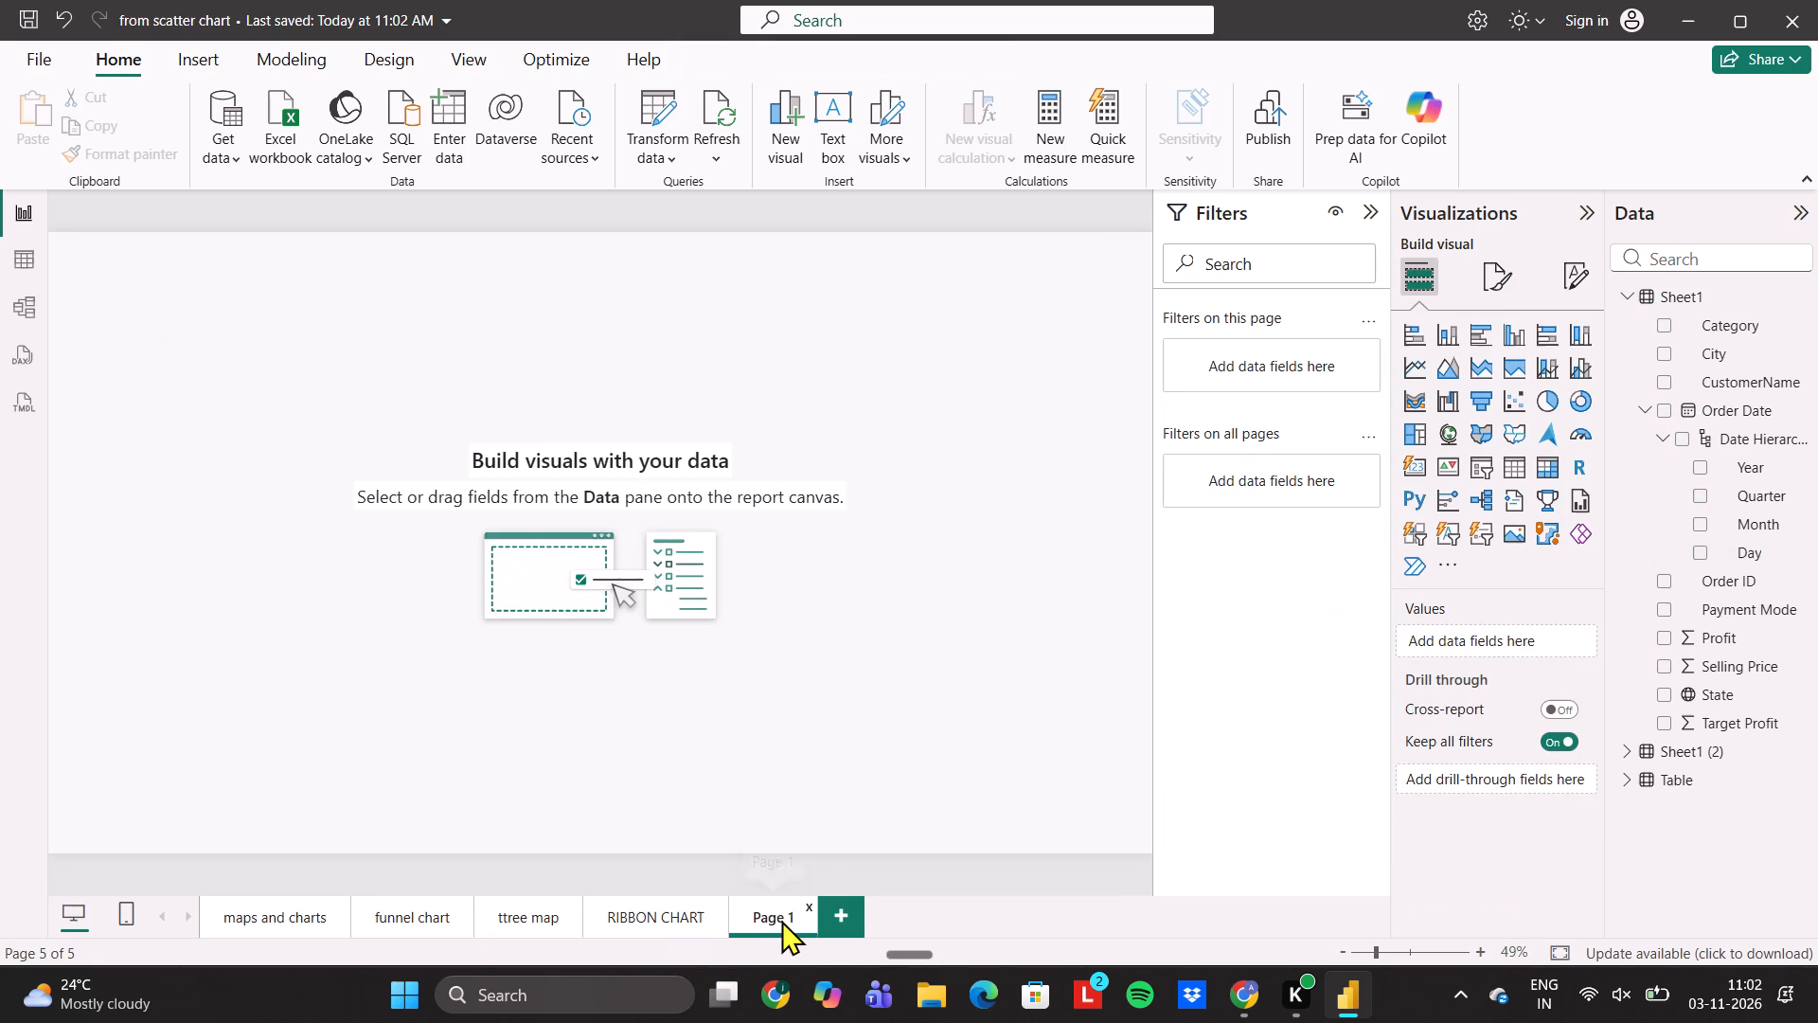
triple_click(781, 920)
left_click(781, 920)
key("BackSpace")
type("MULLTI")
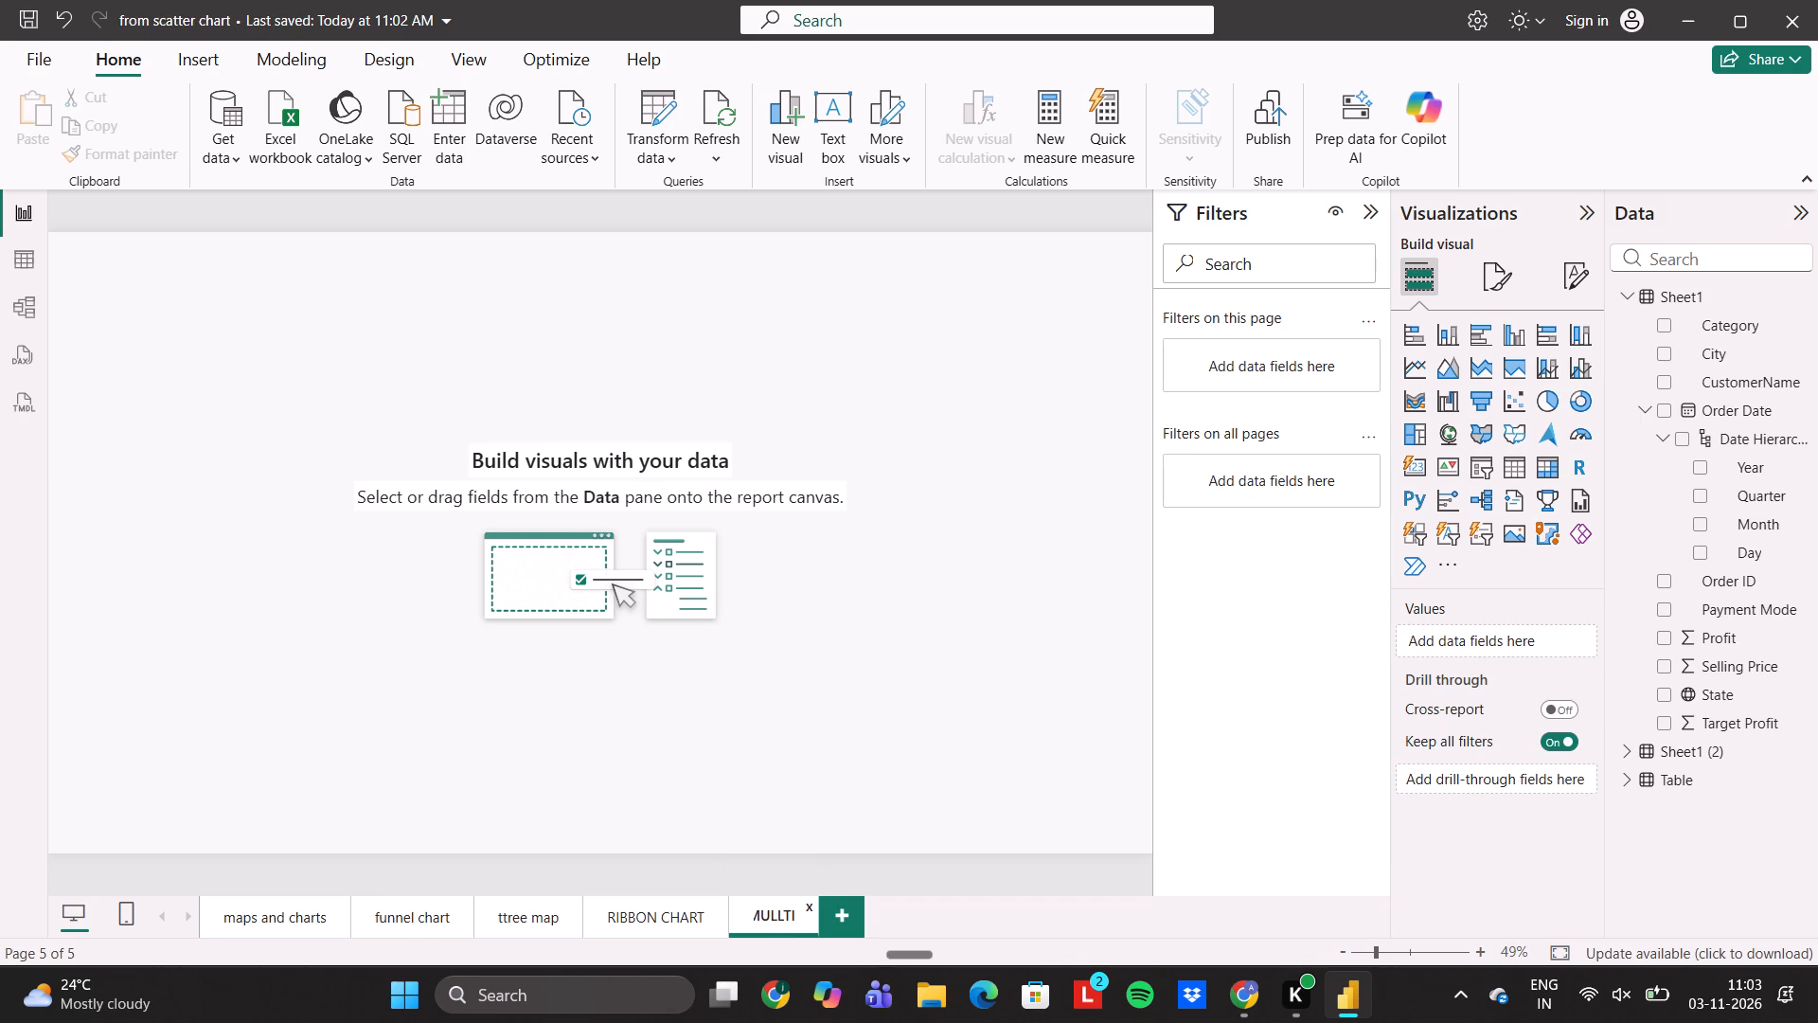
type("-ROW")
key("space")
type("CARD")
key("Return")
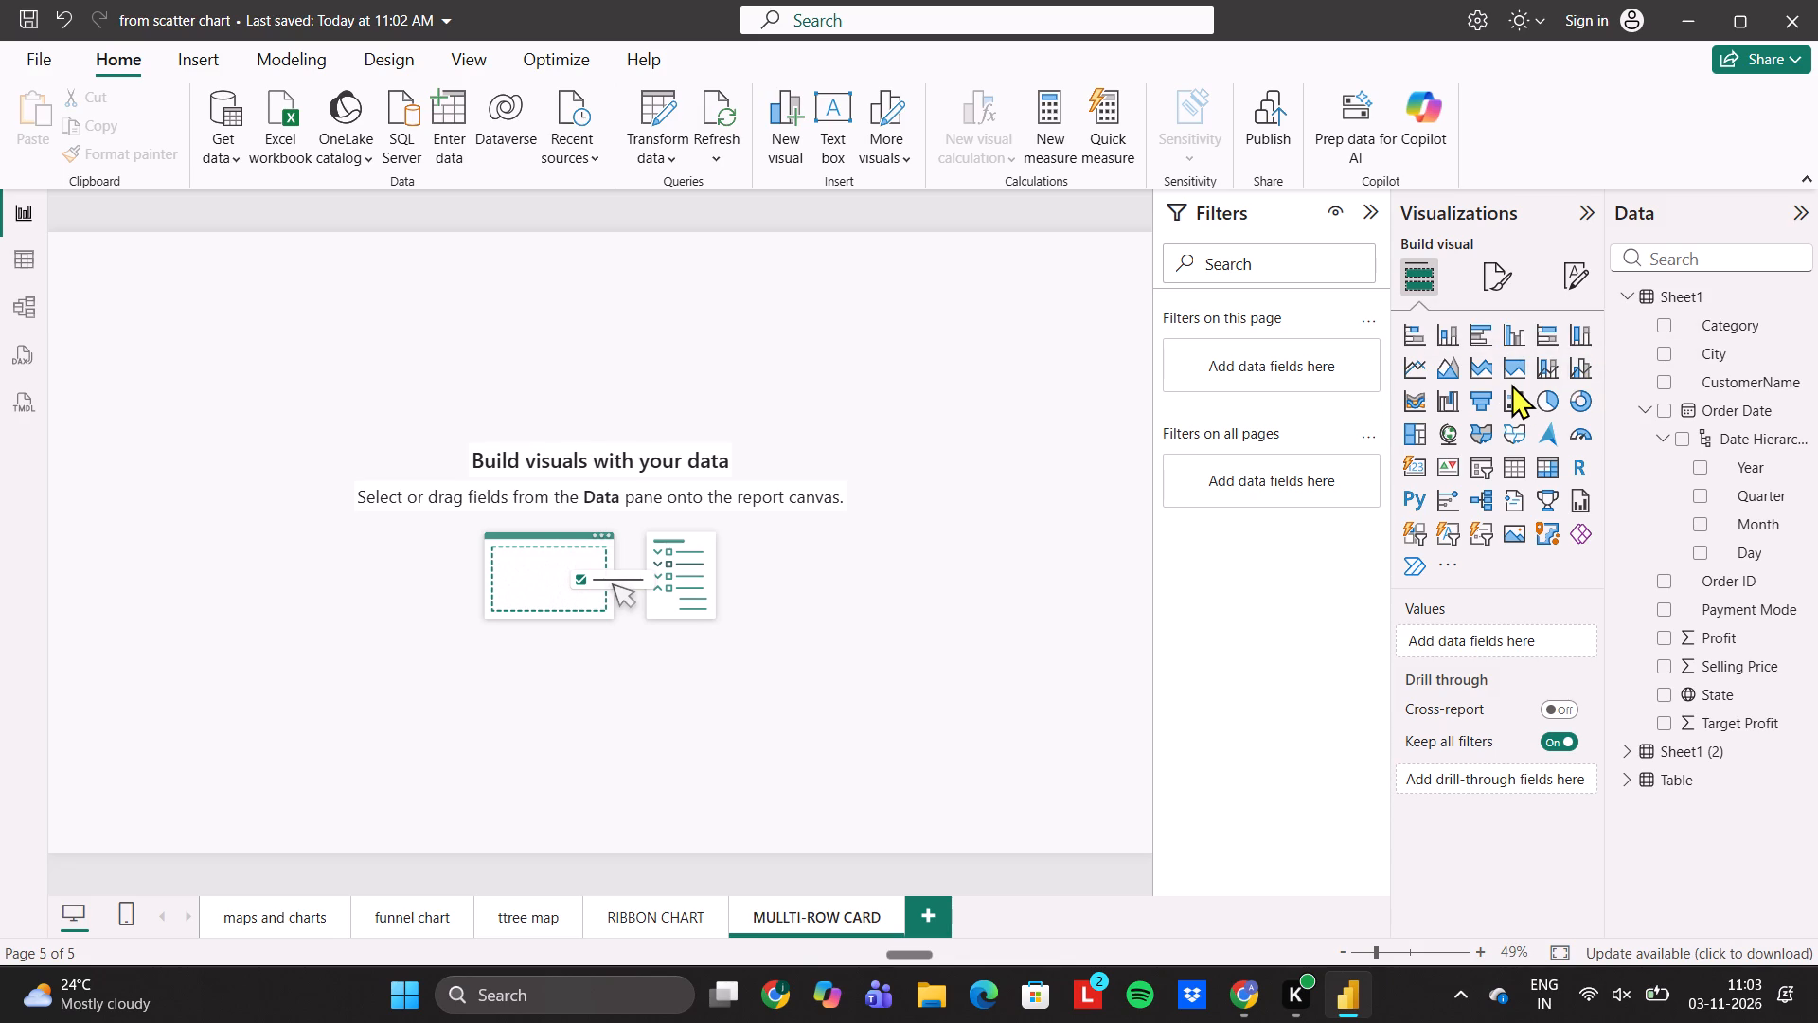
Insert a card visual on the new page and enlarge it to fill most of the canvas.
left_click(1413, 469)
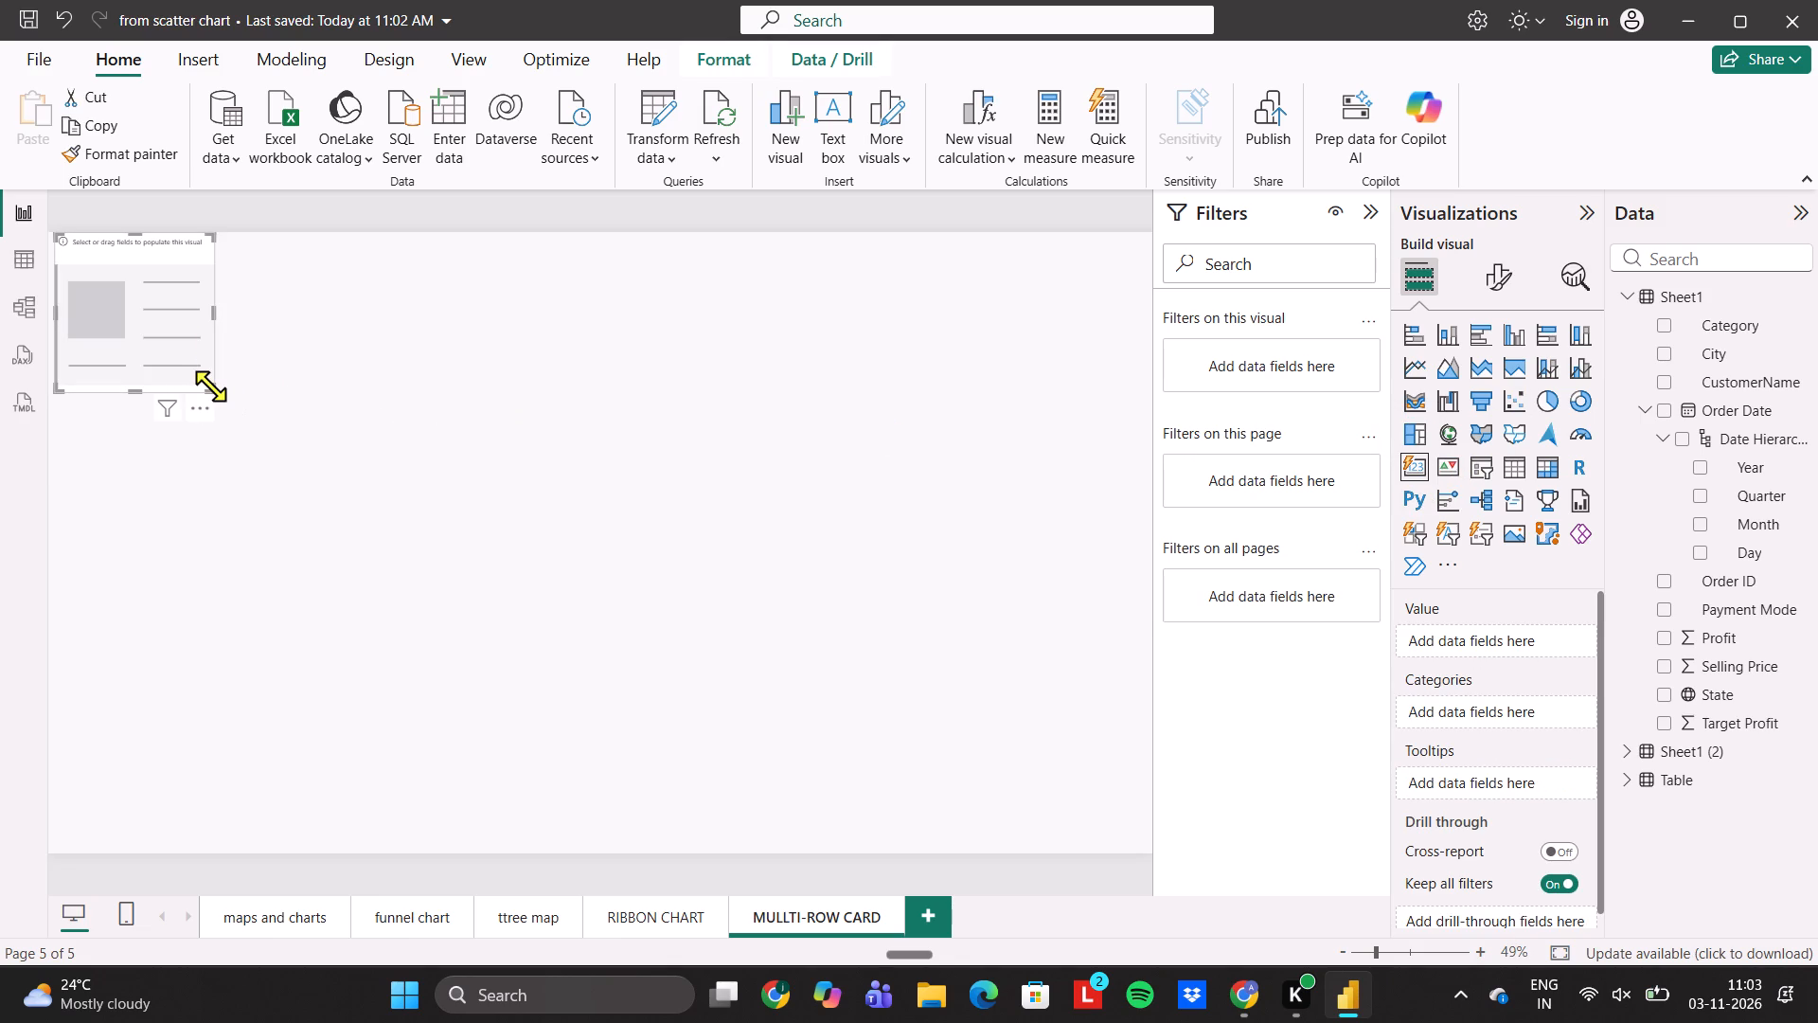
left_click_drag(210, 386, 1082, 781)
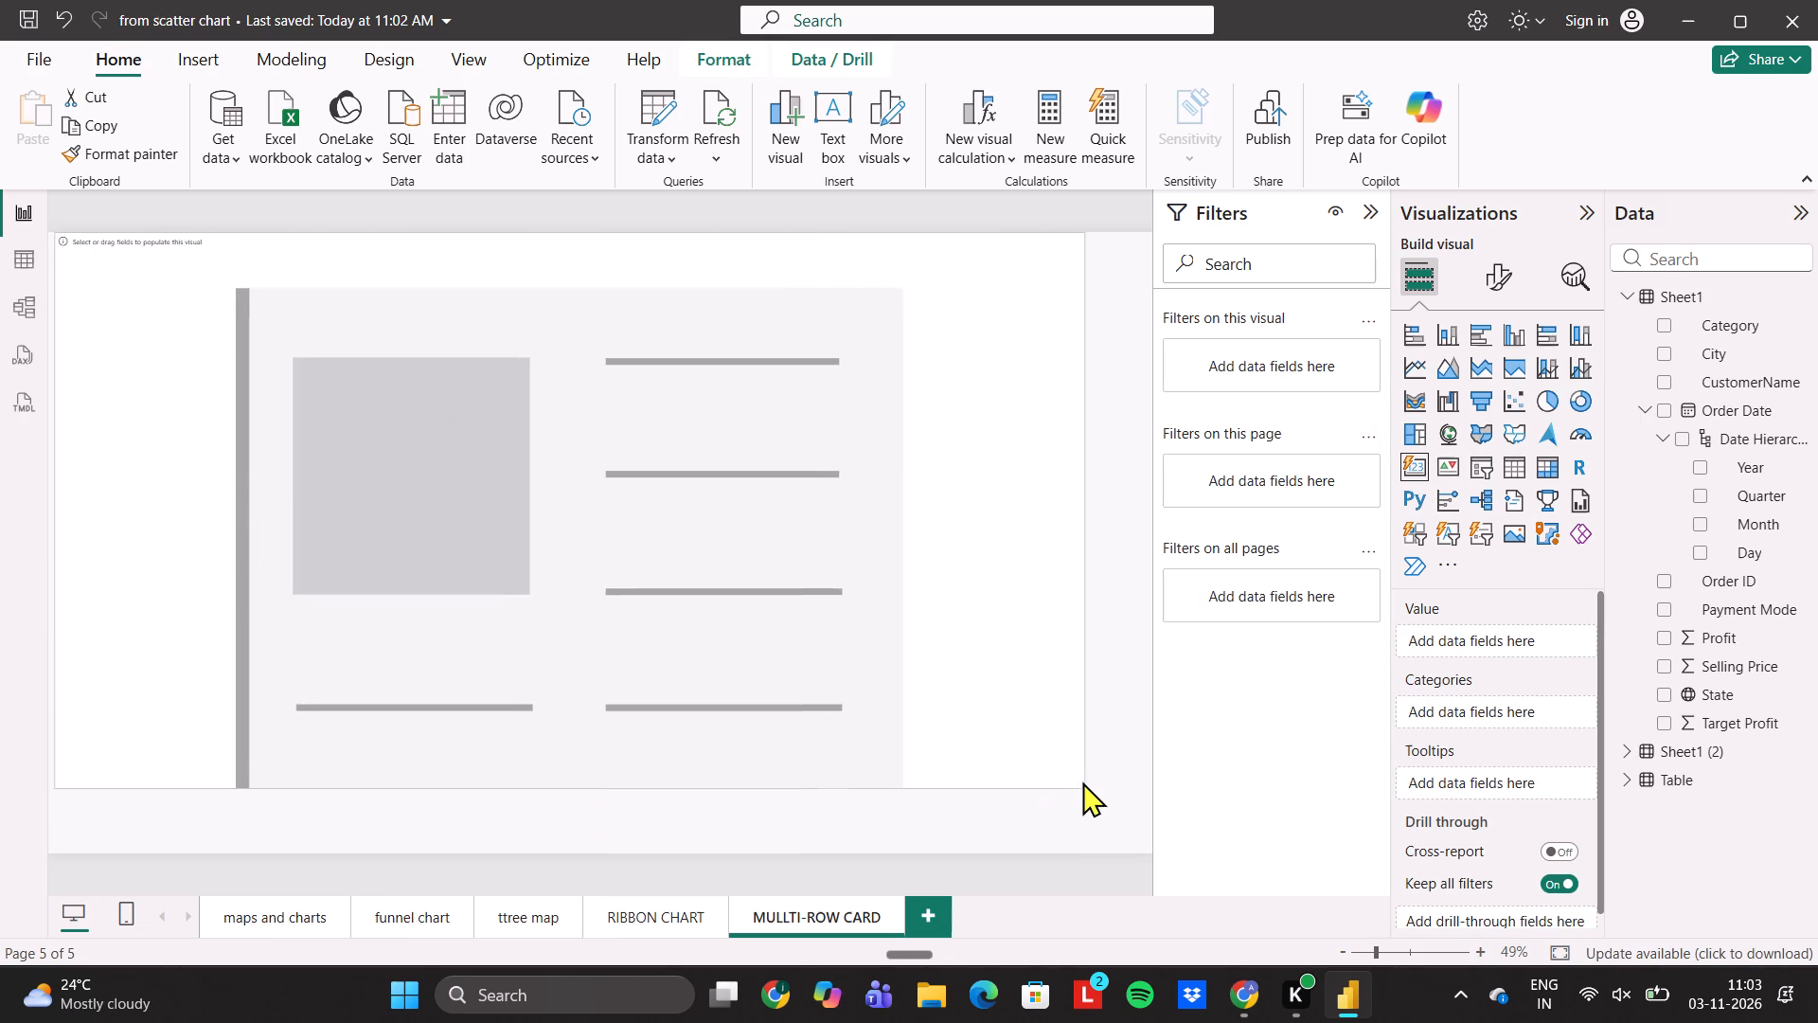
left_click_drag(1082, 781, 1118, 794)
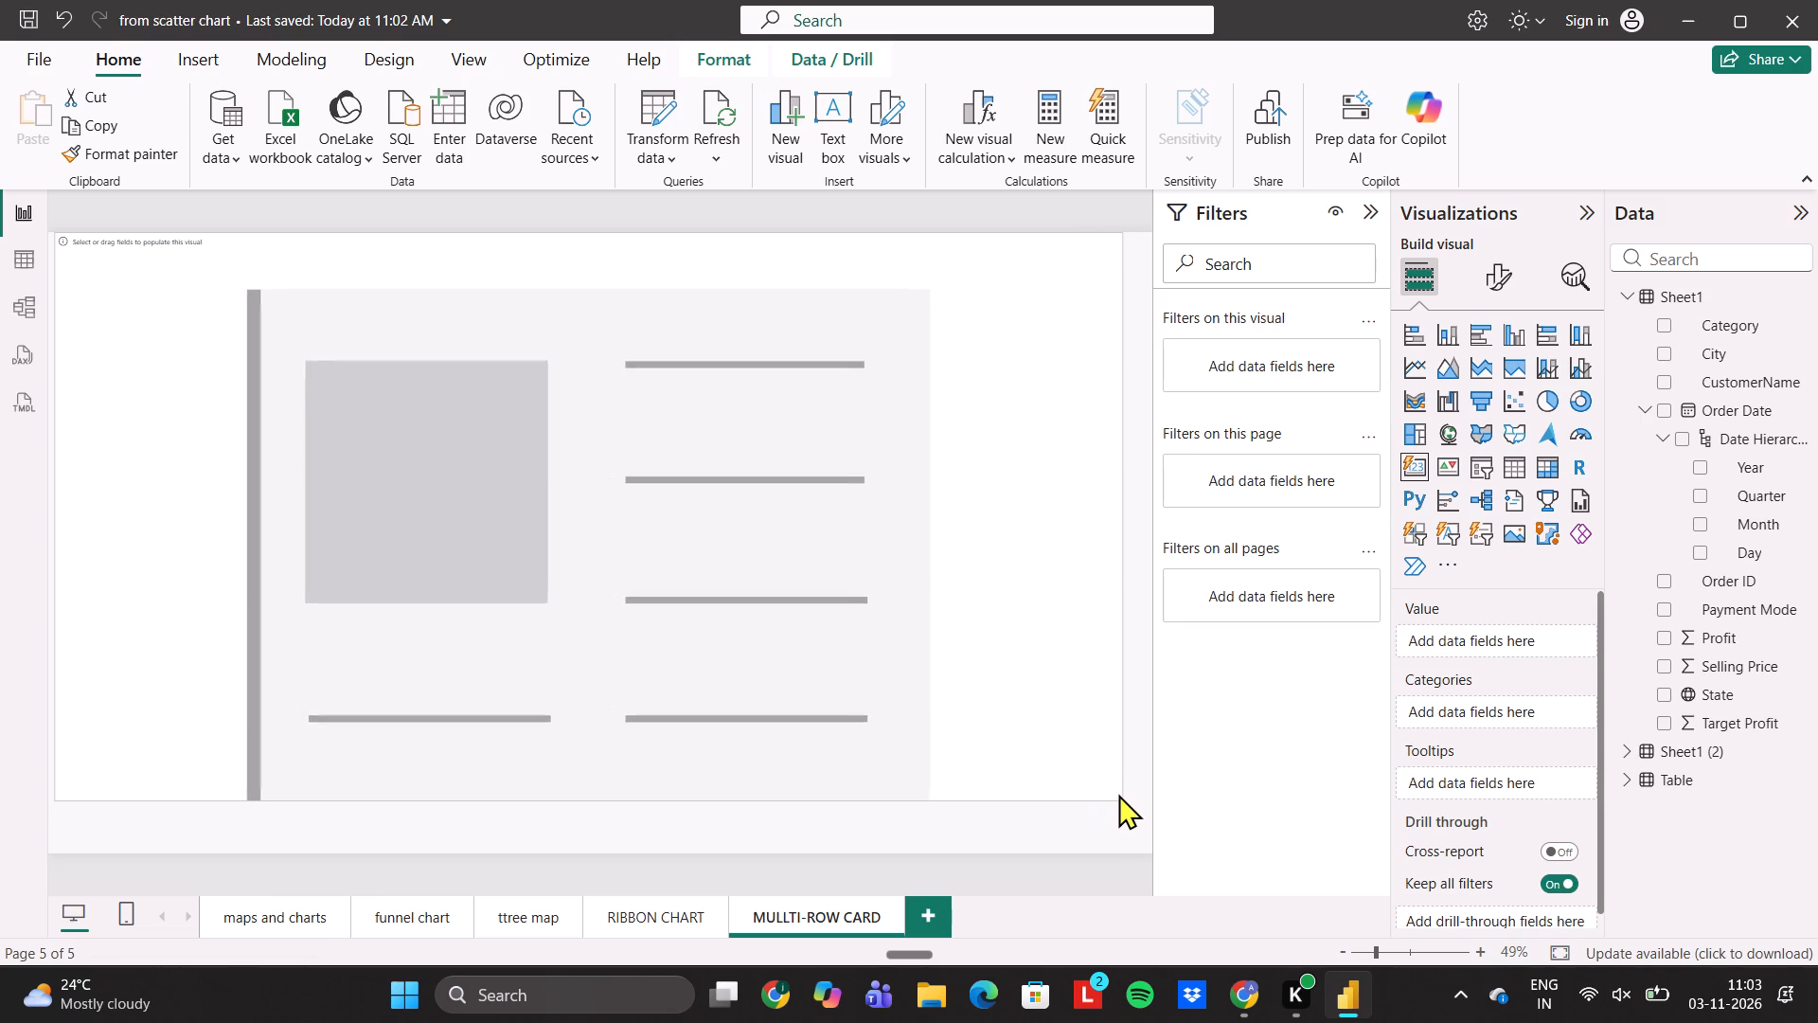
left_click_drag(1118, 794, 1107, 803)
left_click(603, 549)
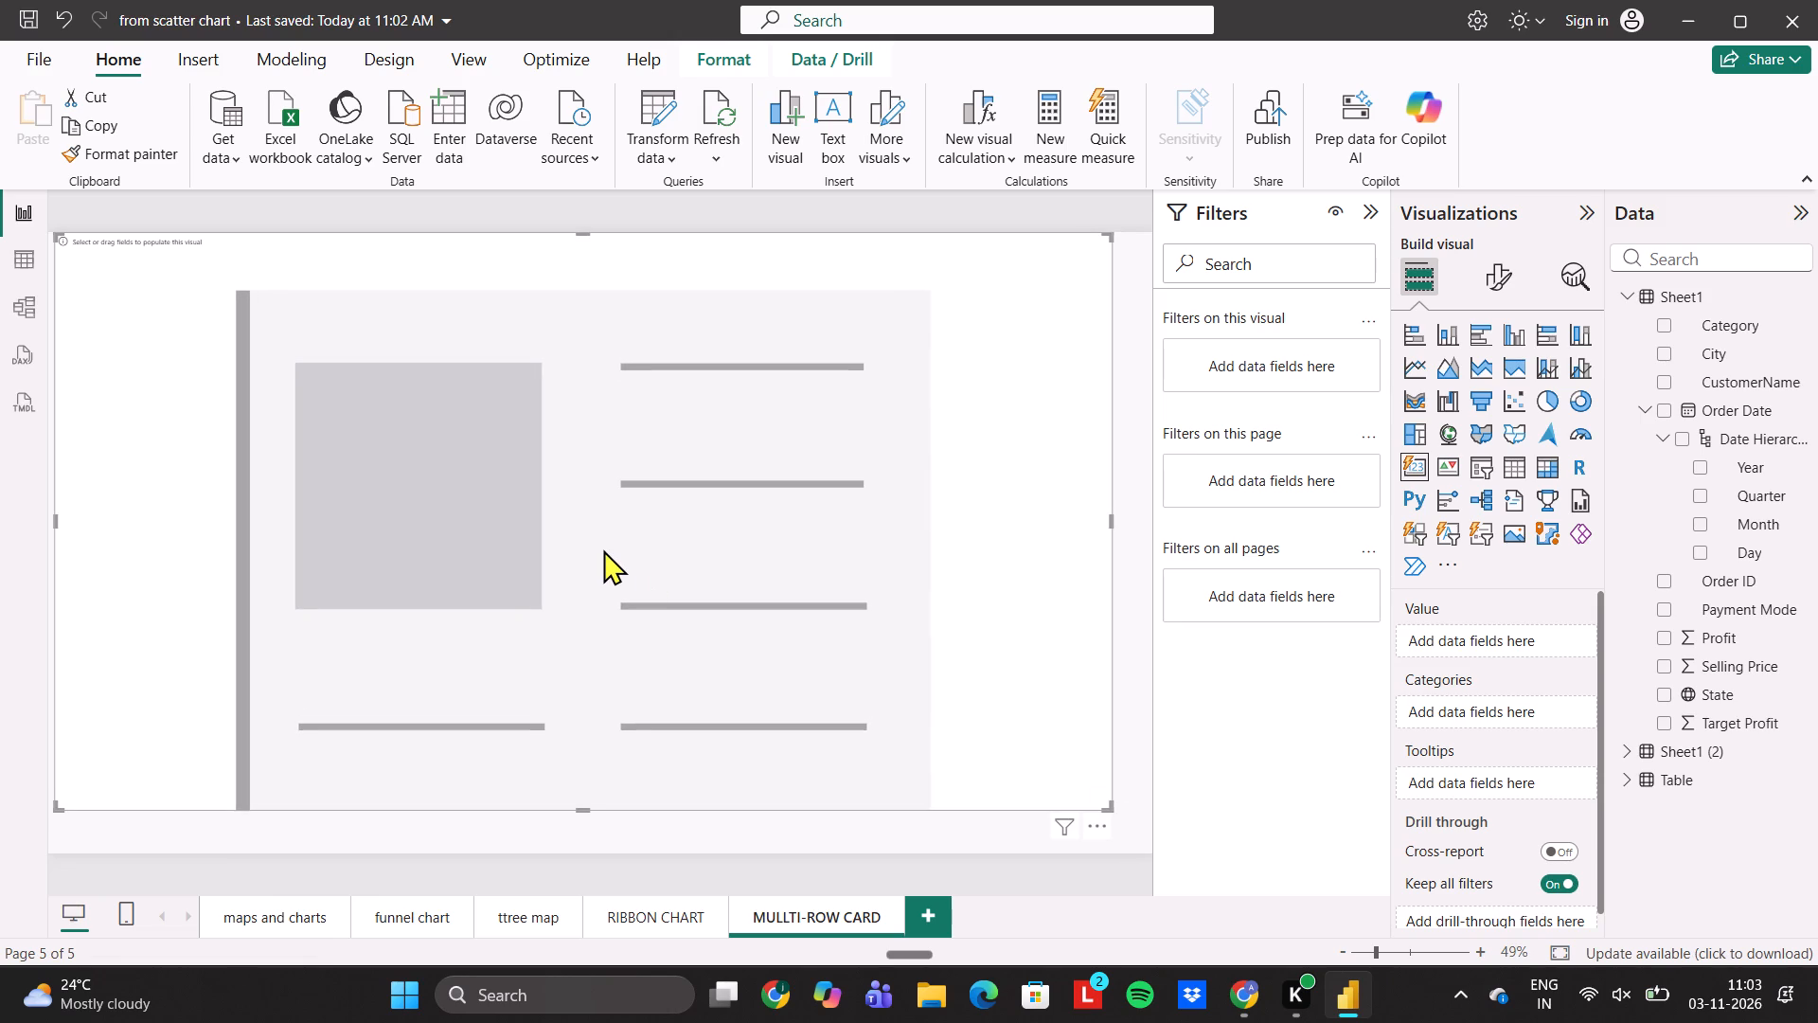
left_click(603, 549)
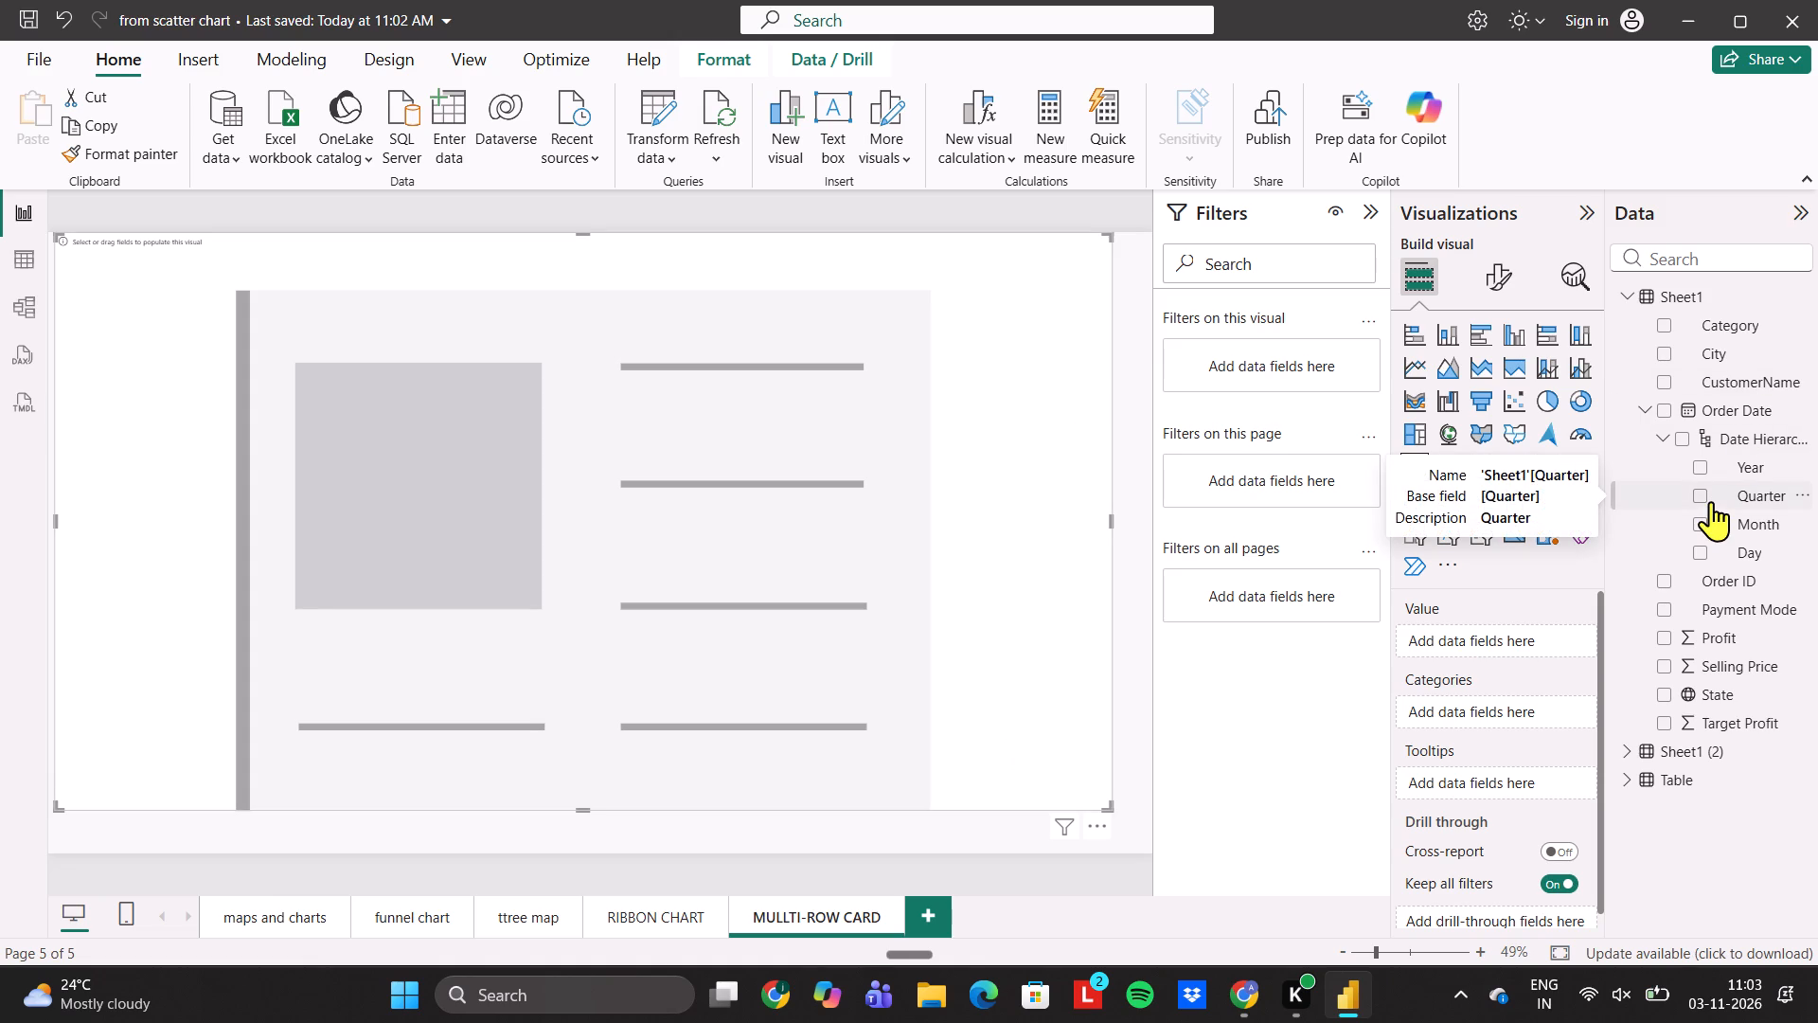
Add Selling Price, Profit and Target Profit from Sheet1, in that order, as the card's values.
scroll(1547, 719, "up", 2)
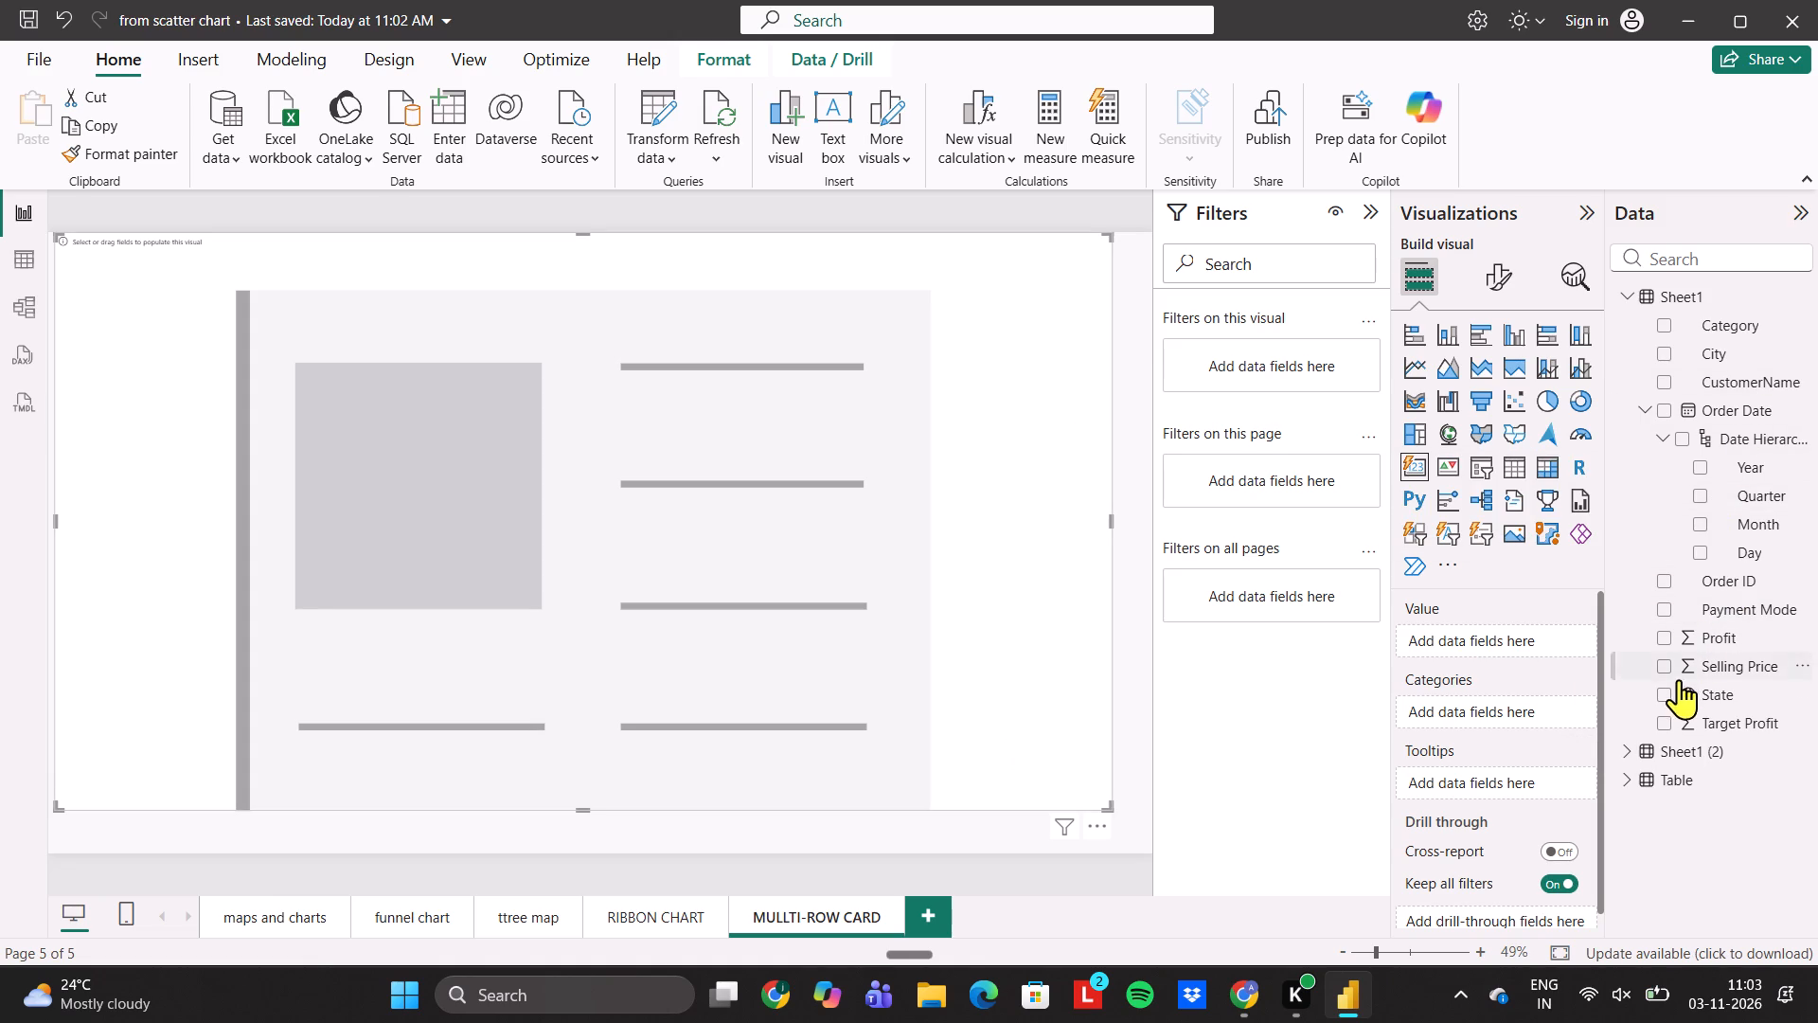
left_click_drag(1662, 665, 1428, 639)
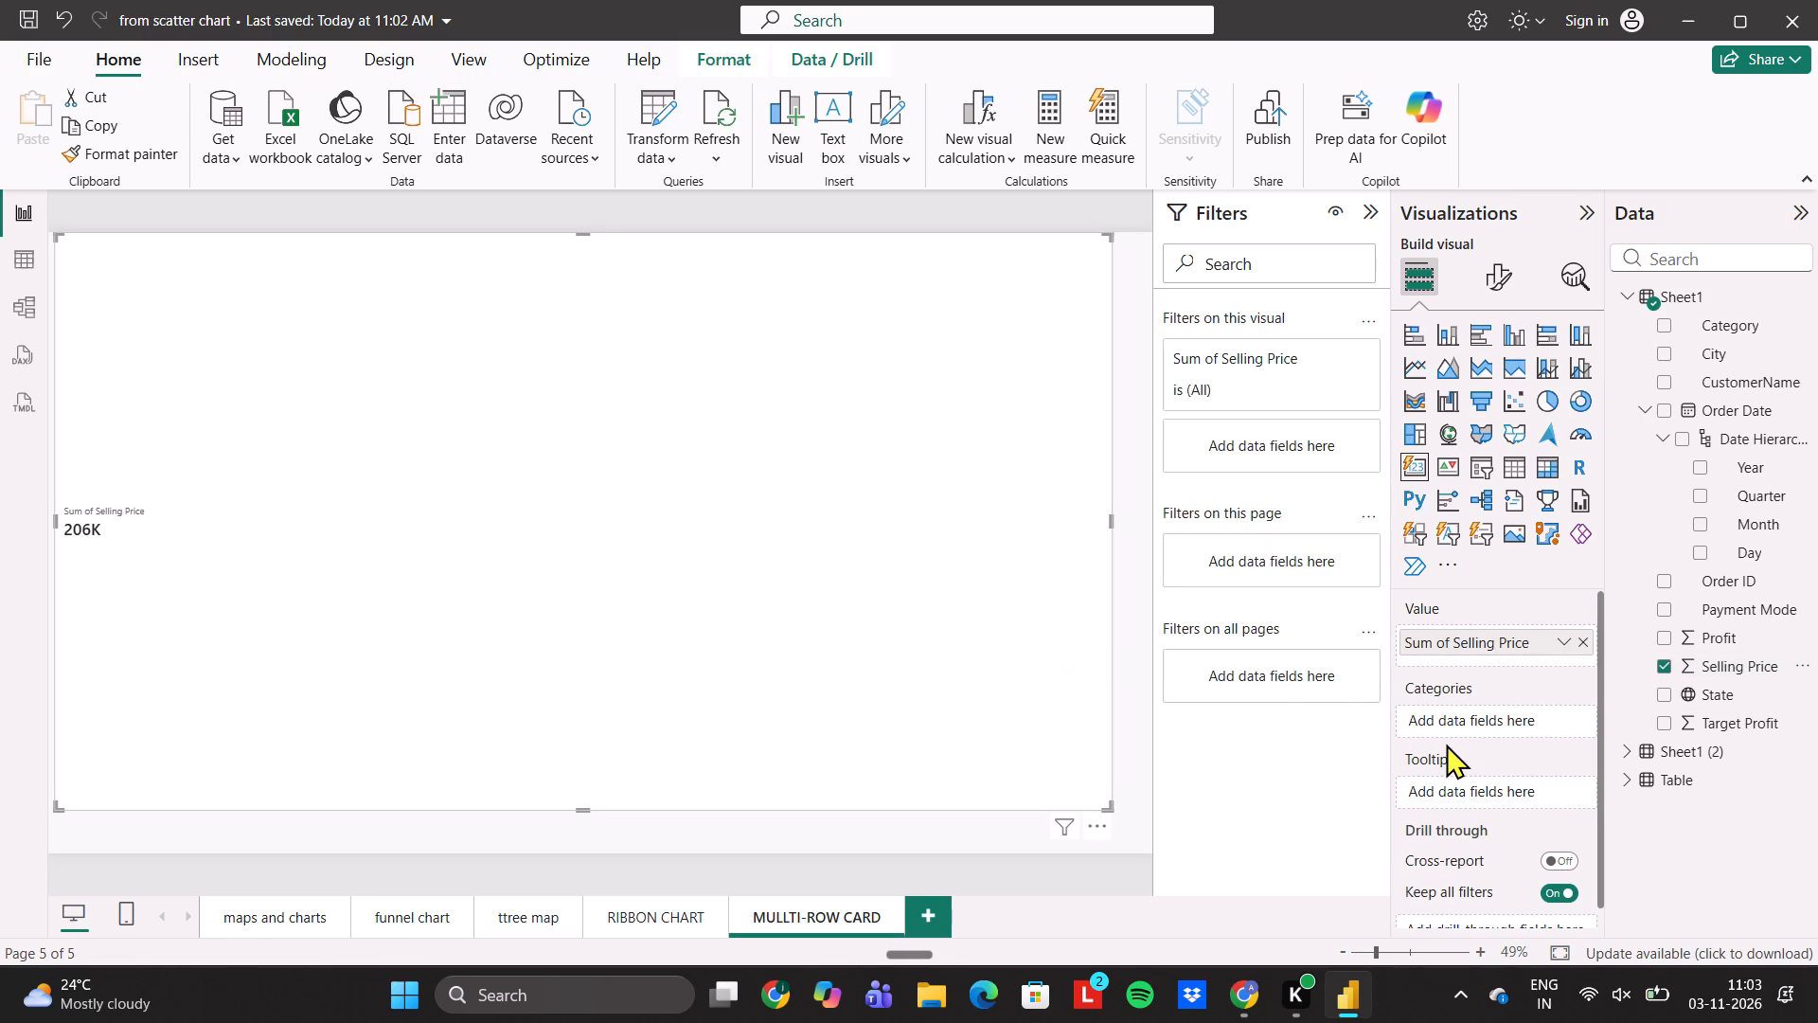
scroll(1446, 744, "down", 1)
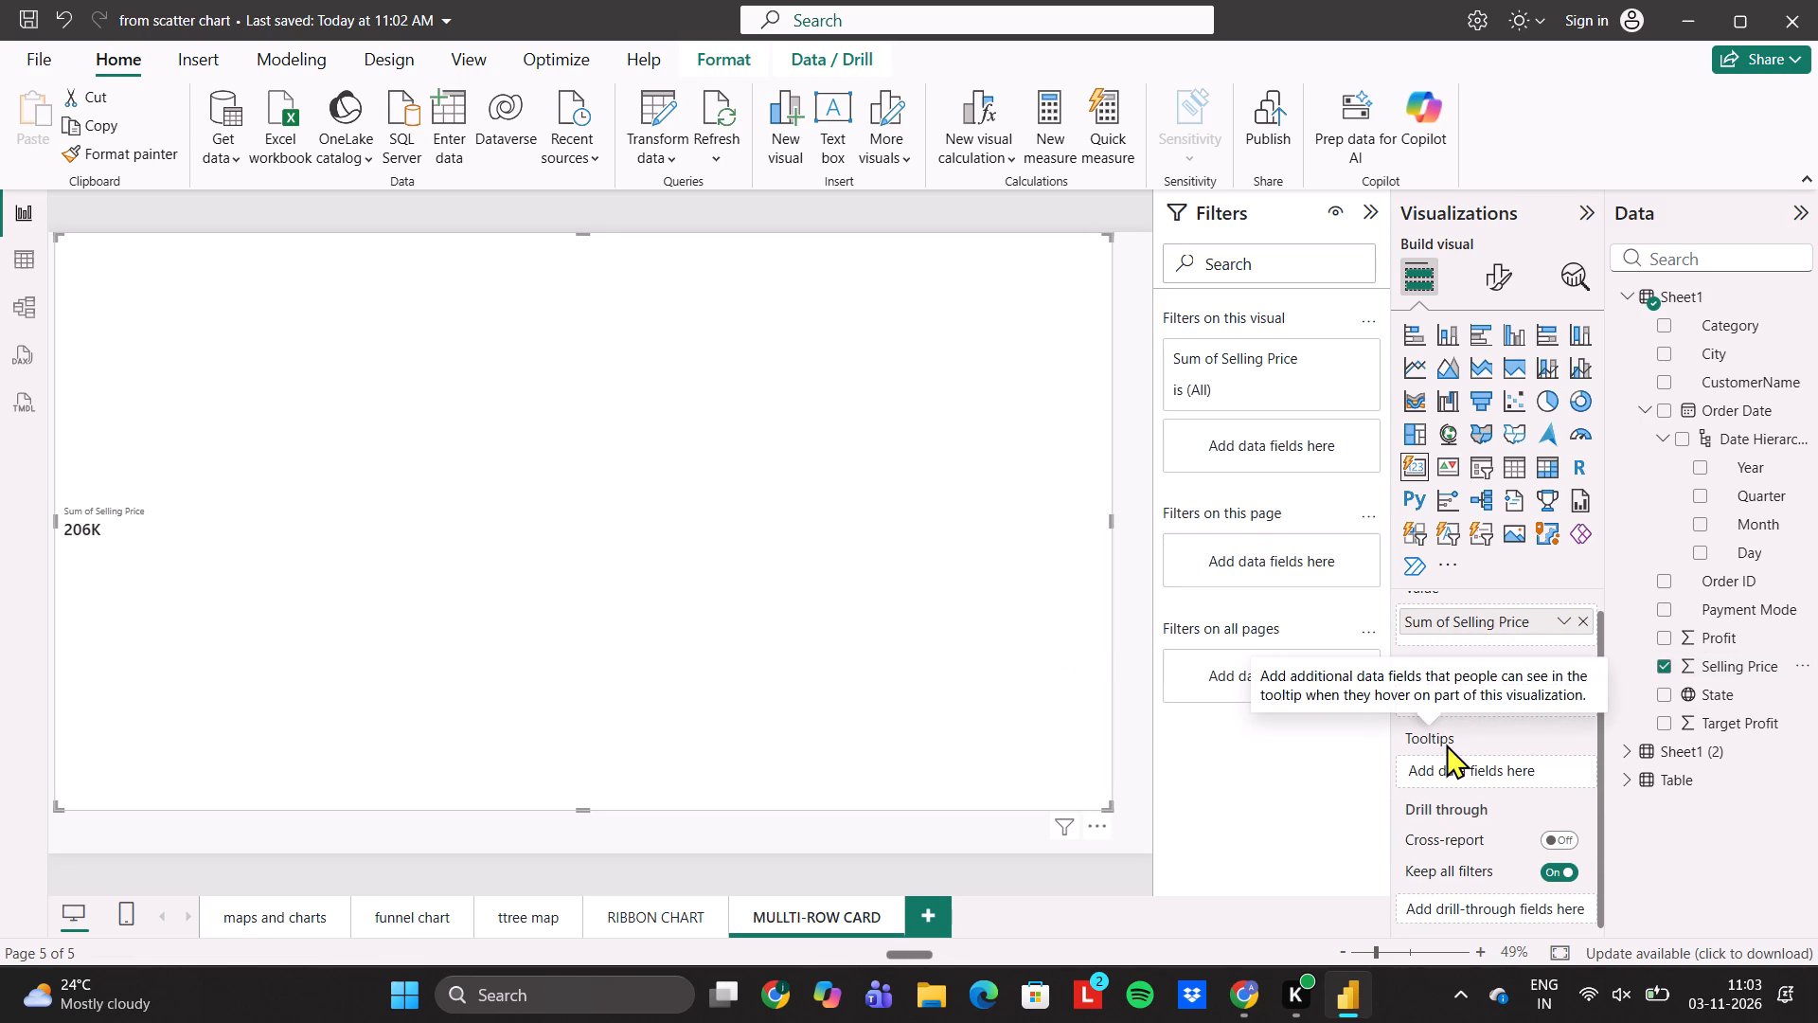
scroll(1506, 775, "up", 1)
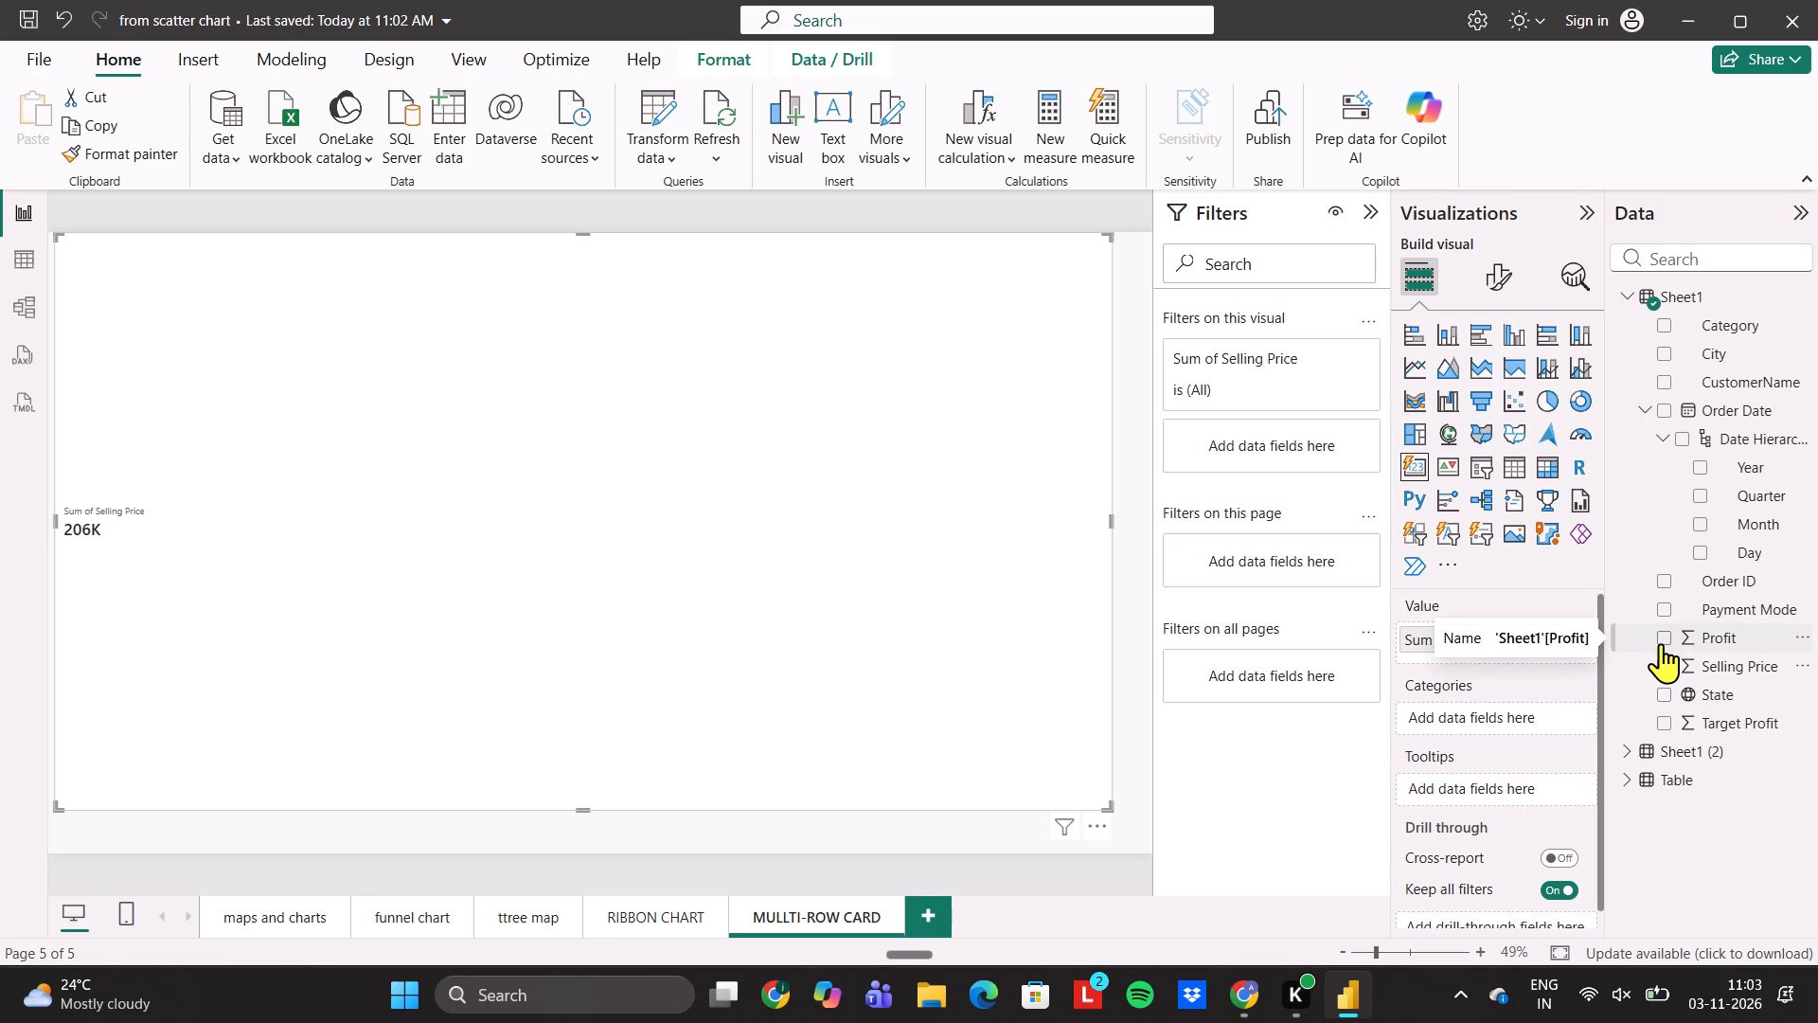
left_click_drag(1661, 643, 1437, 631)
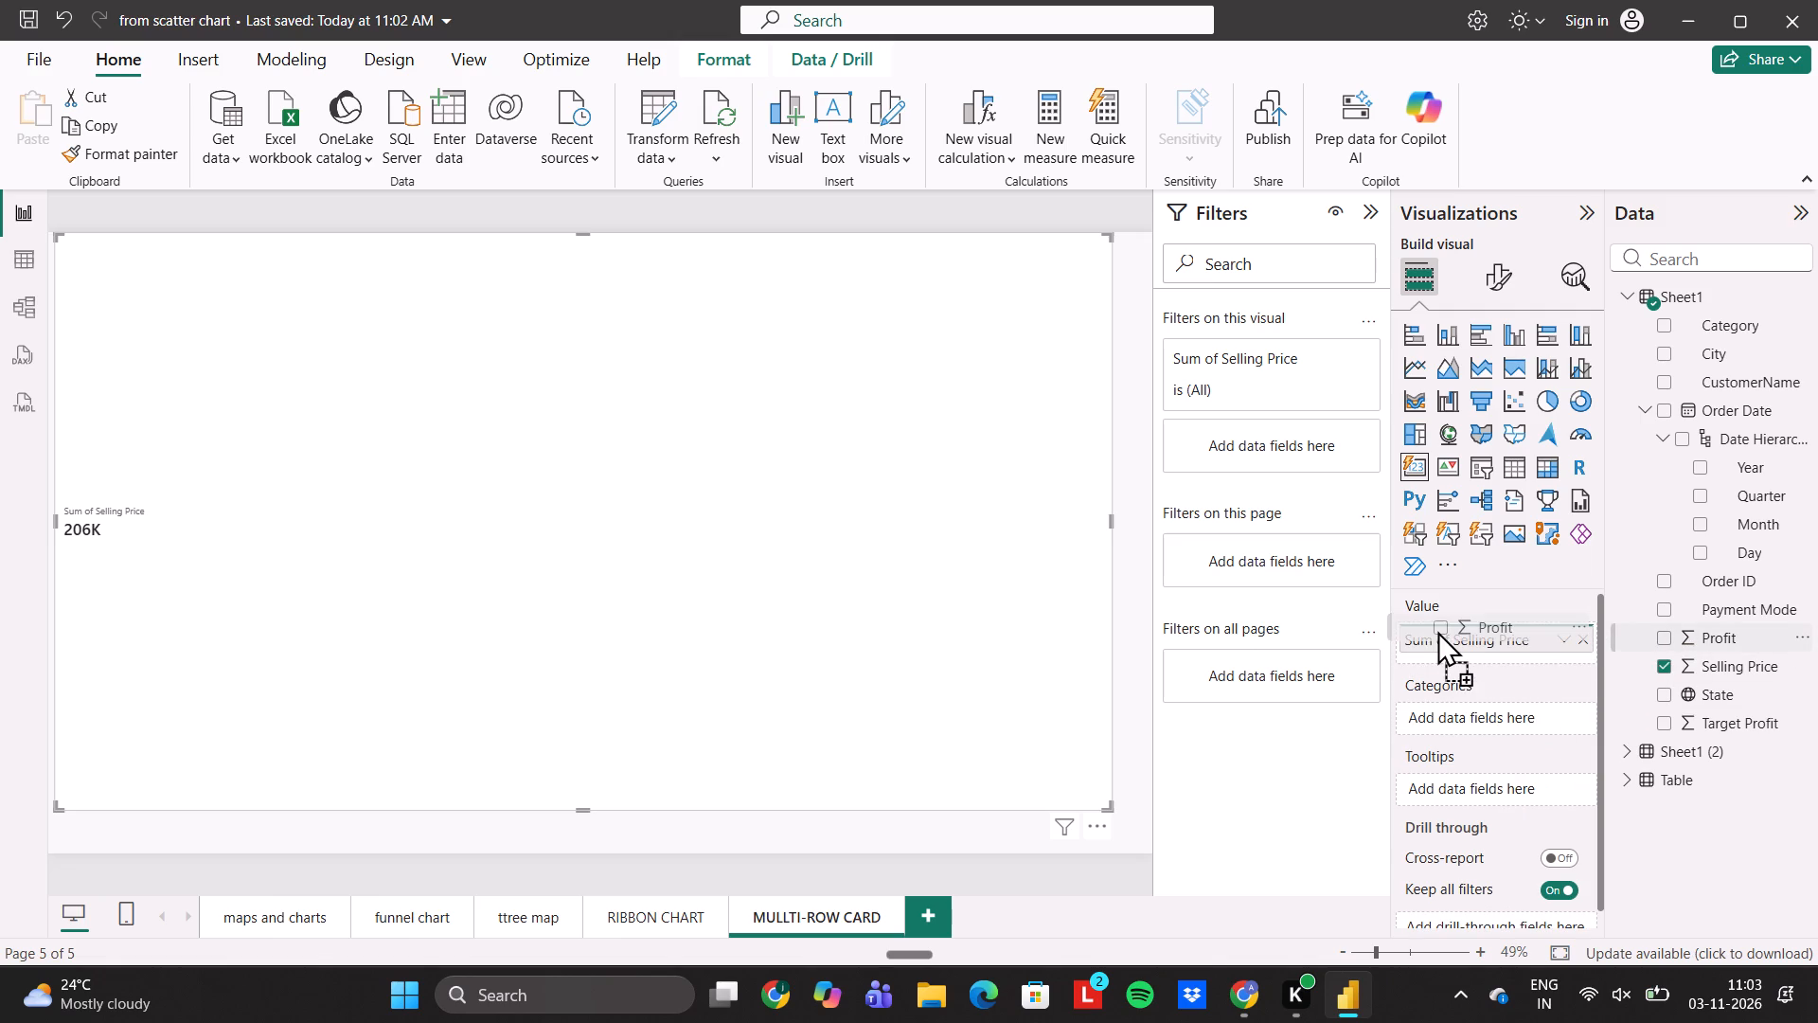
left_click_drag(1437, 631, 1436, 642)
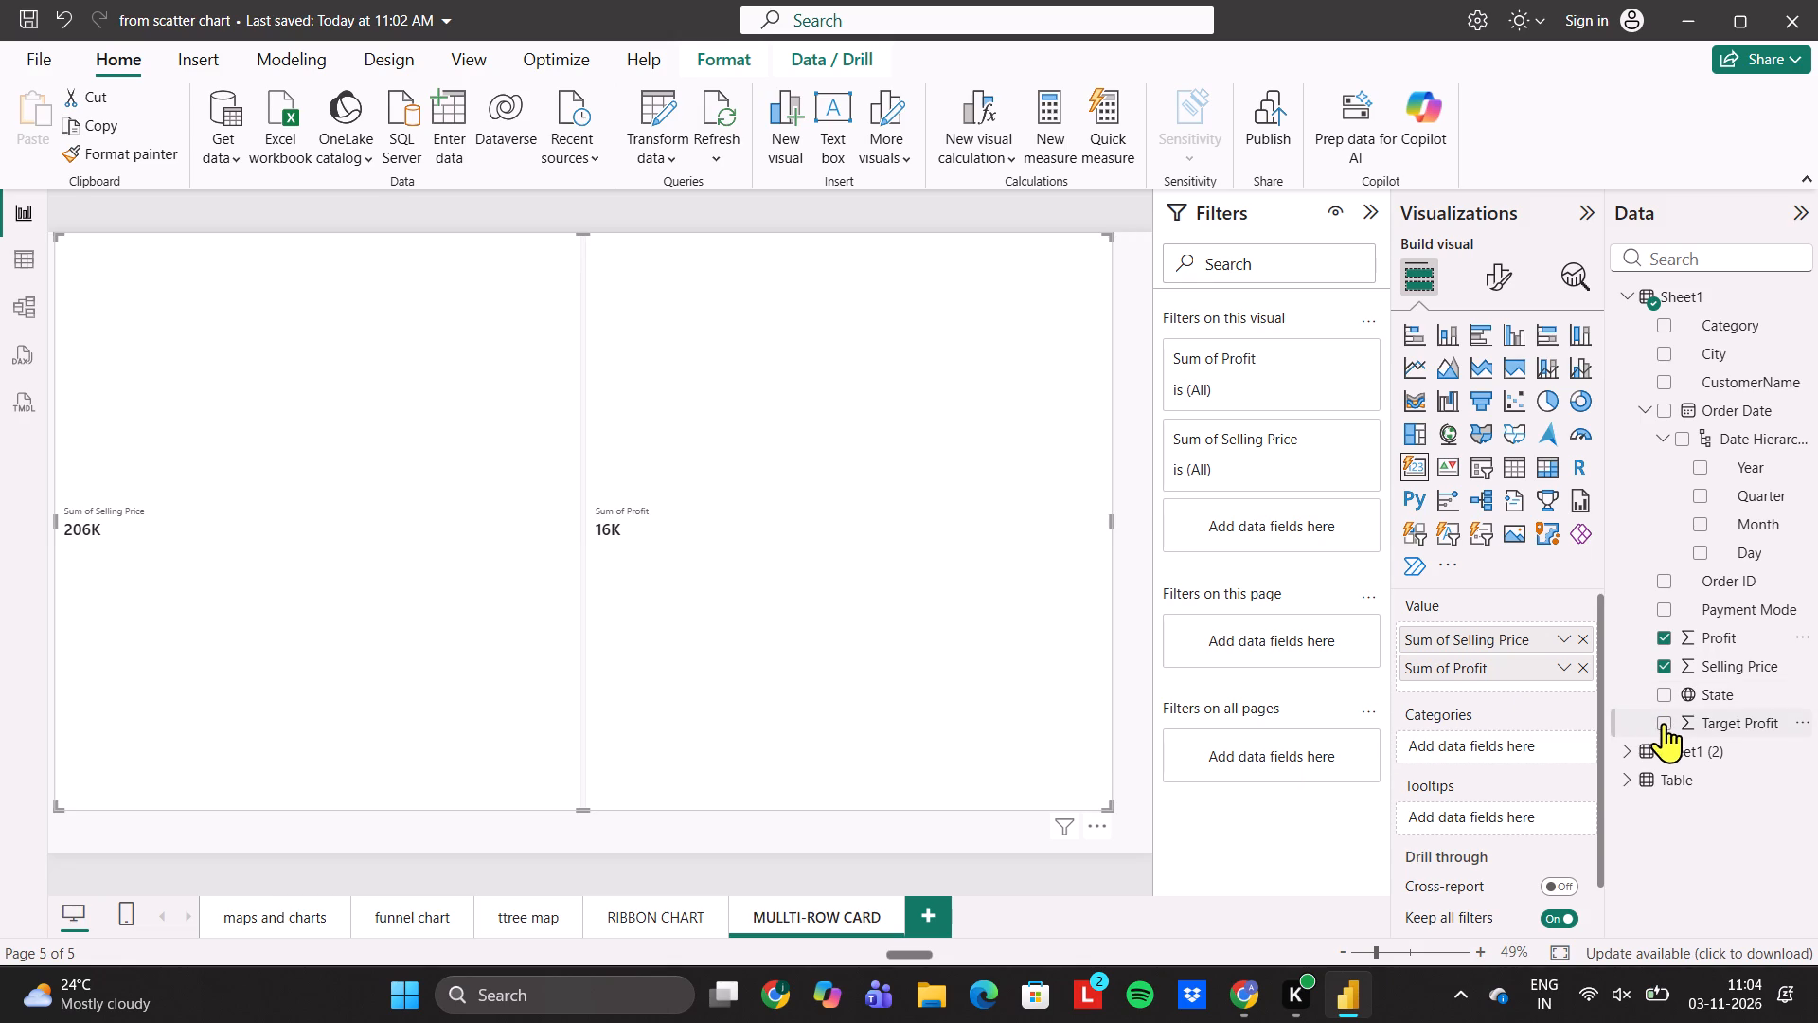
left_click_drag(1665, 730, 1463, 669)
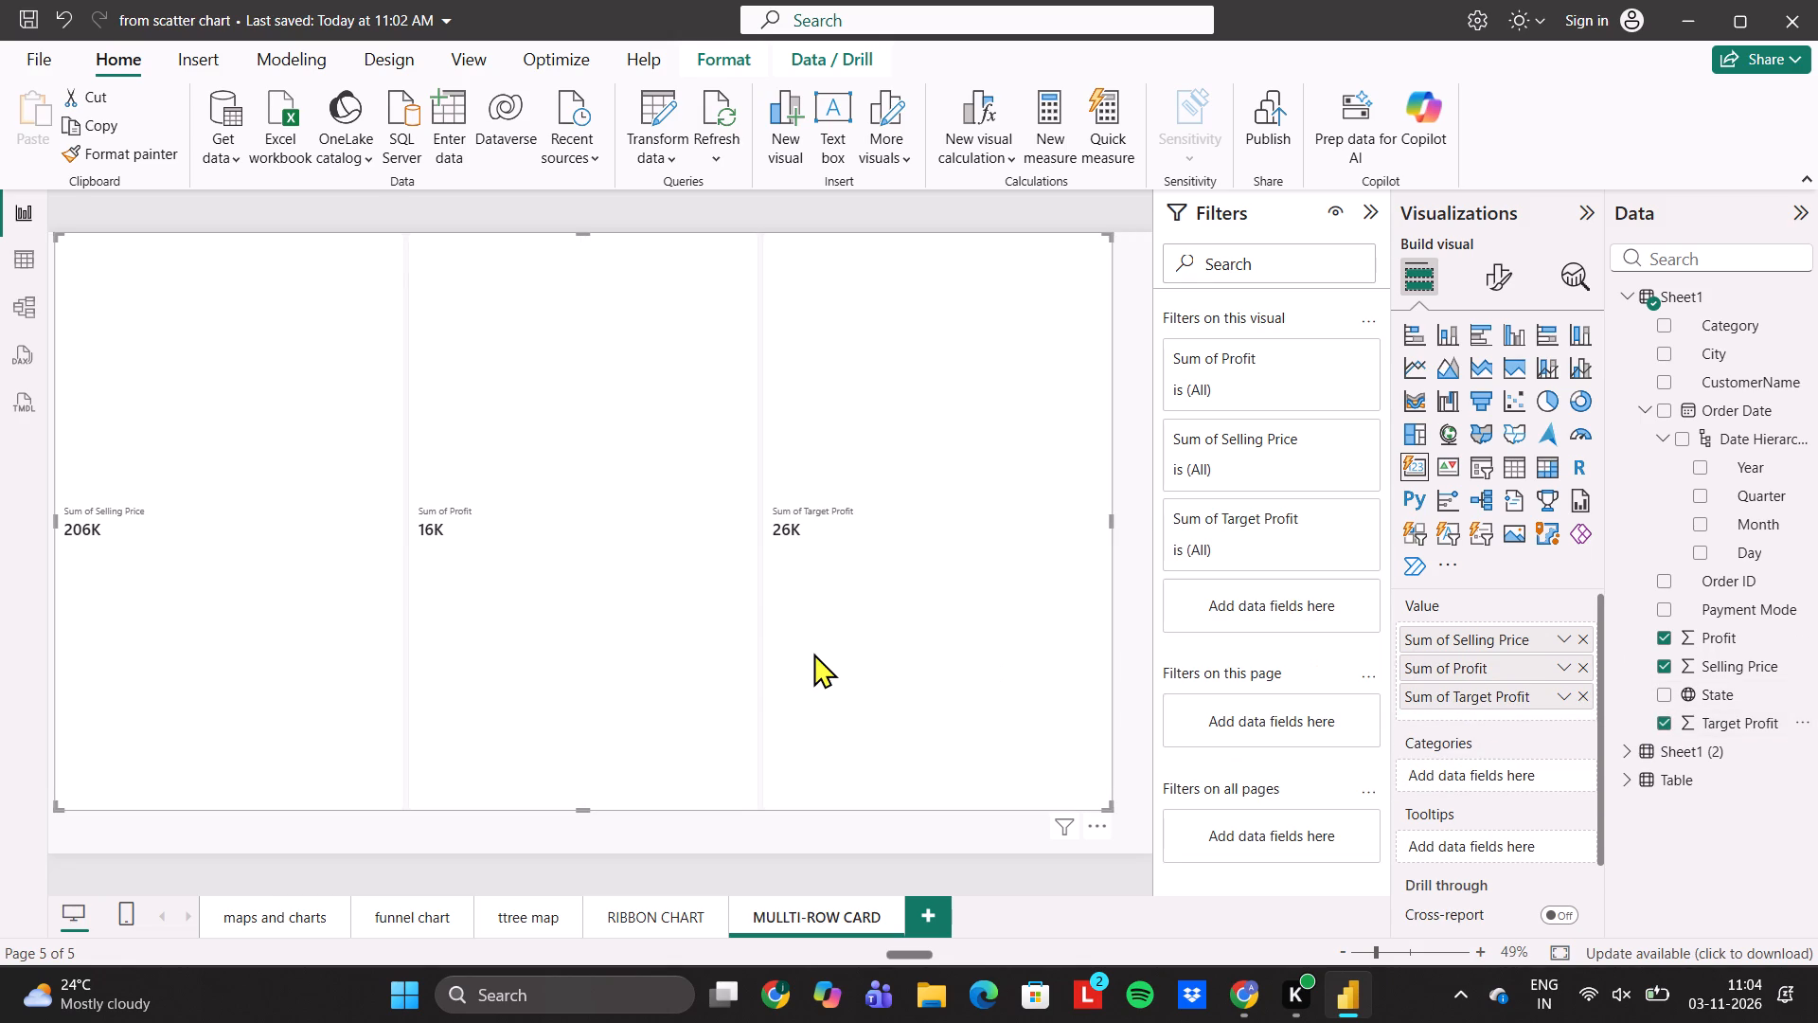
Set the multi-card layout style to Table and its arrangement to Grid, after trying Vertical.
left_click(1503, 288)
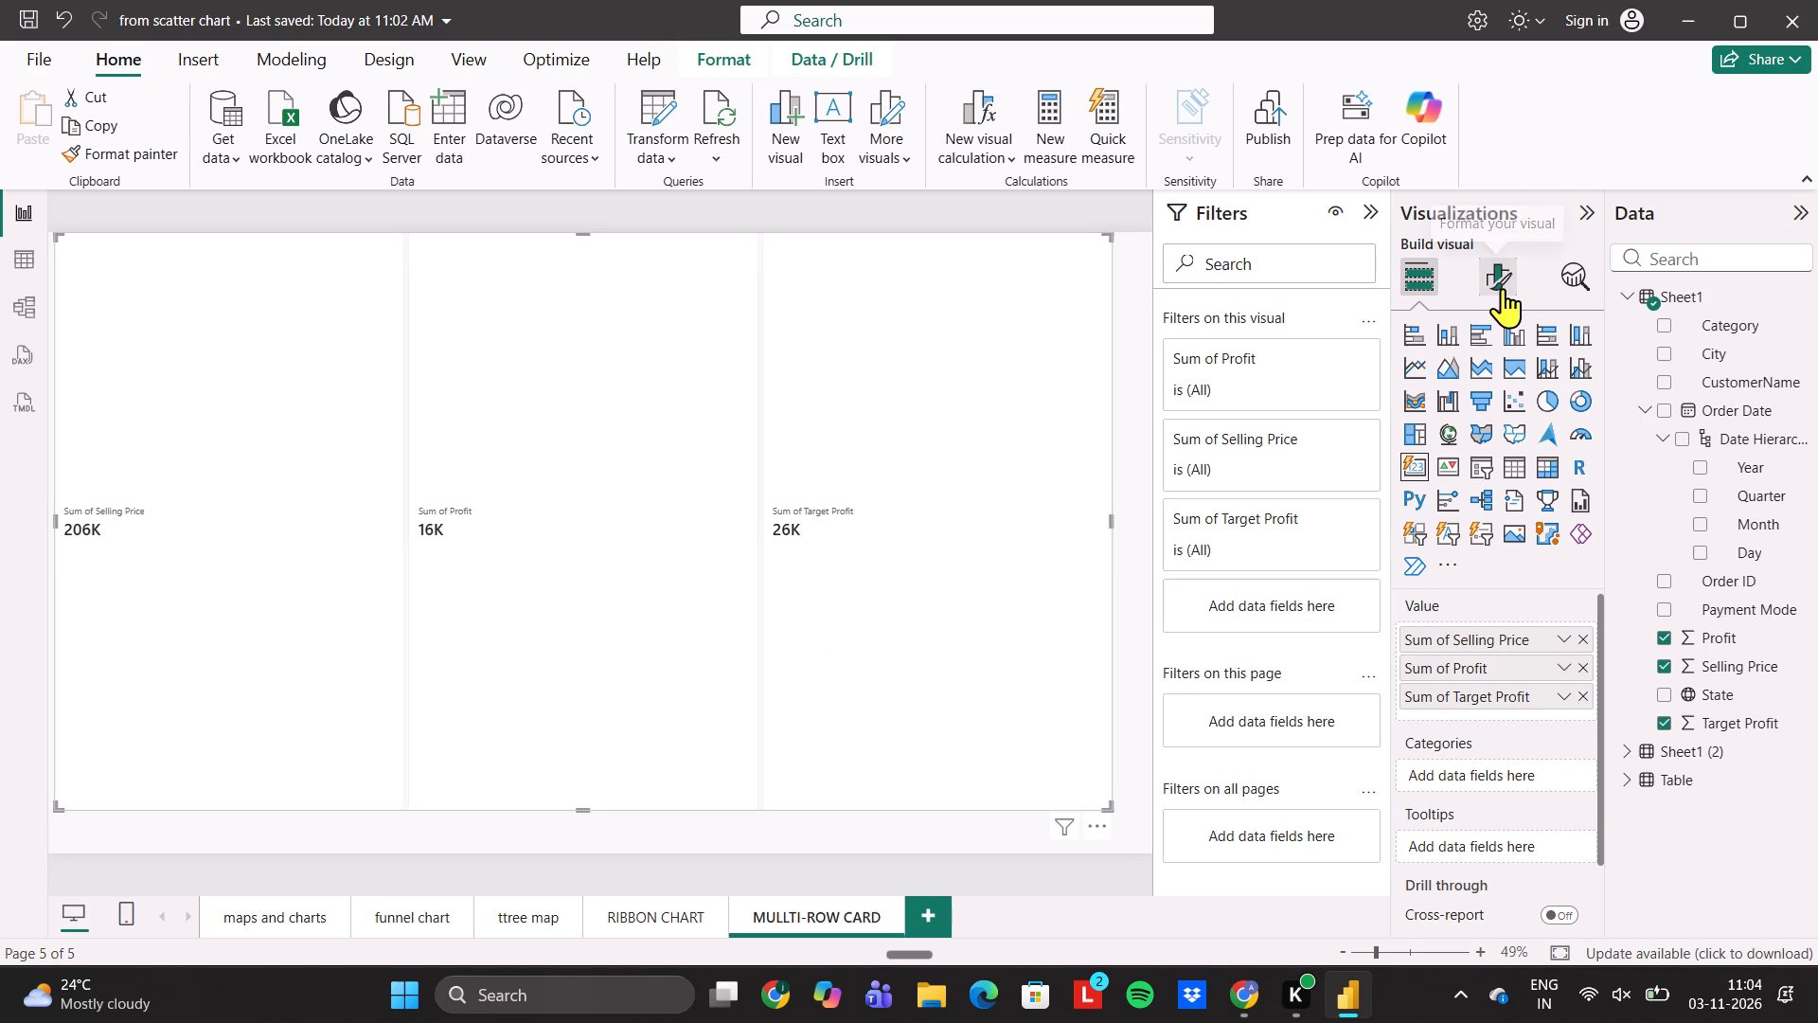
left_click(1485, 547)
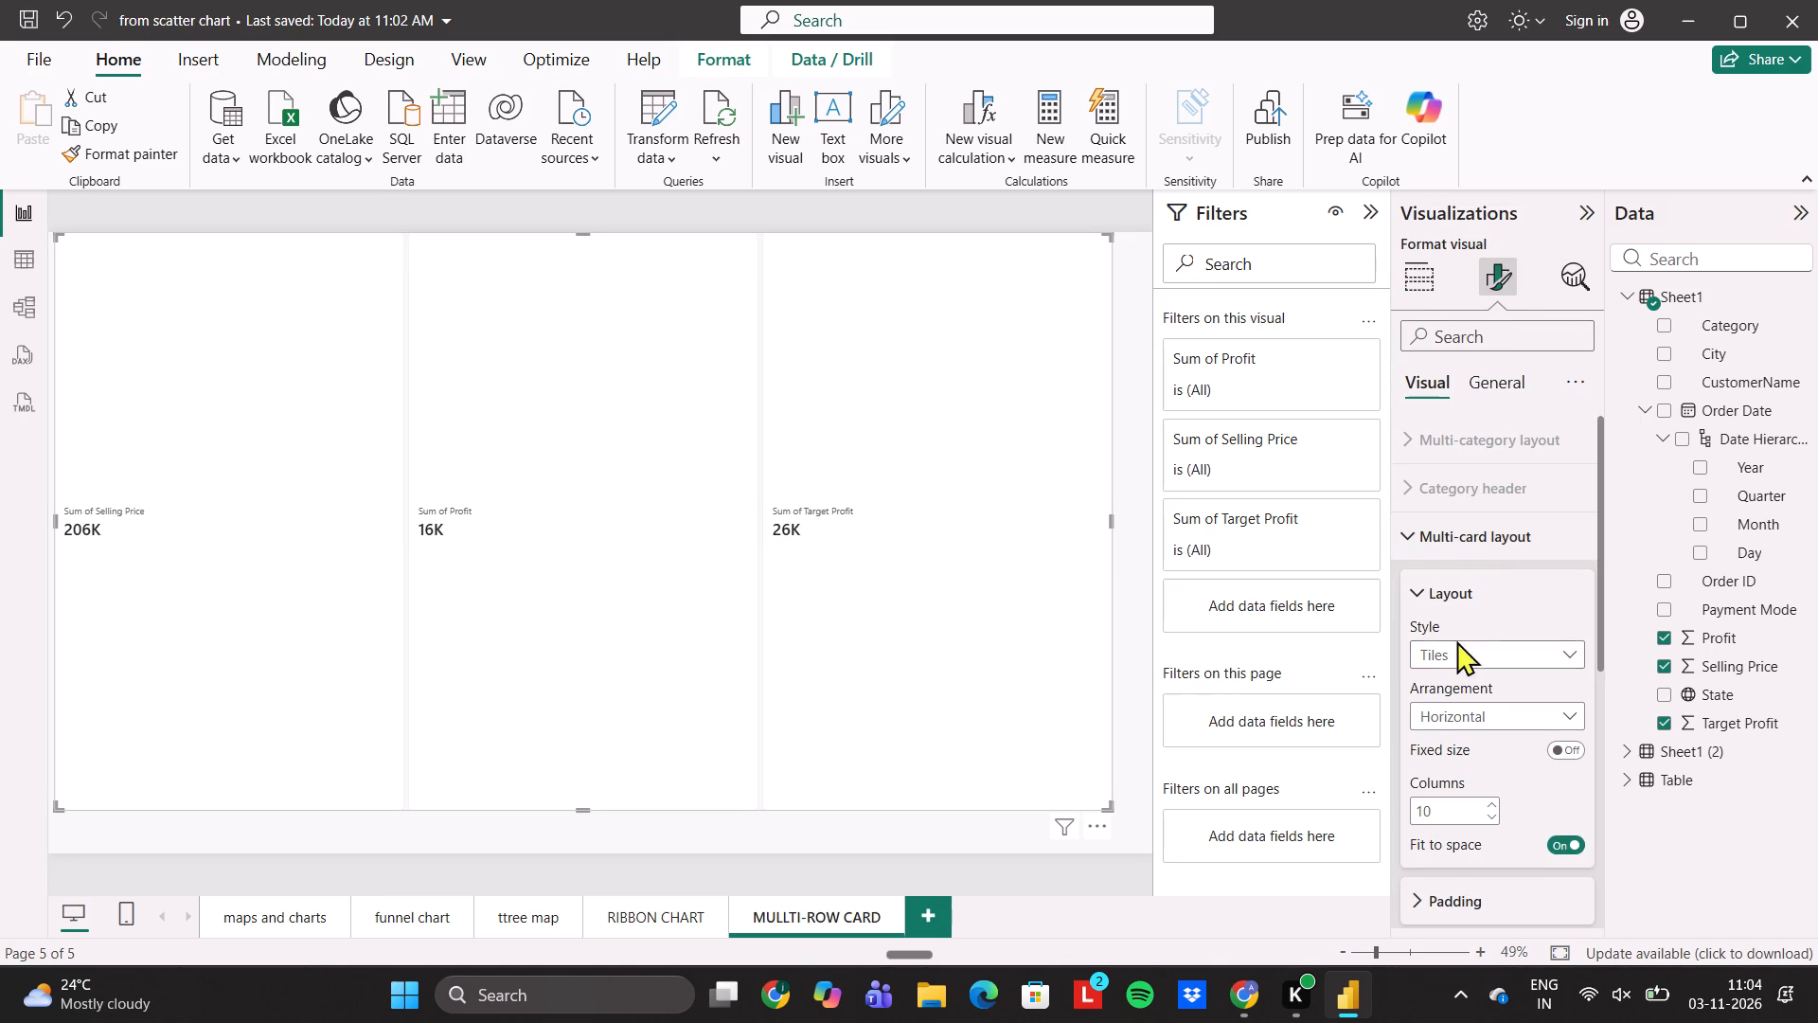
left_click(1449, 664)
left_click(1483, 688)
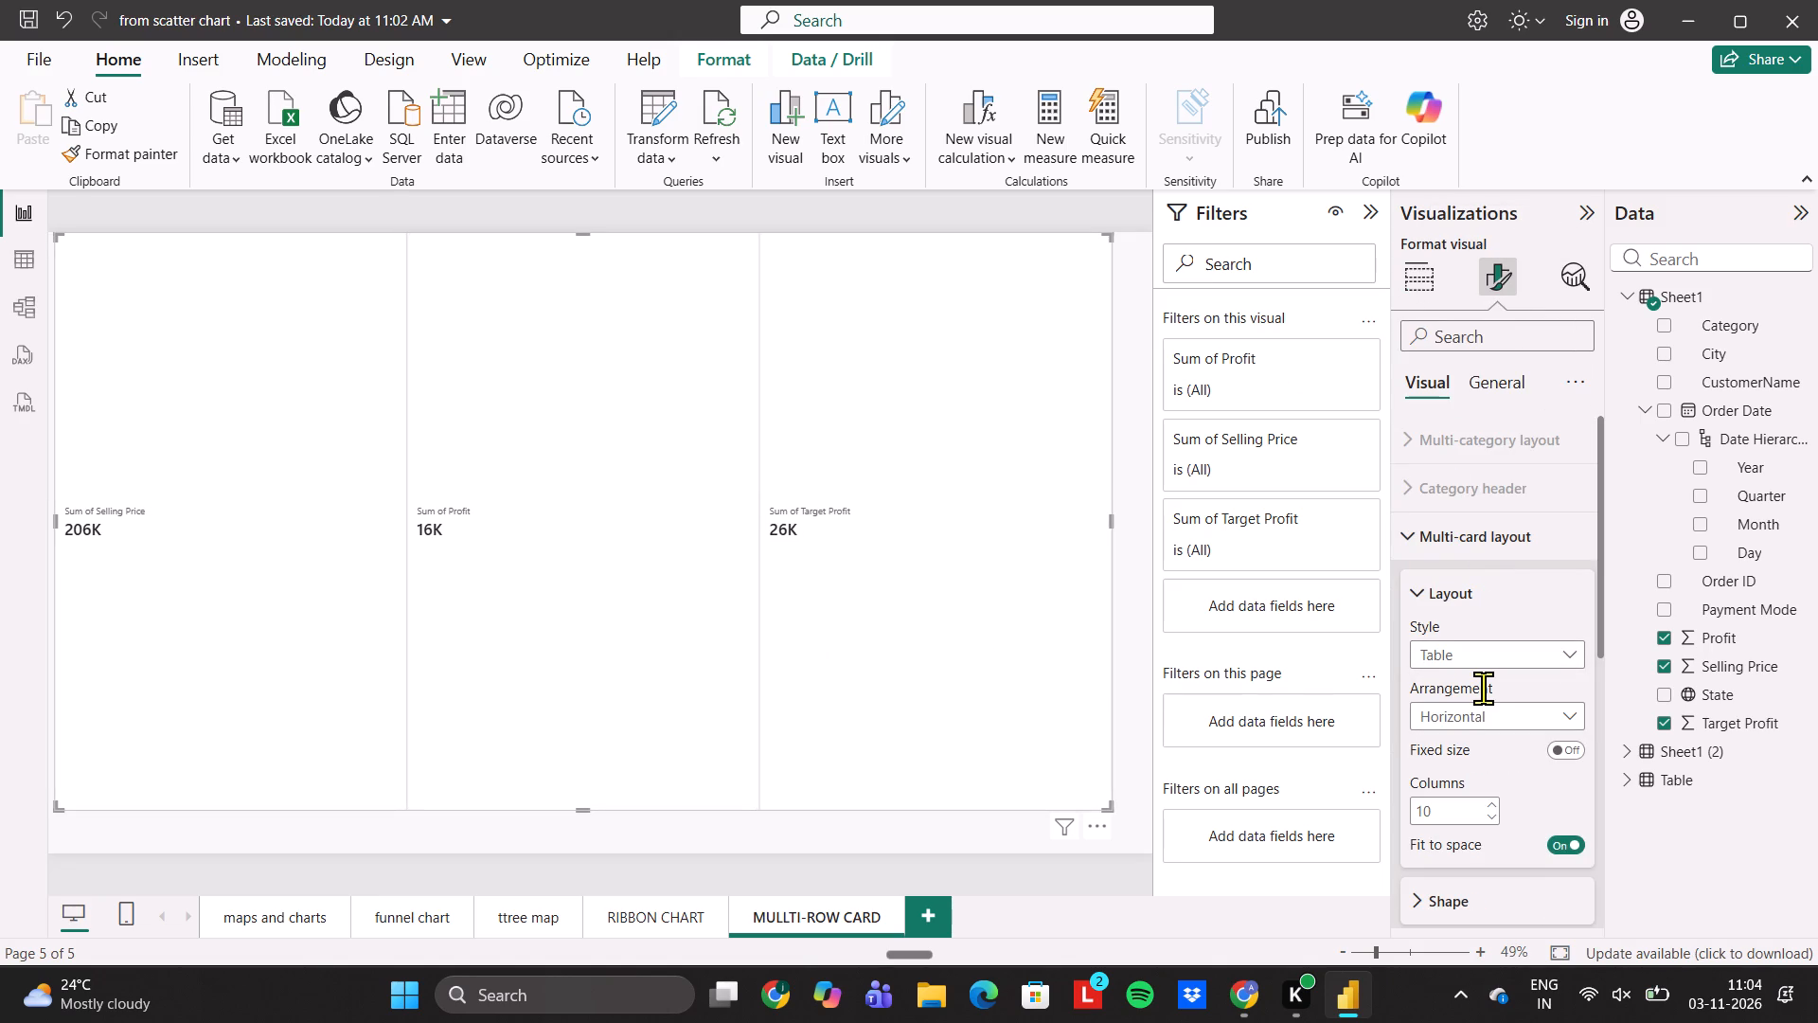
left_click(1465, 717)
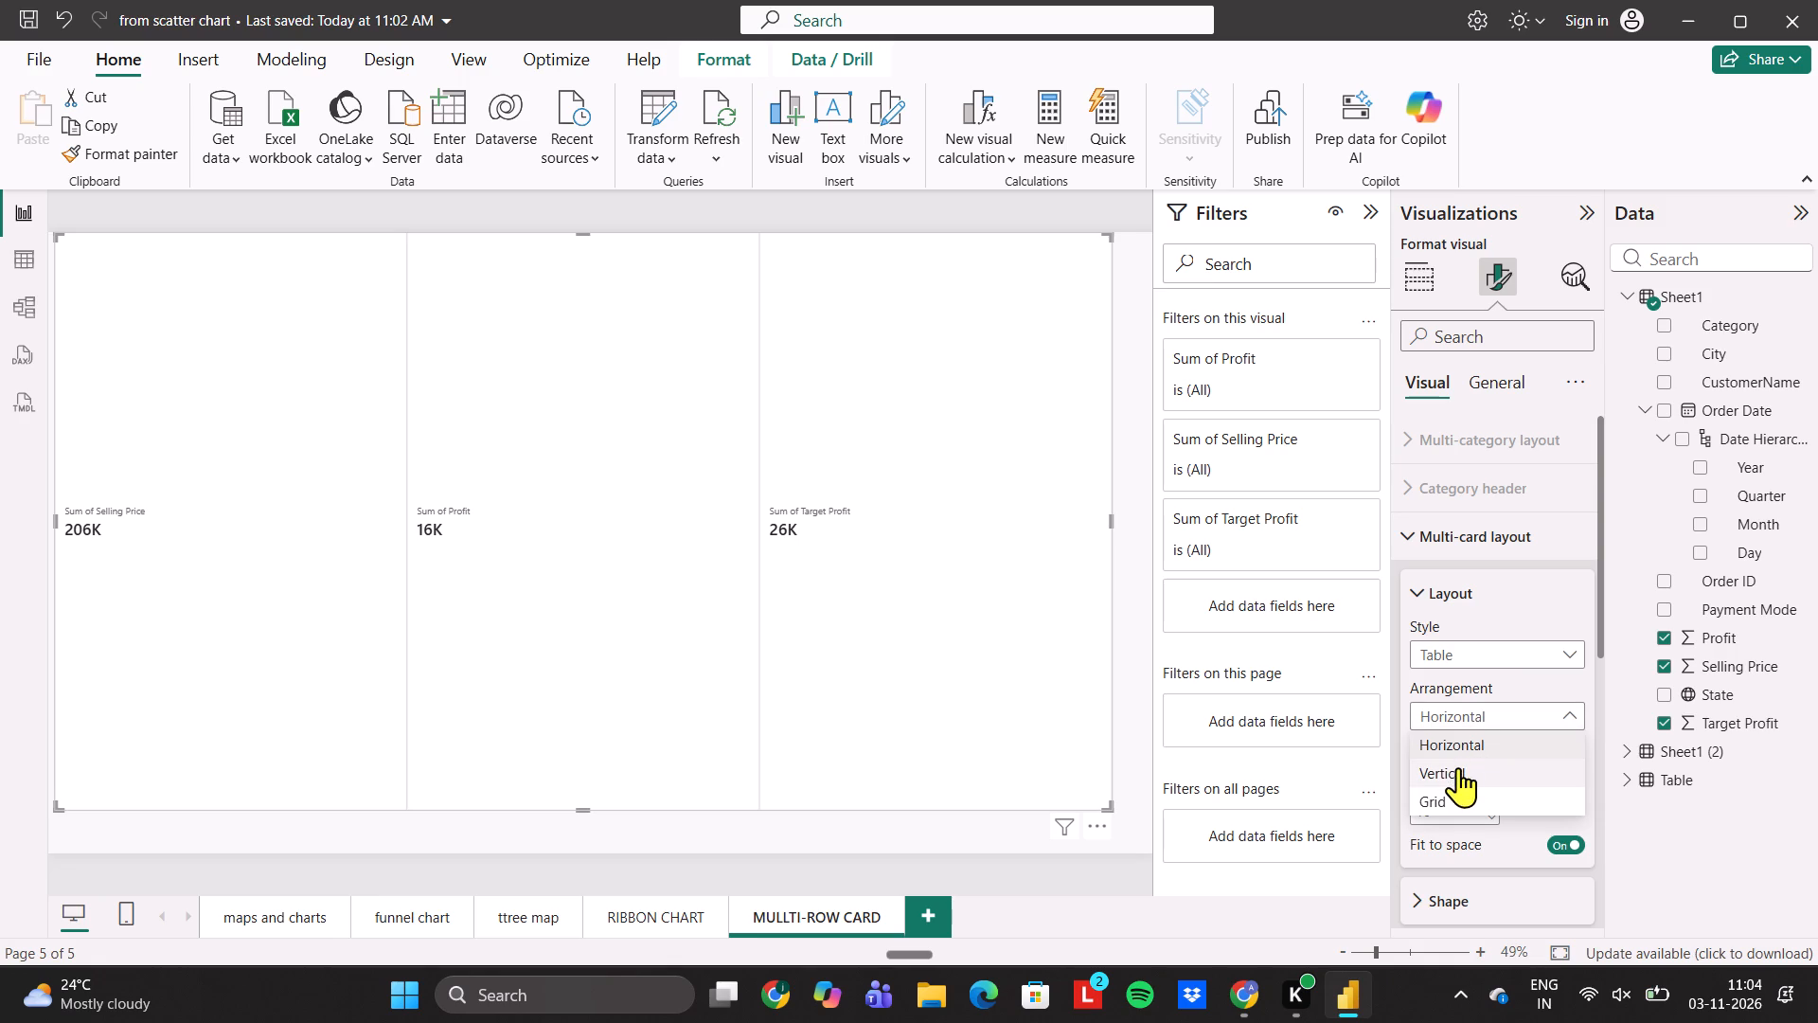
left_click(1458, 767)
left_click(1465, 725)
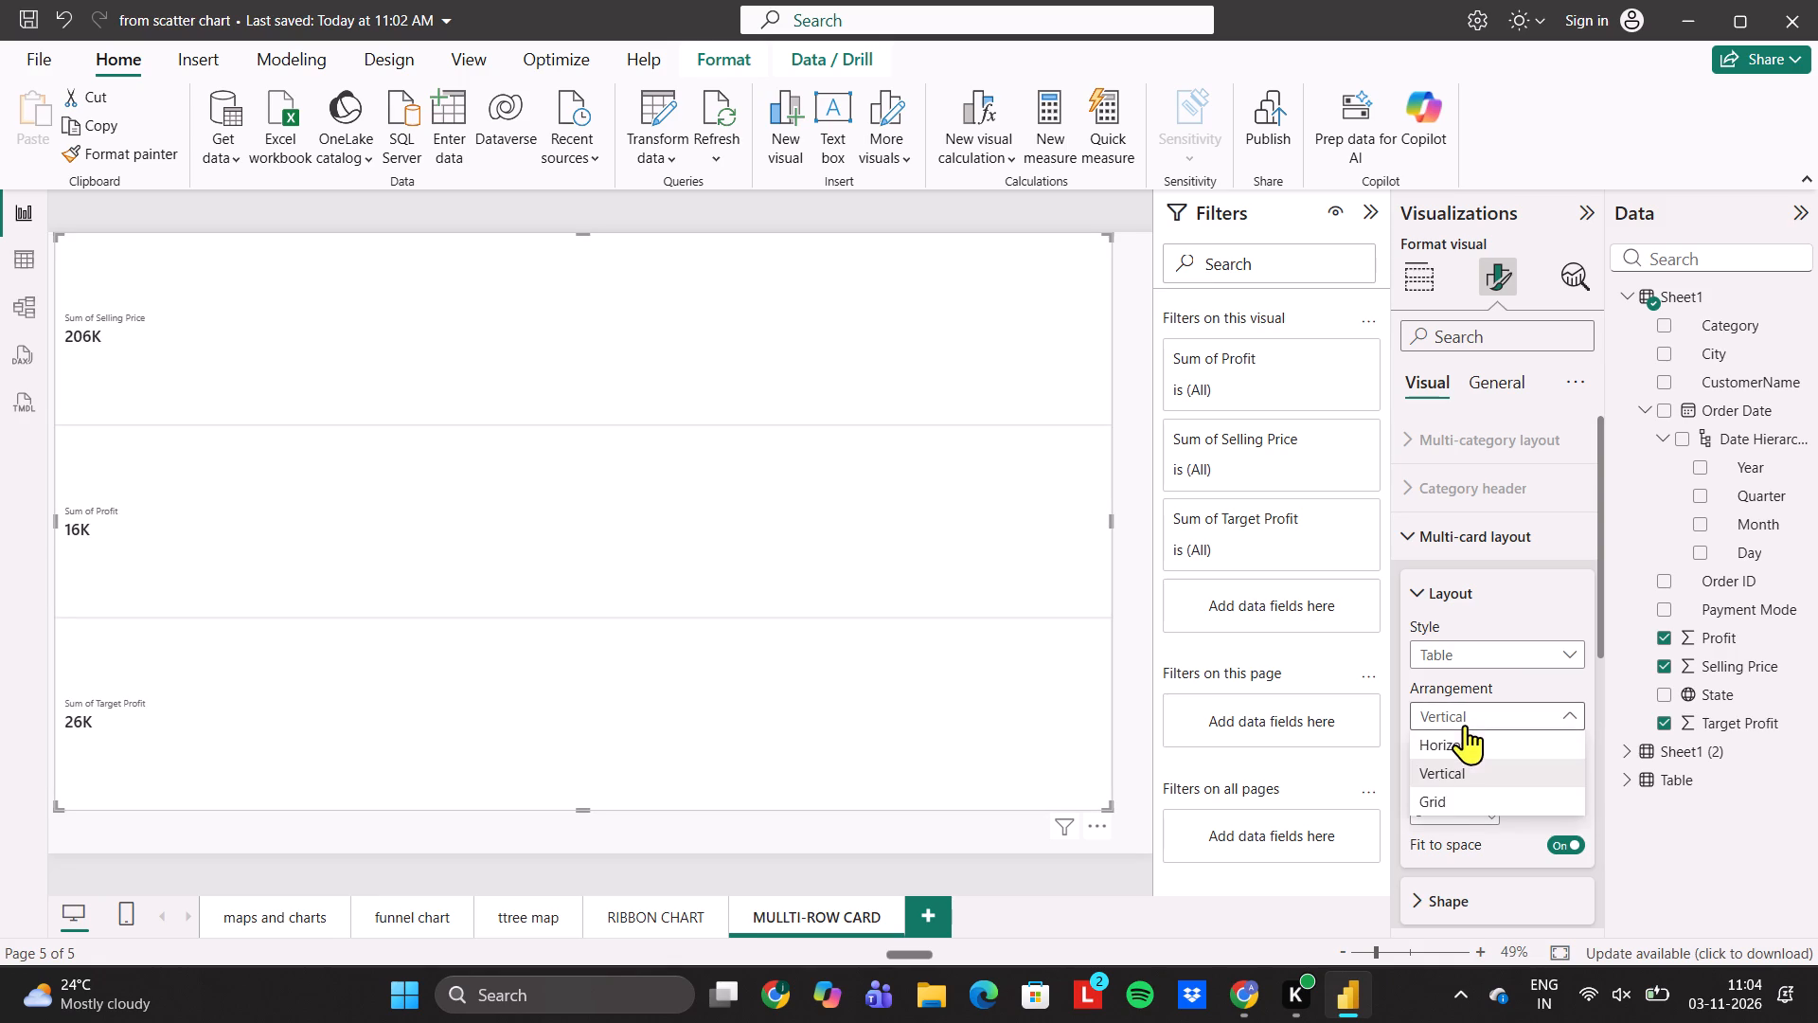
left_click(1452, 795)
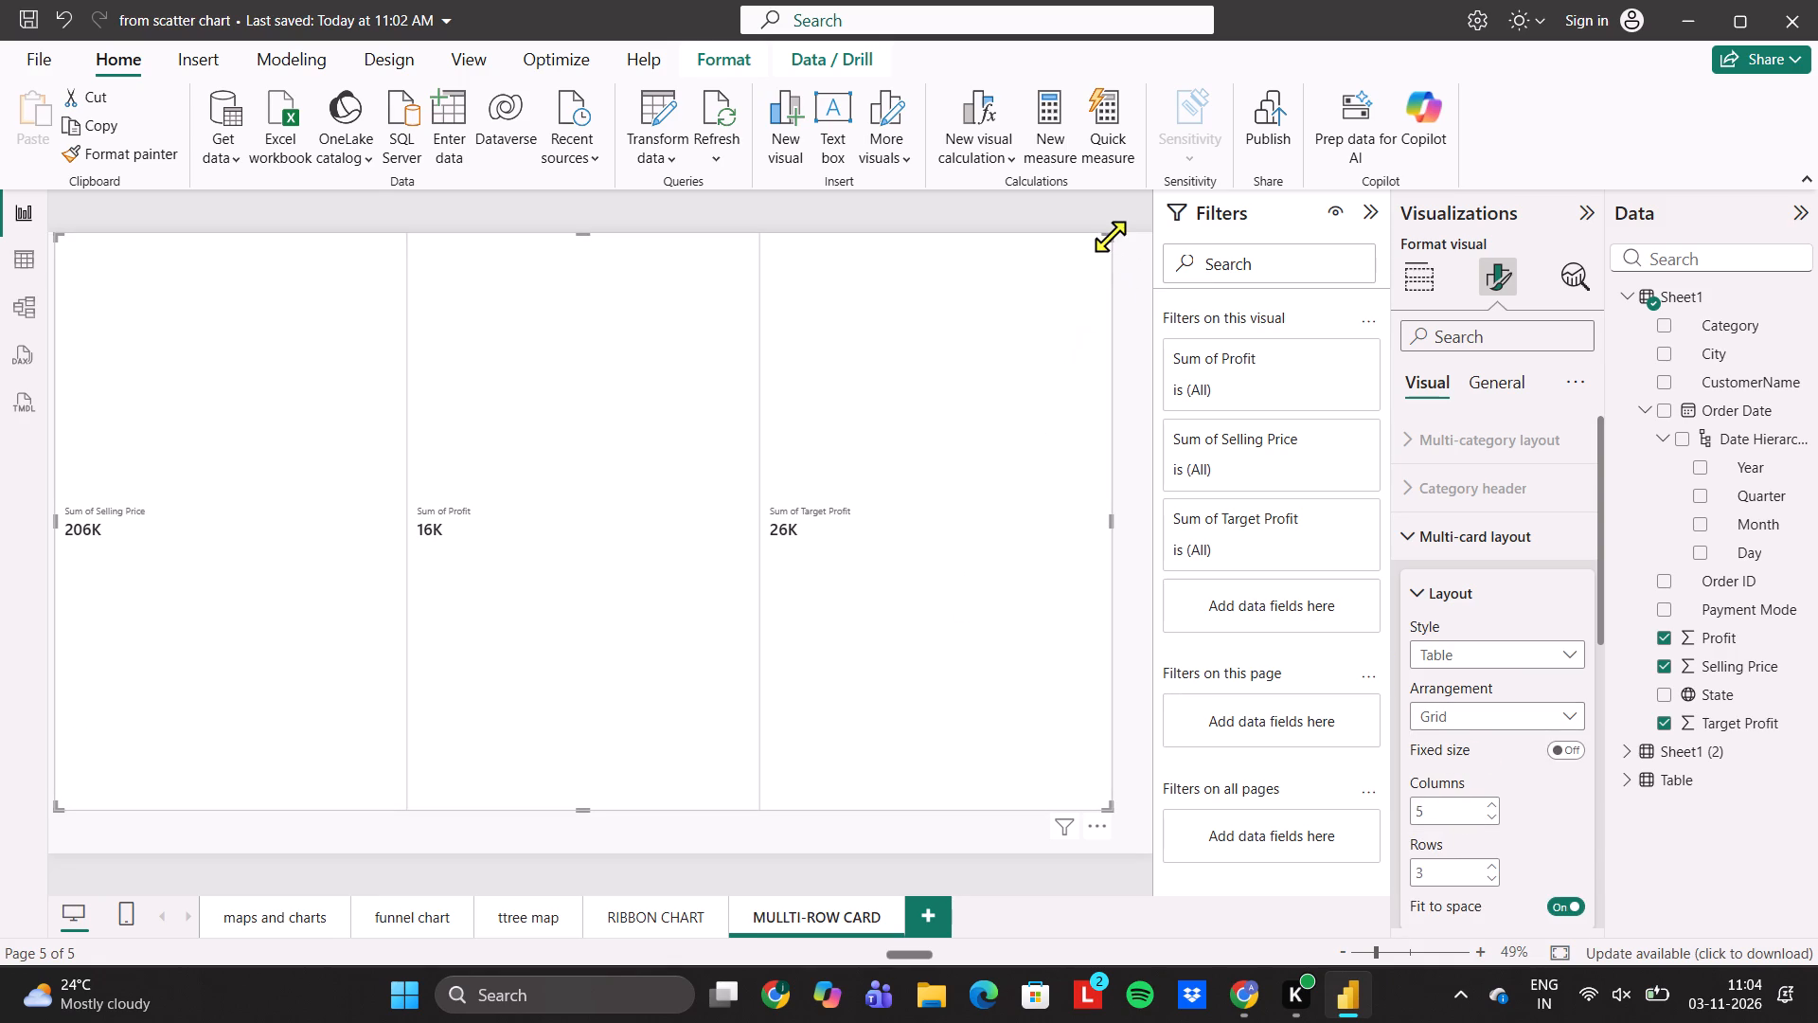
Resize the card from its upper corners to leave a margin above it and on both sides.
left_click_drag(1110, 234, 1127, 265)
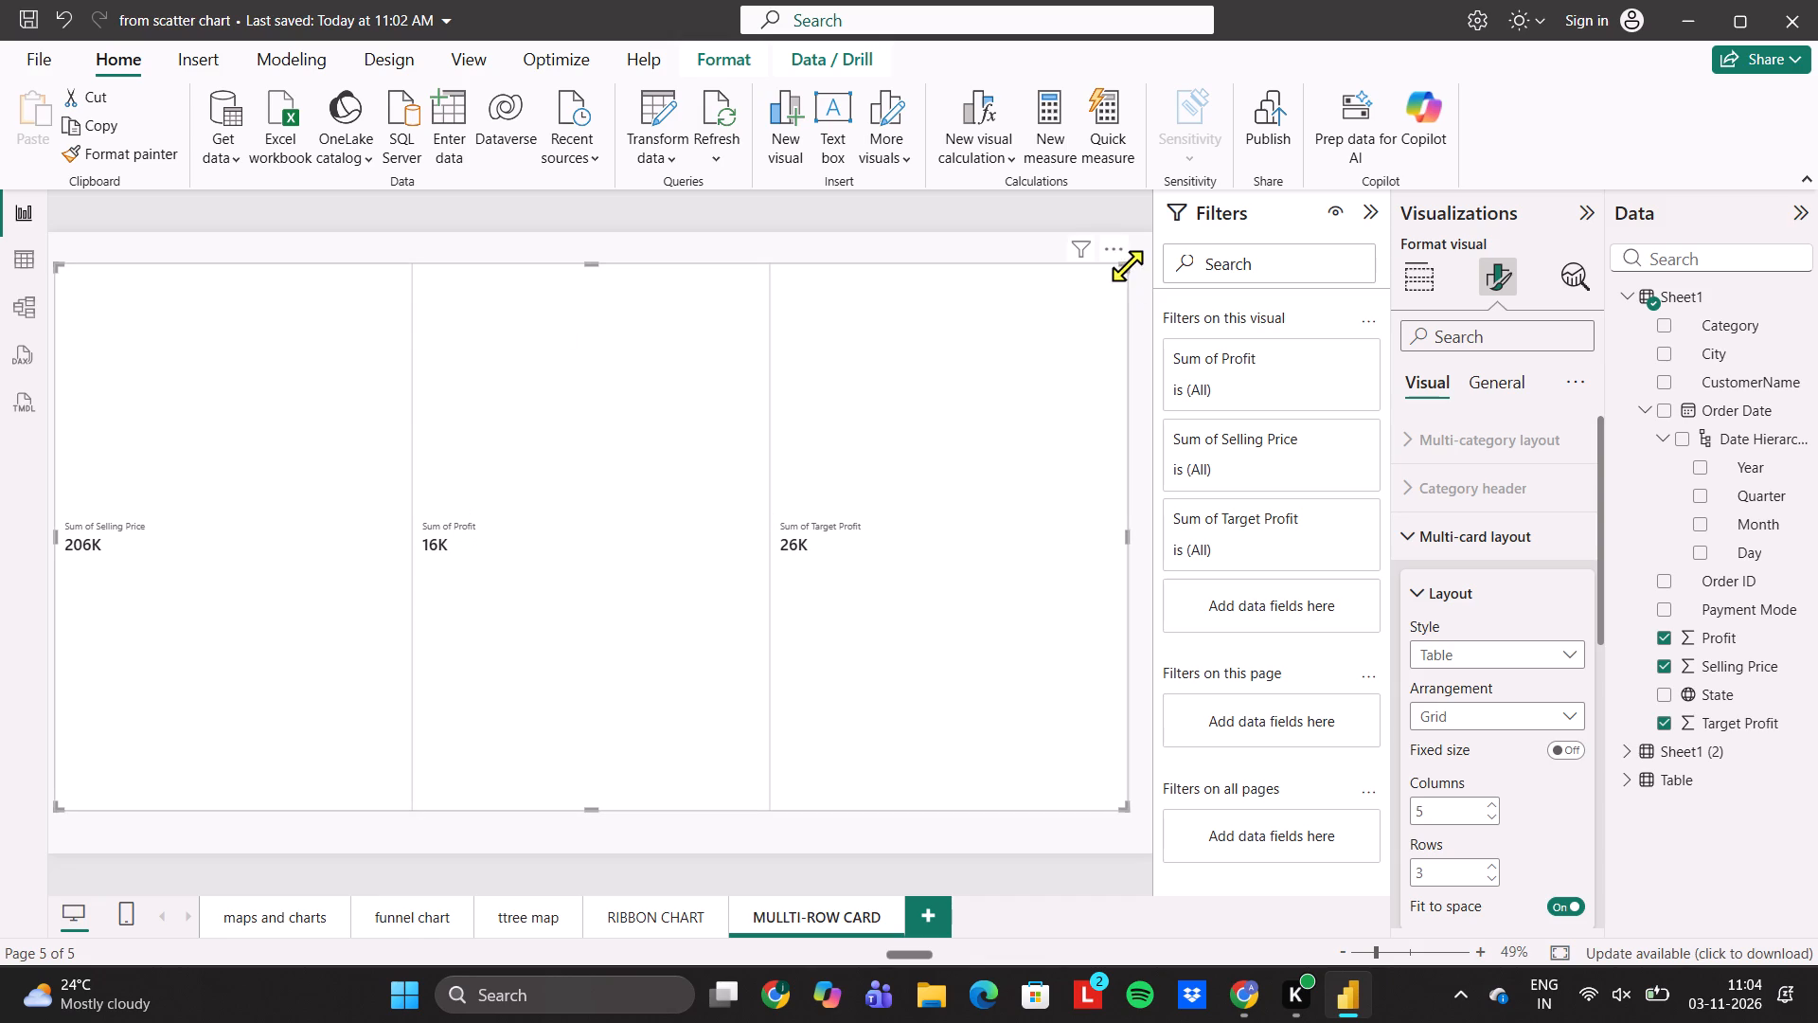
left_click_drag(58, 263, 75, 265)
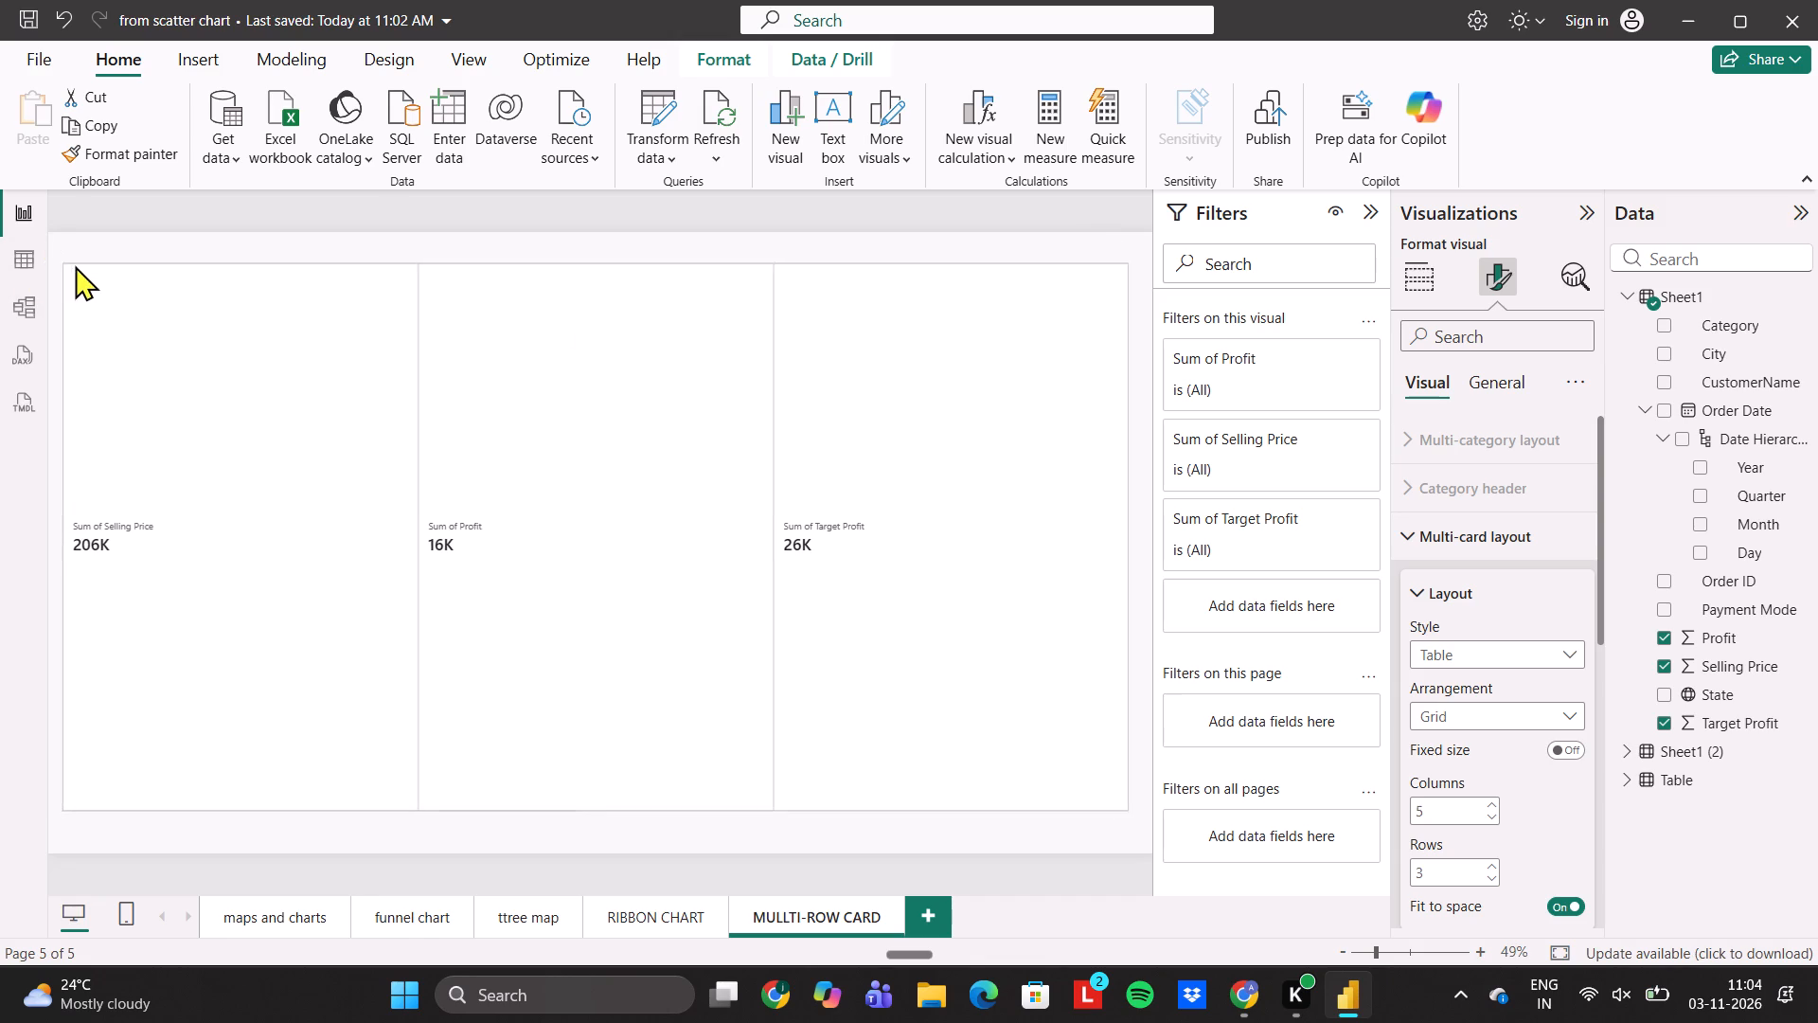
left_click_drag(75, 265, 81, 265)
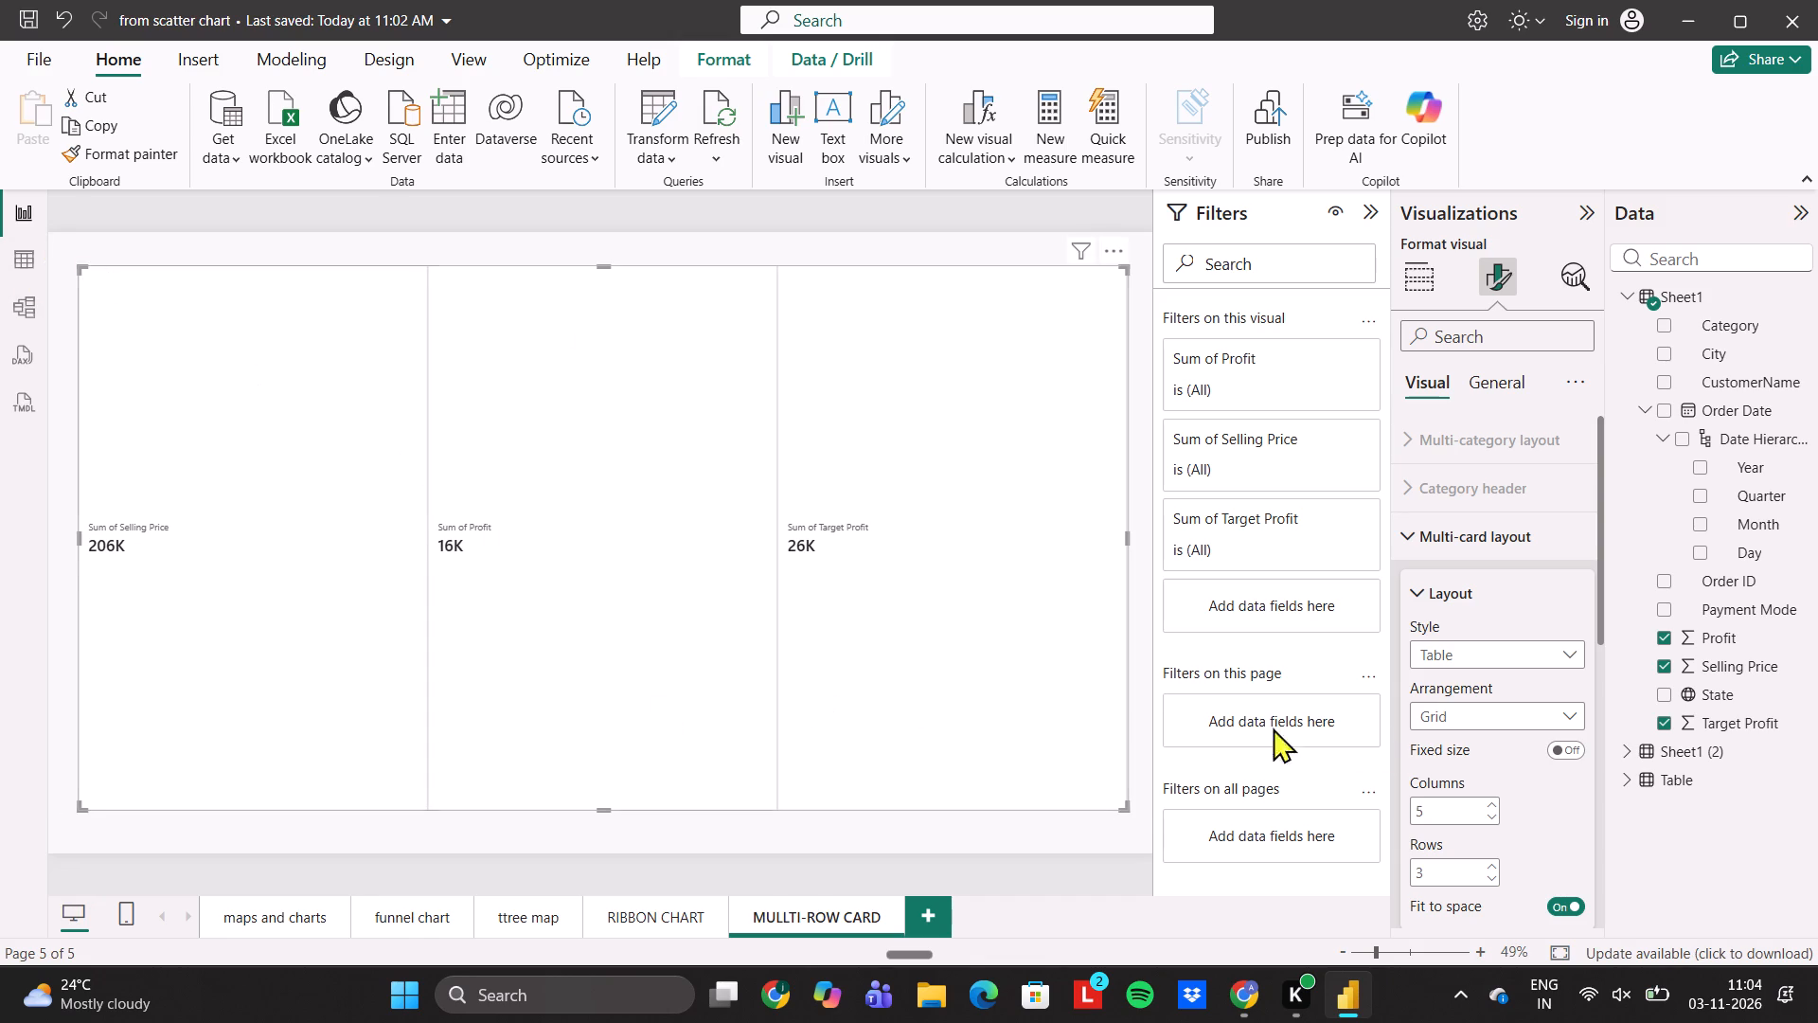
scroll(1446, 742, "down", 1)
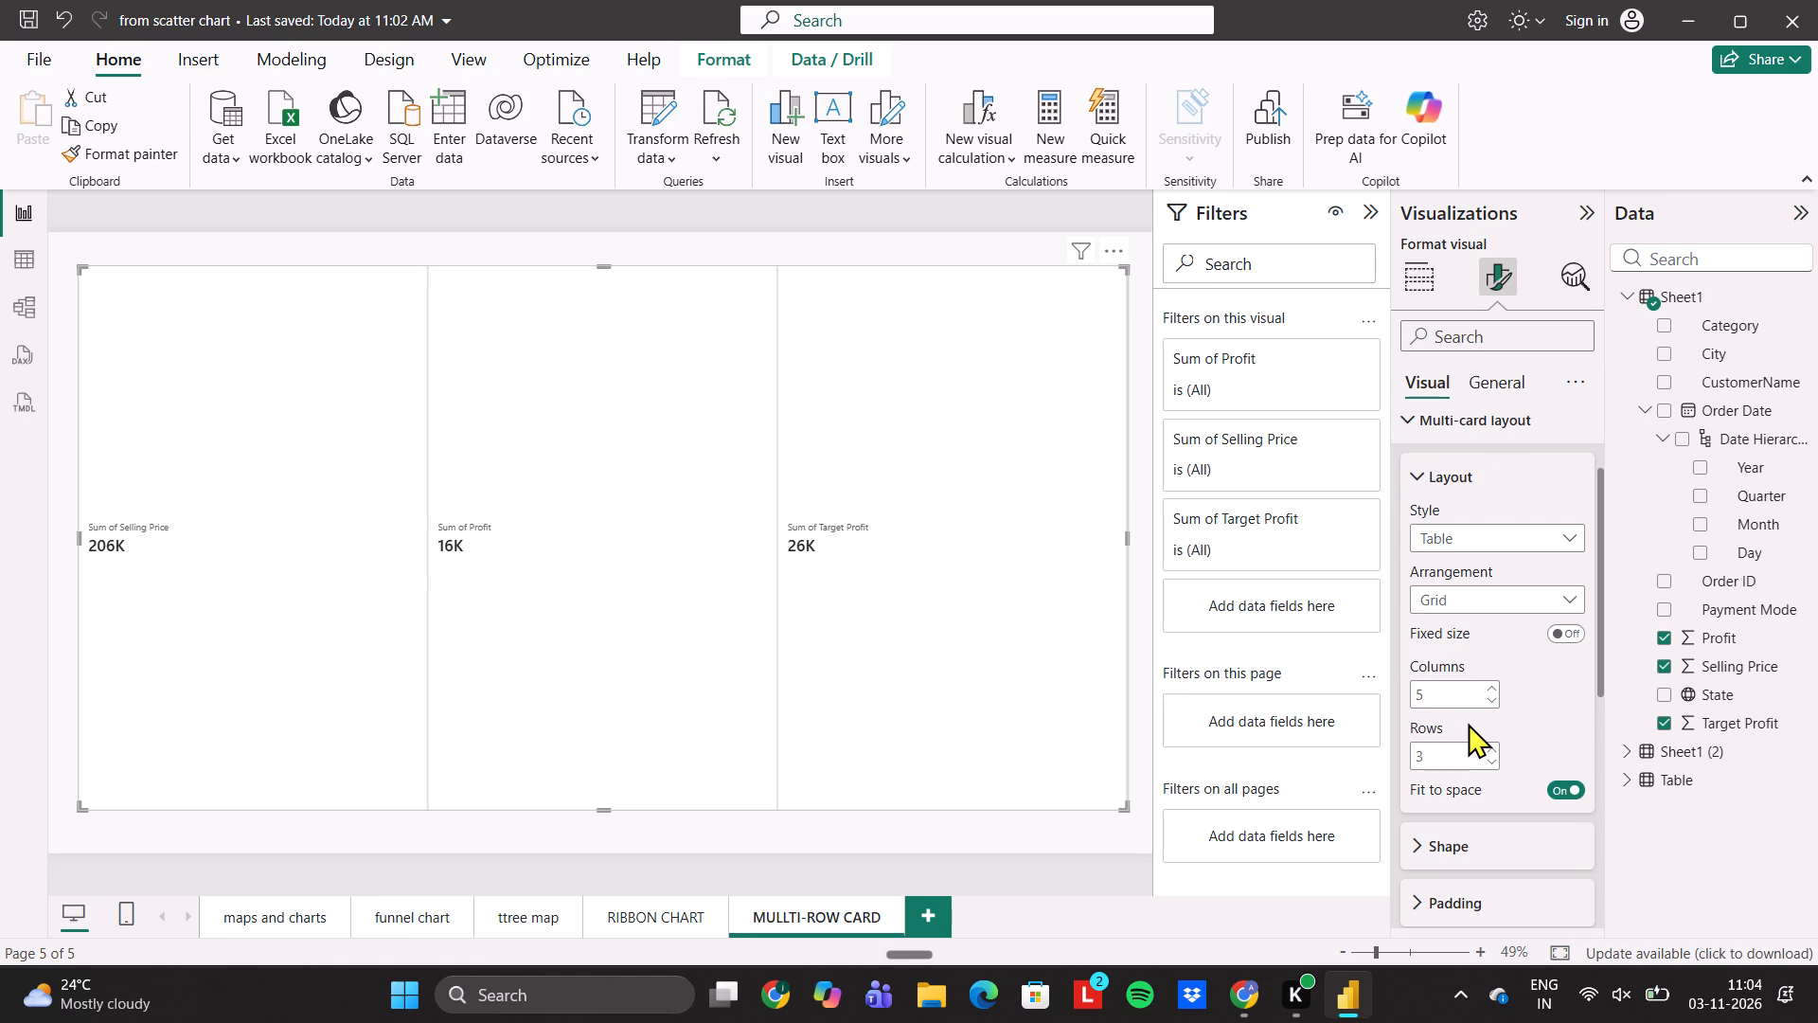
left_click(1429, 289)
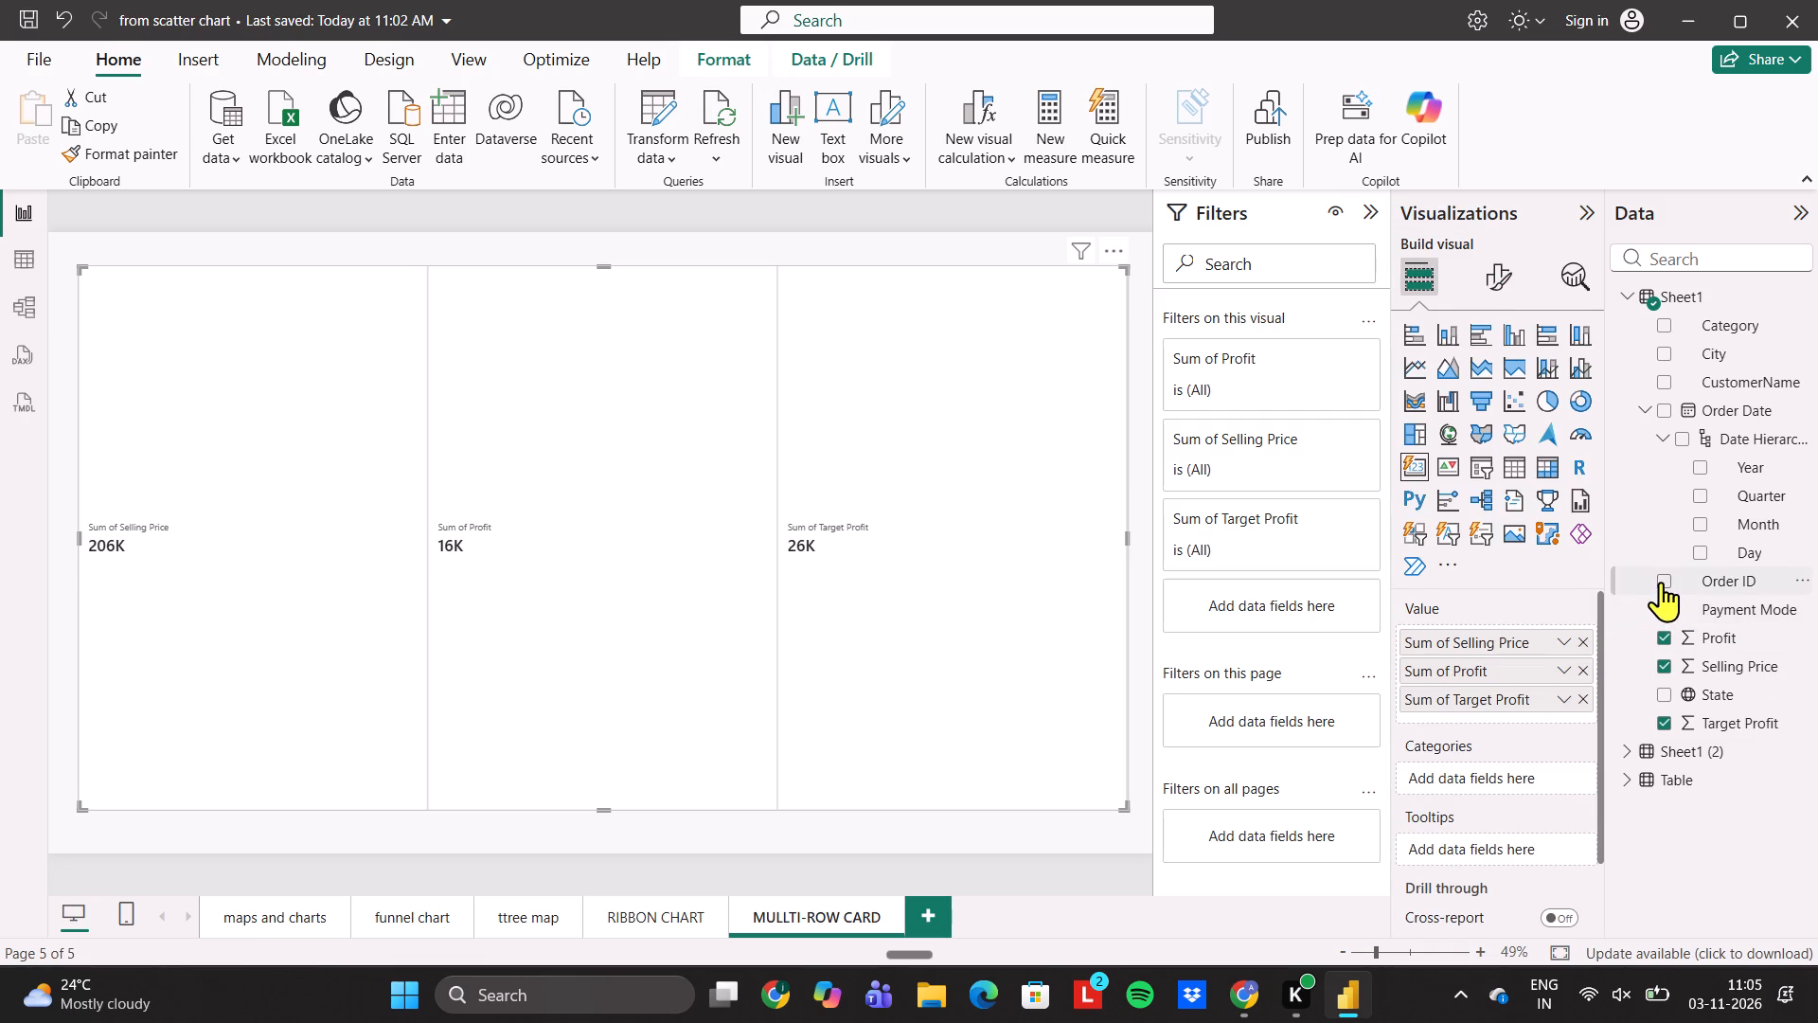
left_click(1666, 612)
Reopen the card's multi-card layout settings and look through its style, arrangement and row and column options.
left_click(1495, 270)
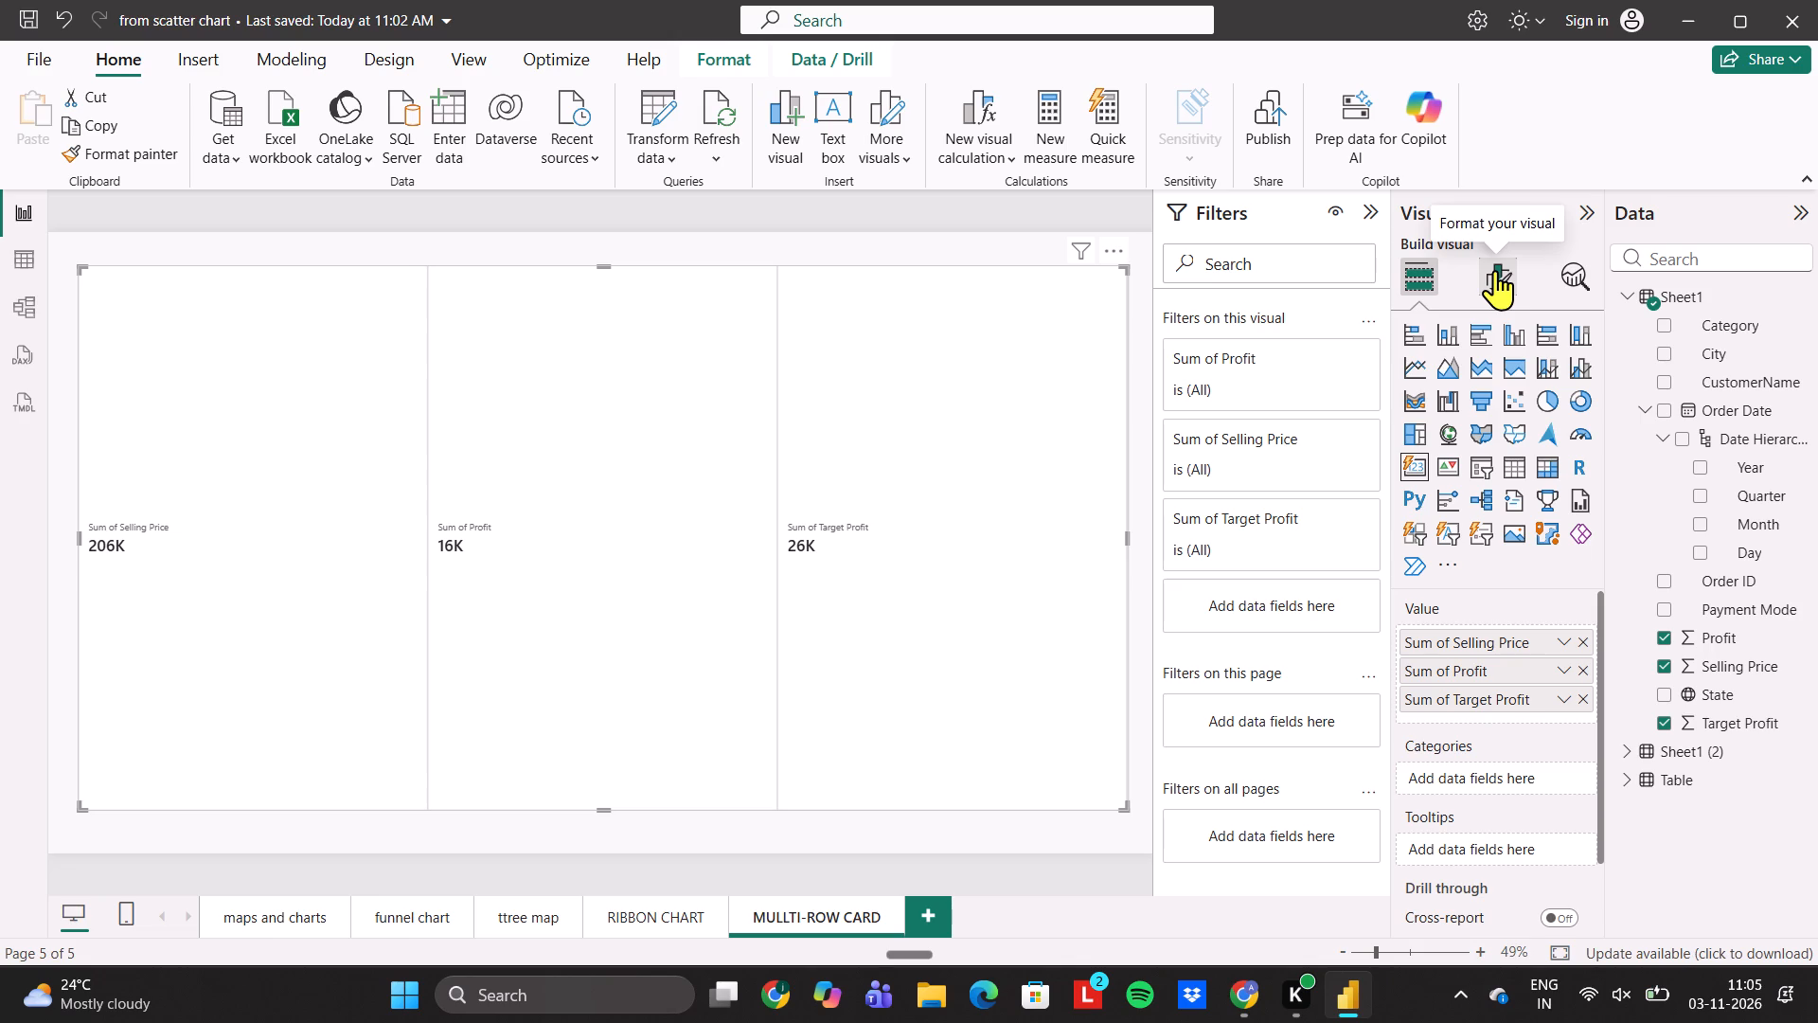
left_click(1510, 553)
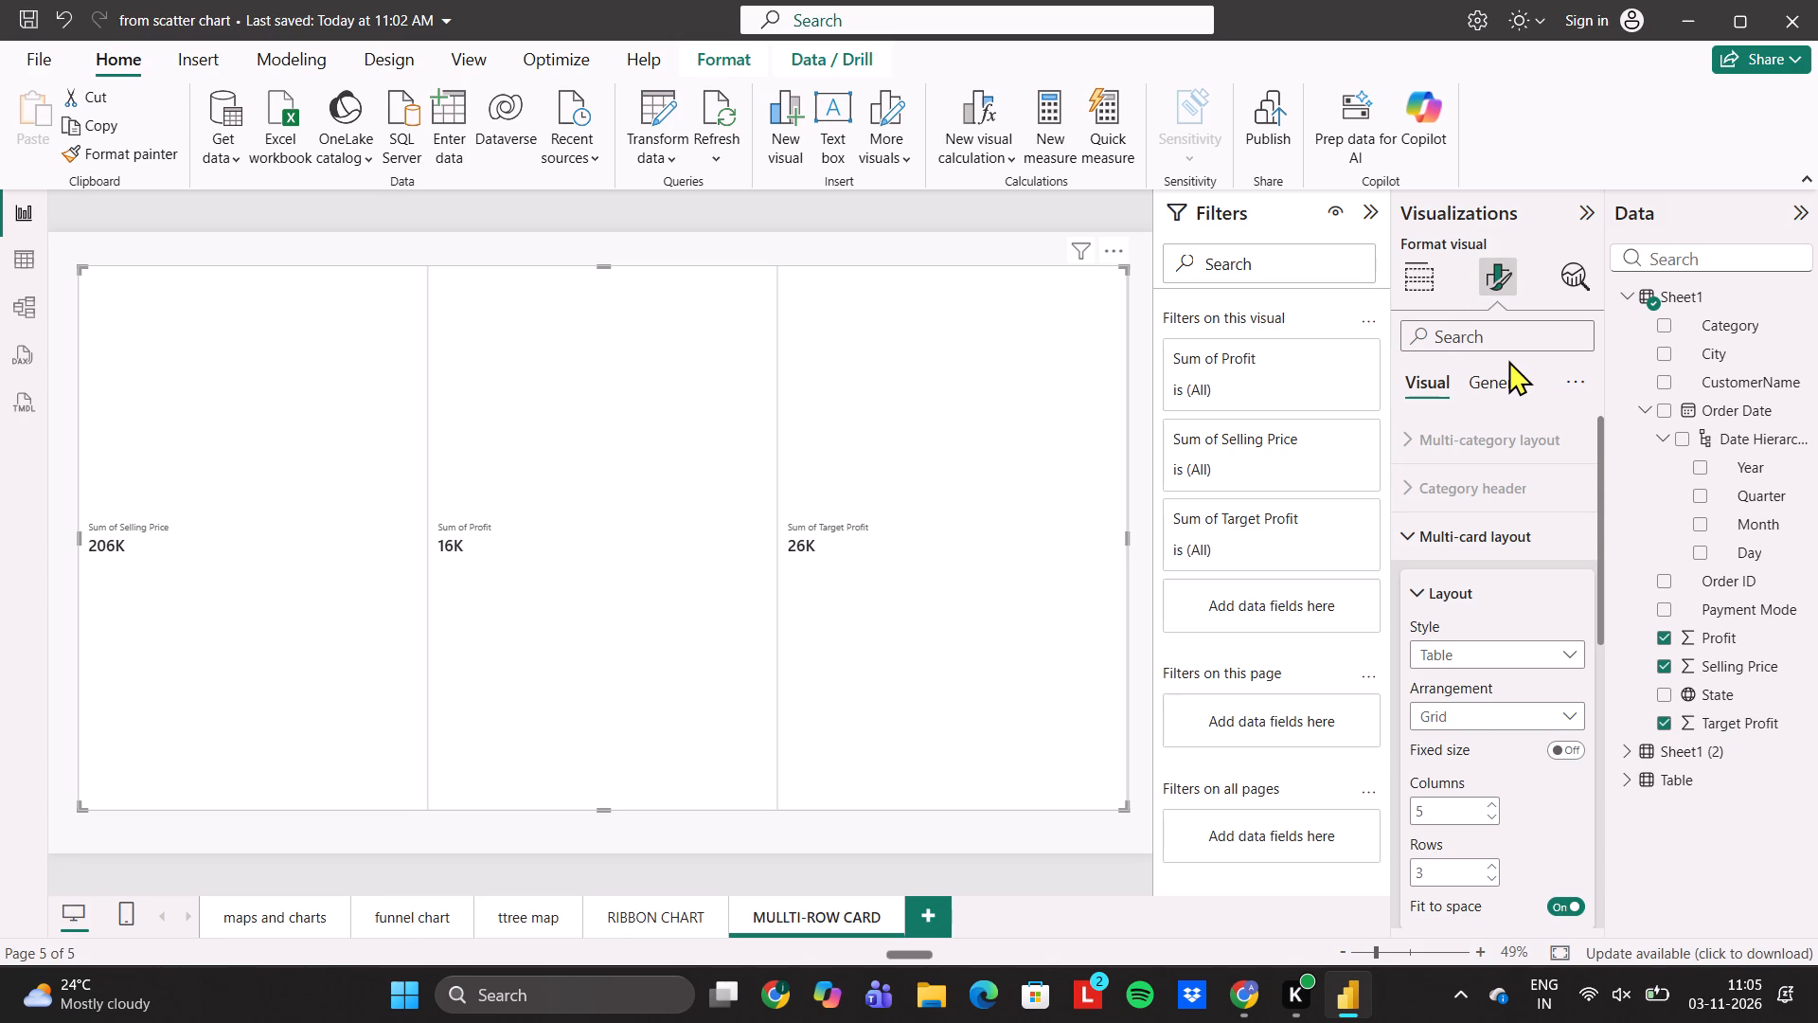
scroll(1497, 550, "down", 1)
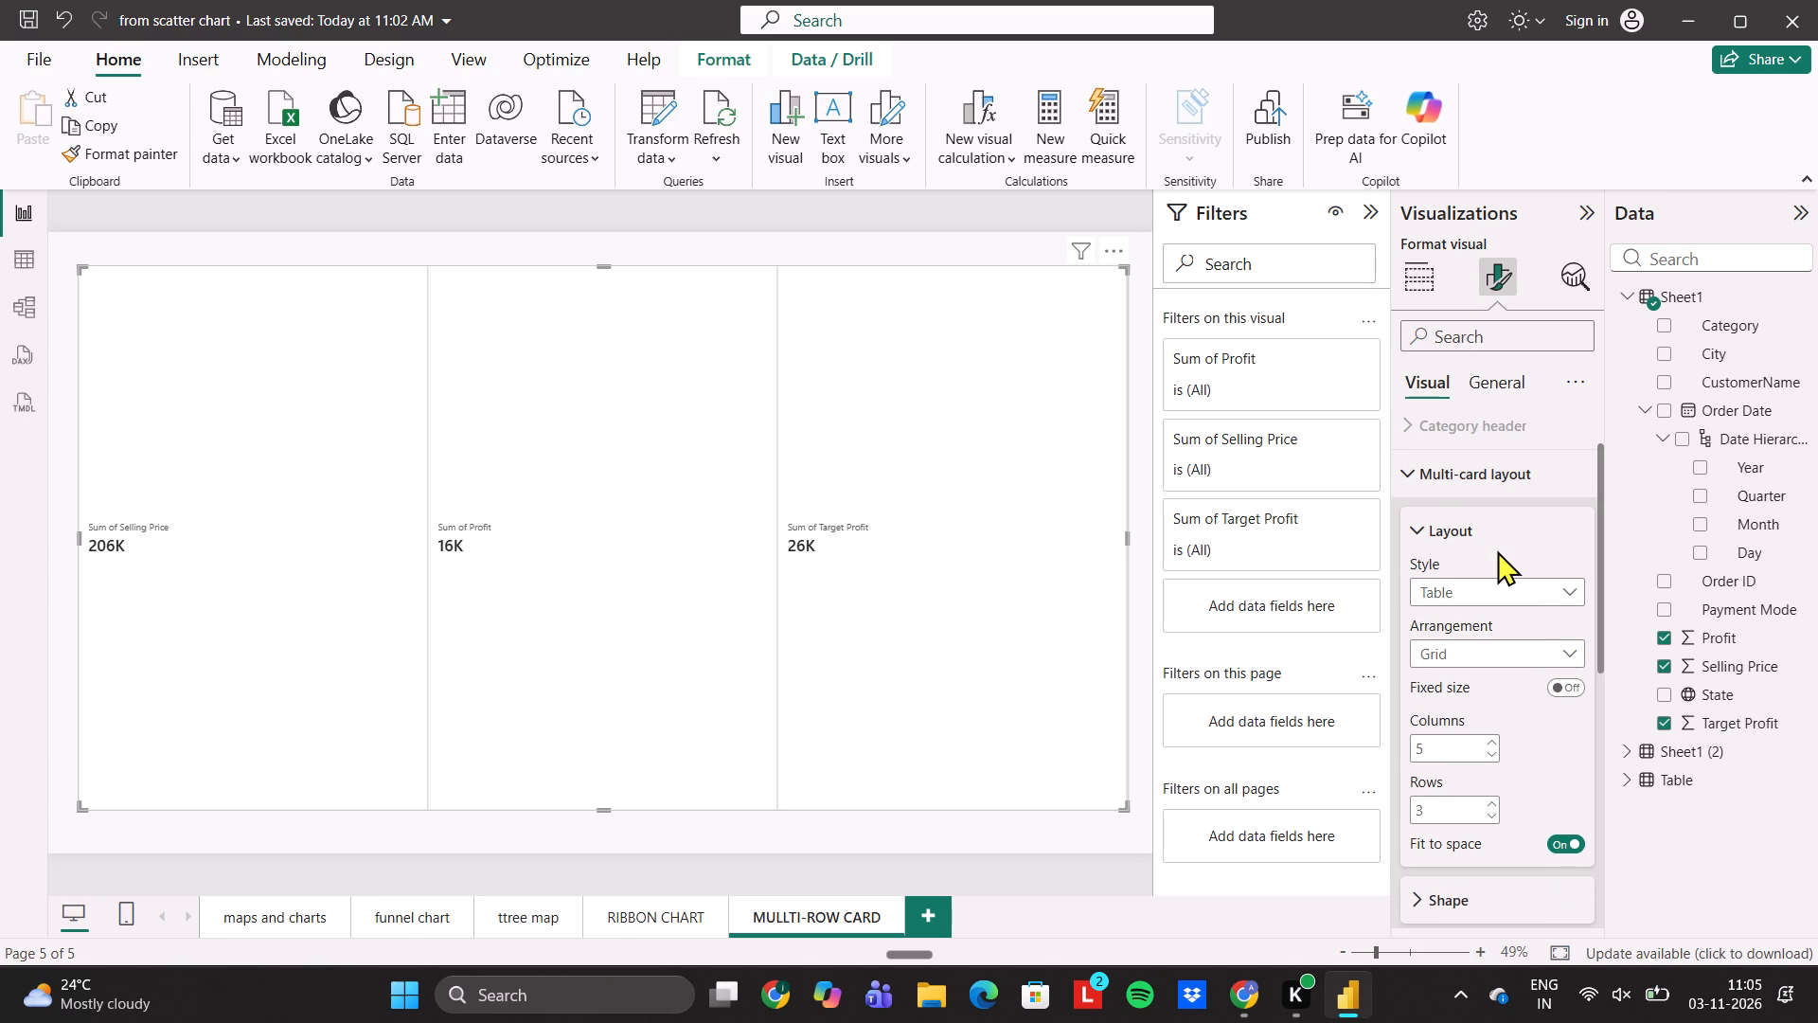
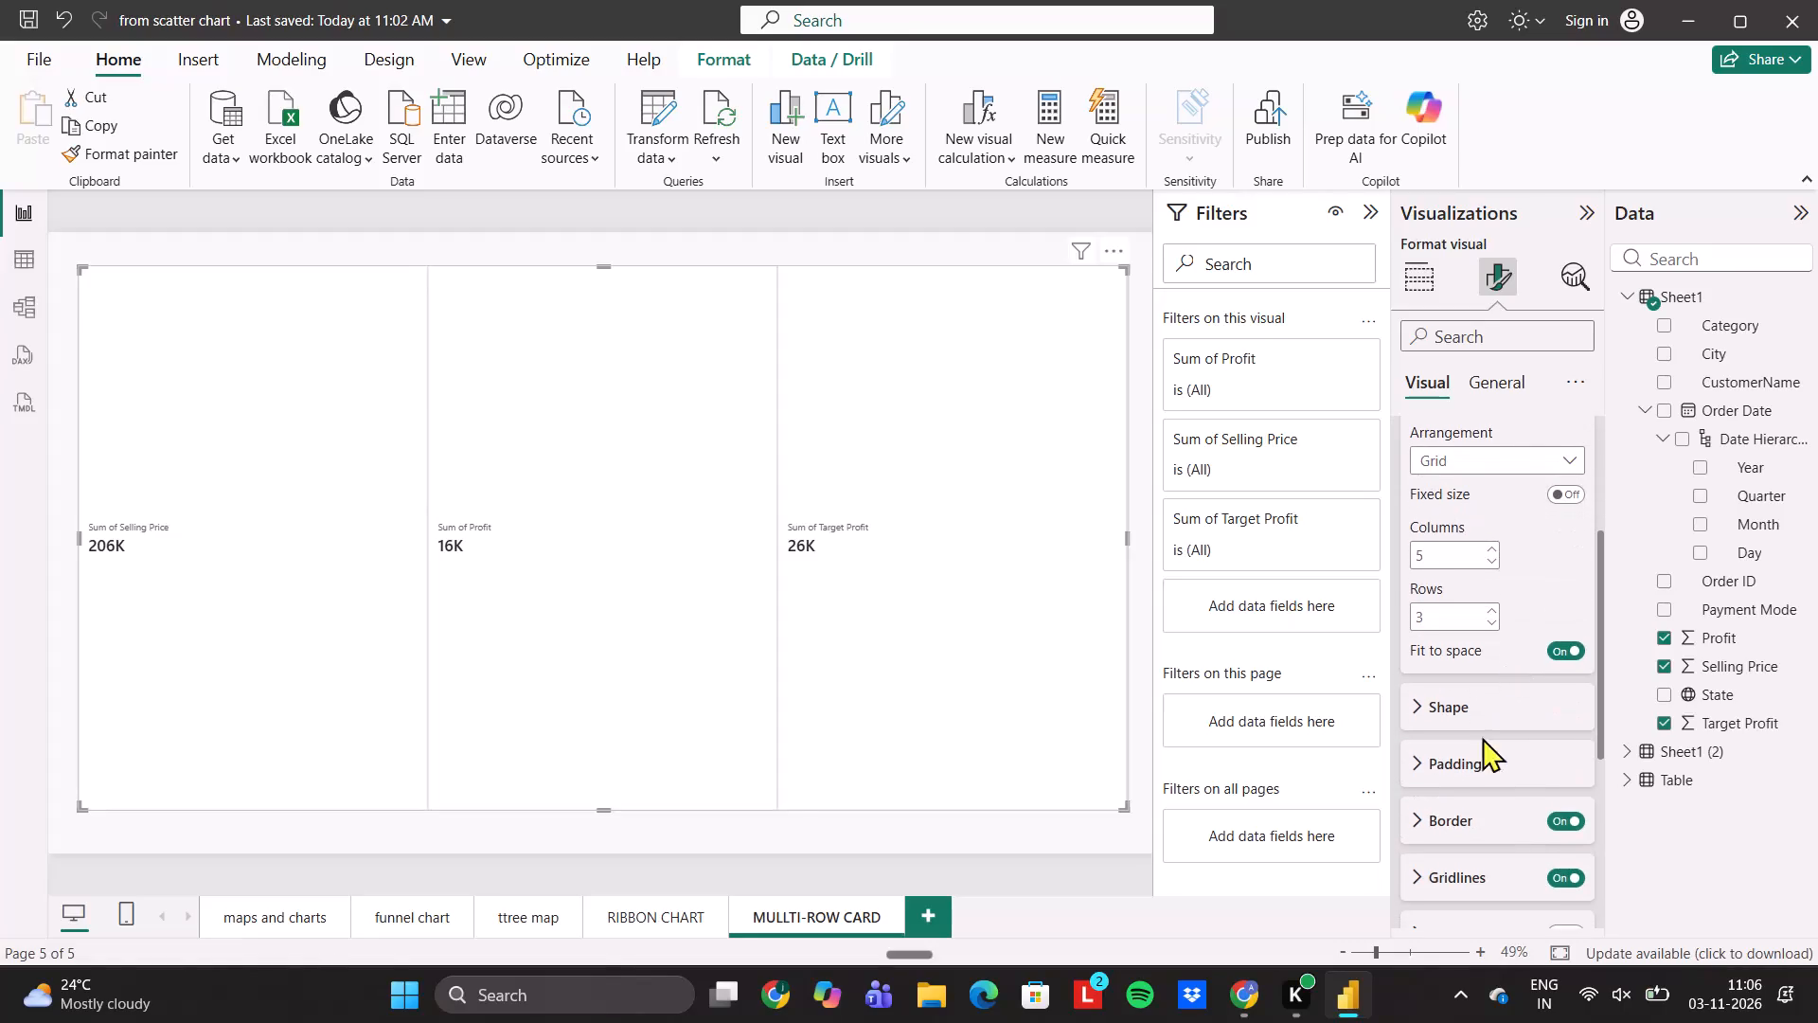
Turn on the background in the multi-card layout settings and colour it the darkest shade of the pink theme colour.
scroll(1473, 752, "down", 2)
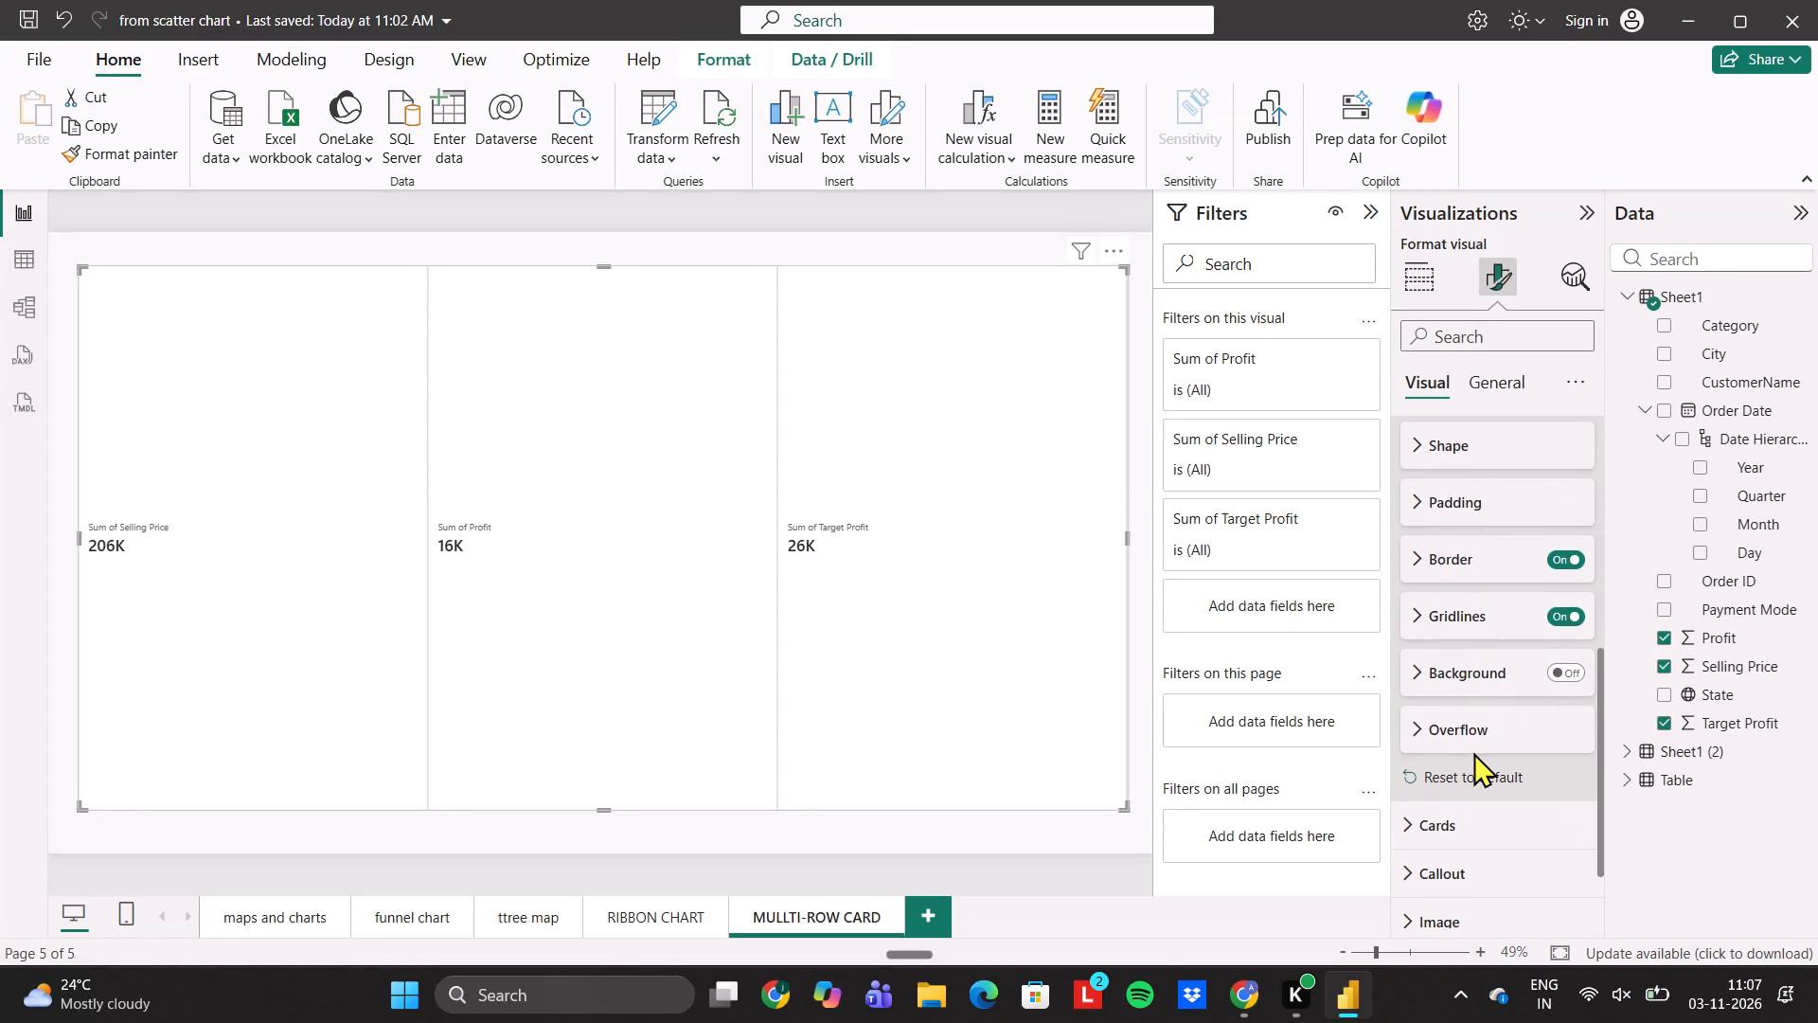
left_click(1465, 682)
left_click(1561, 678)
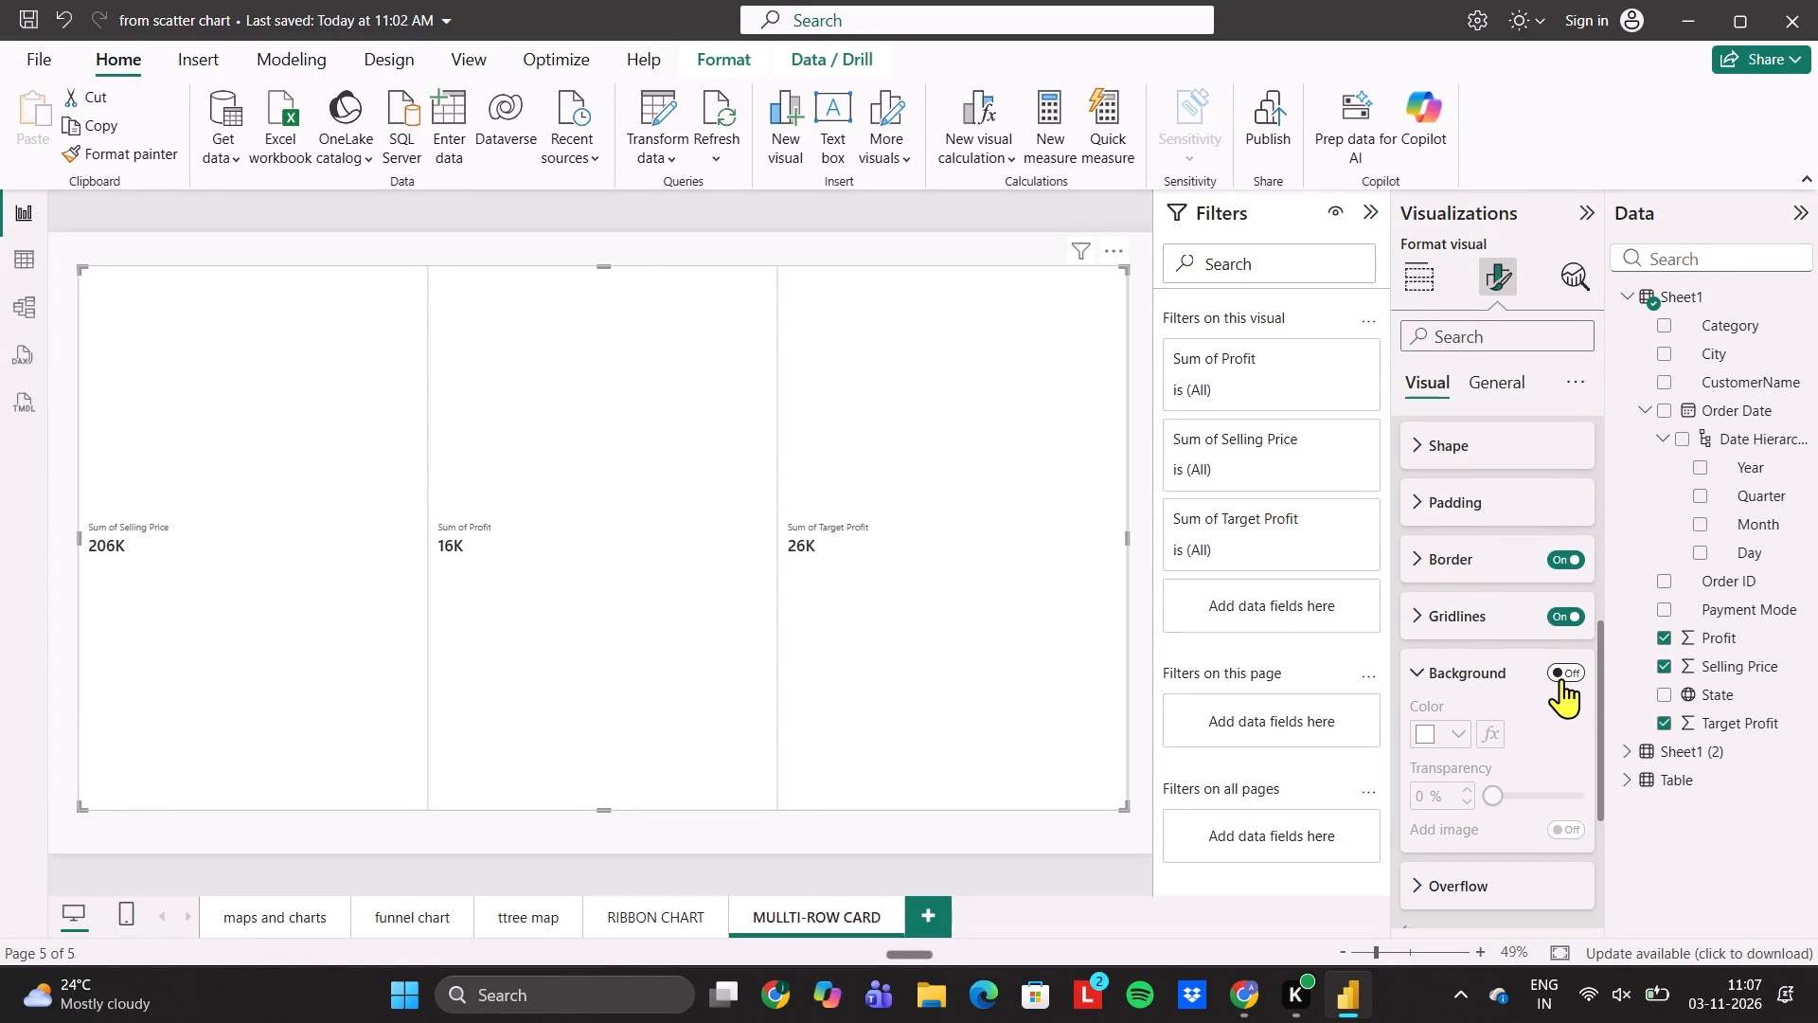
left_click(1424, 752)
left_click(1424, 747)
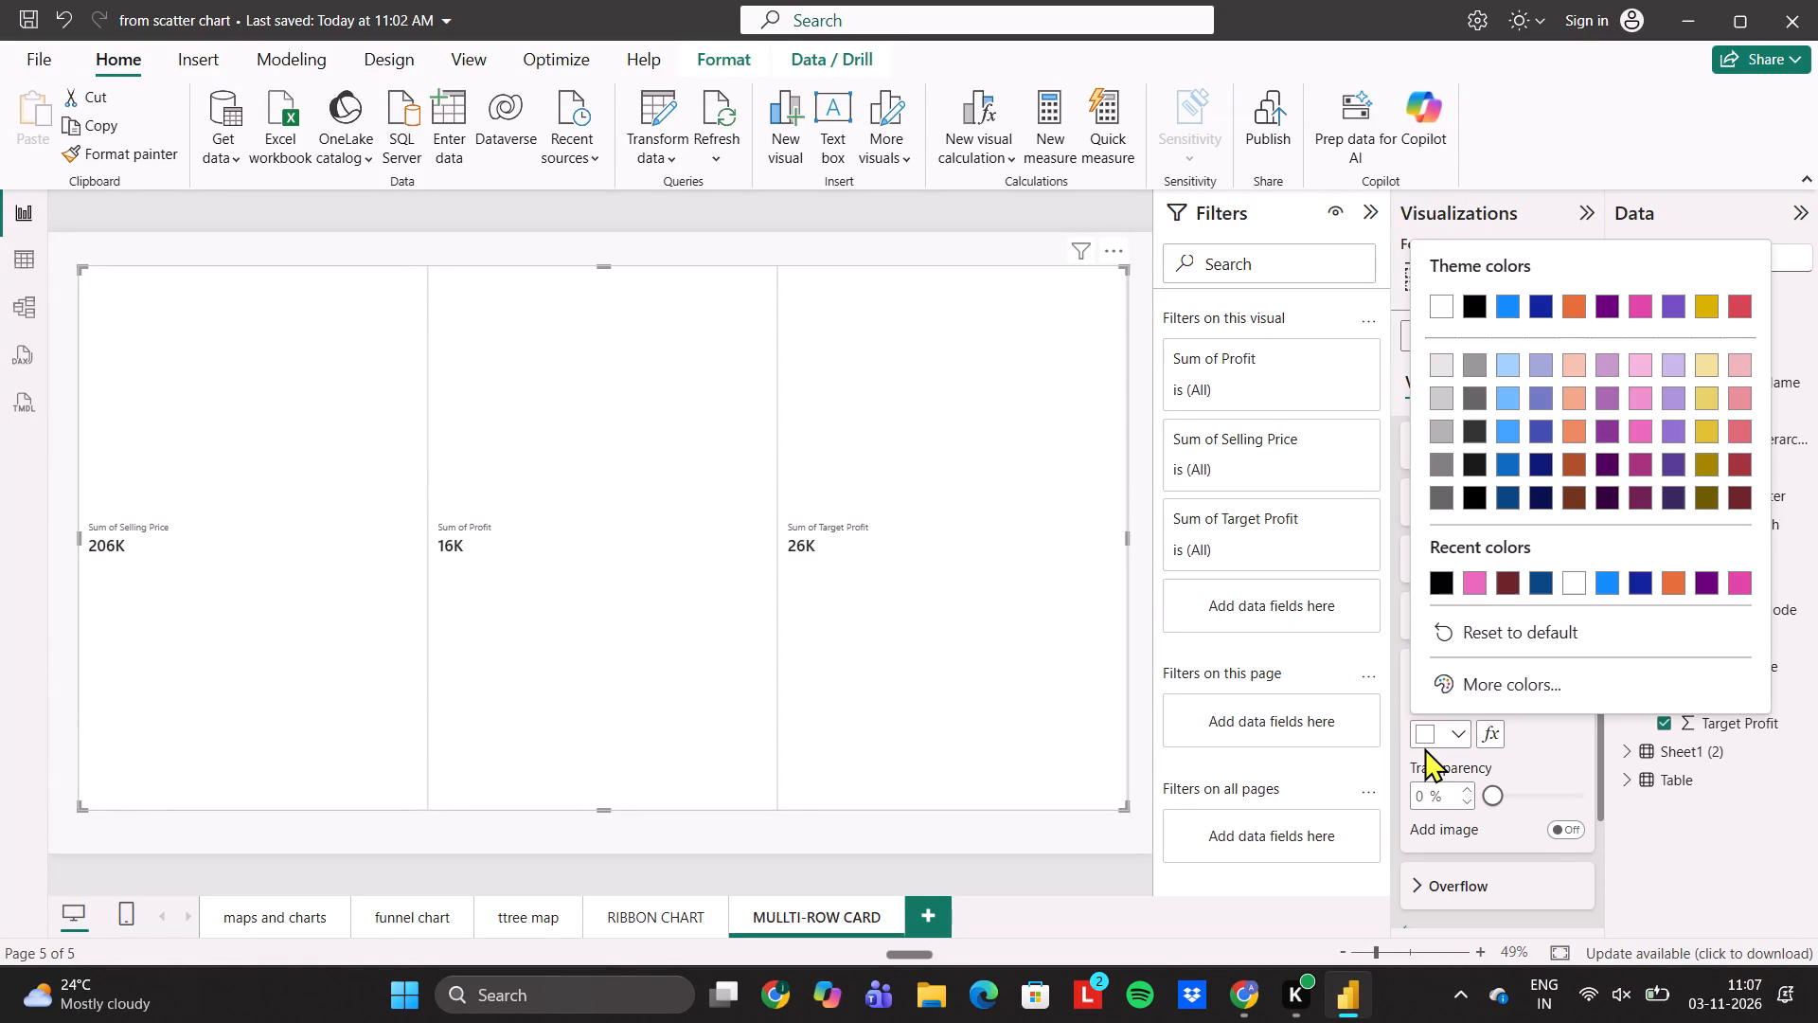
left_click(1638, 499)
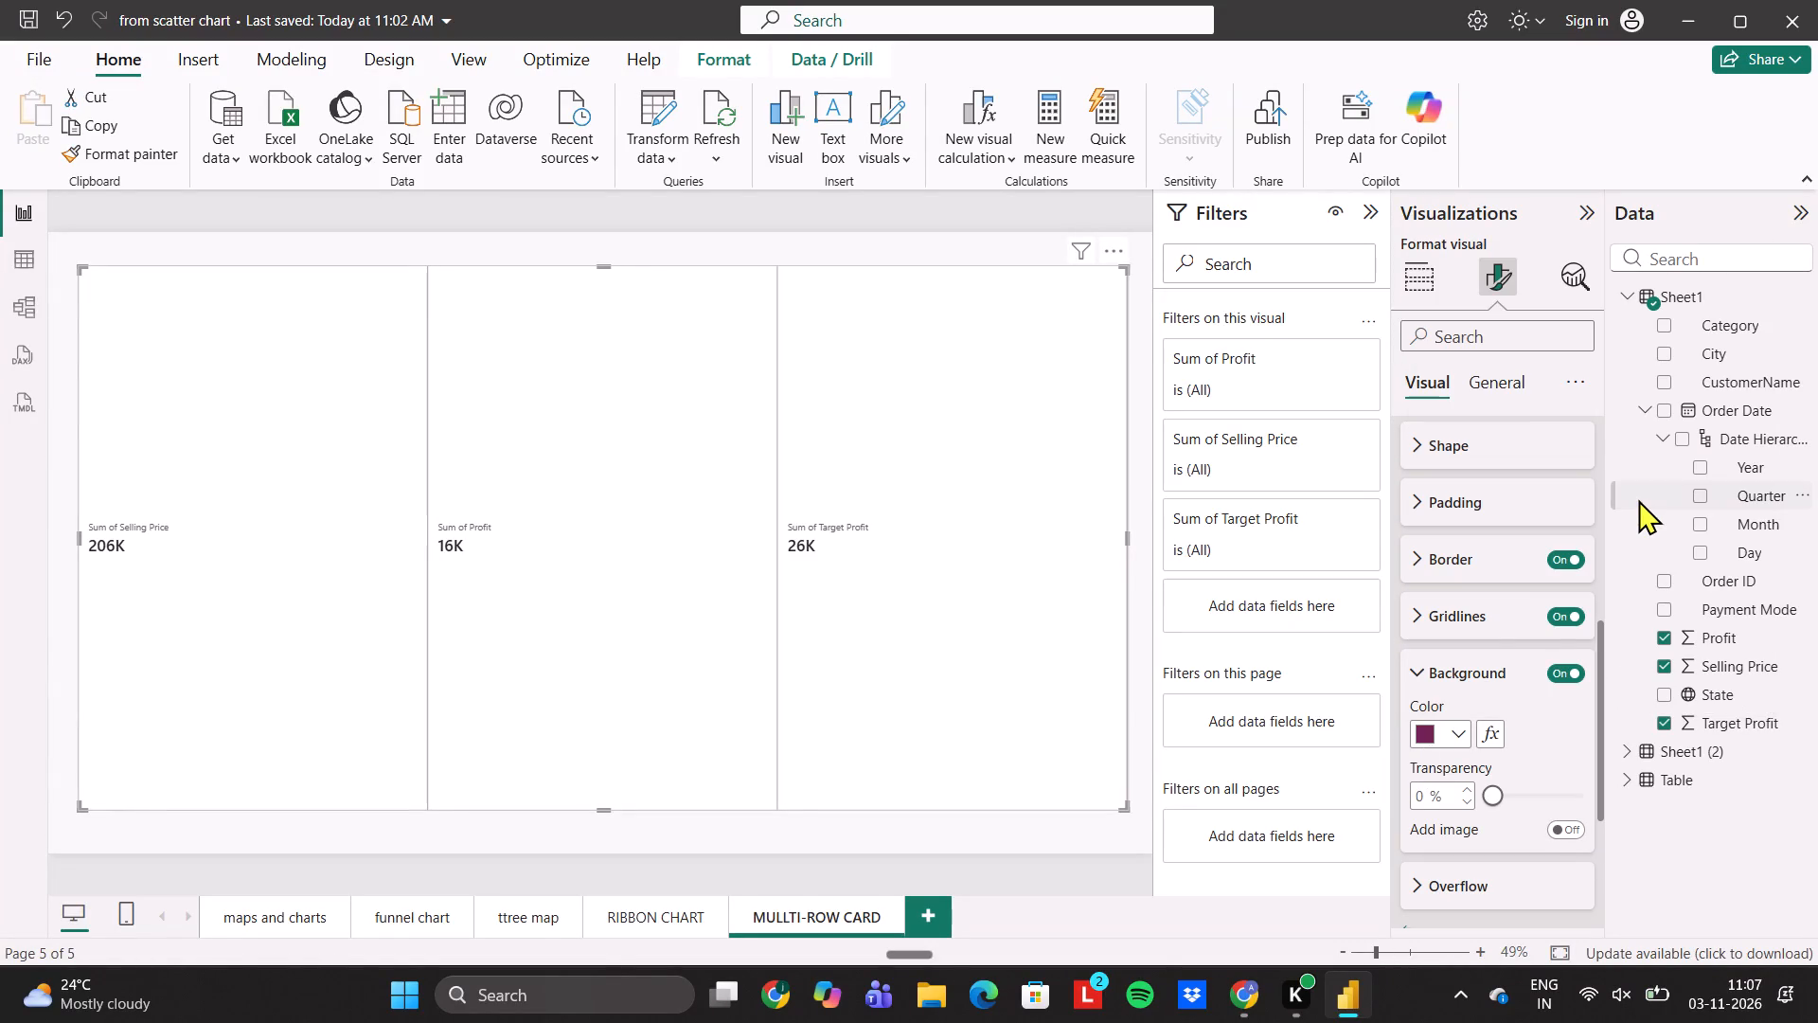
scroll(1006, 636, "up", 1)
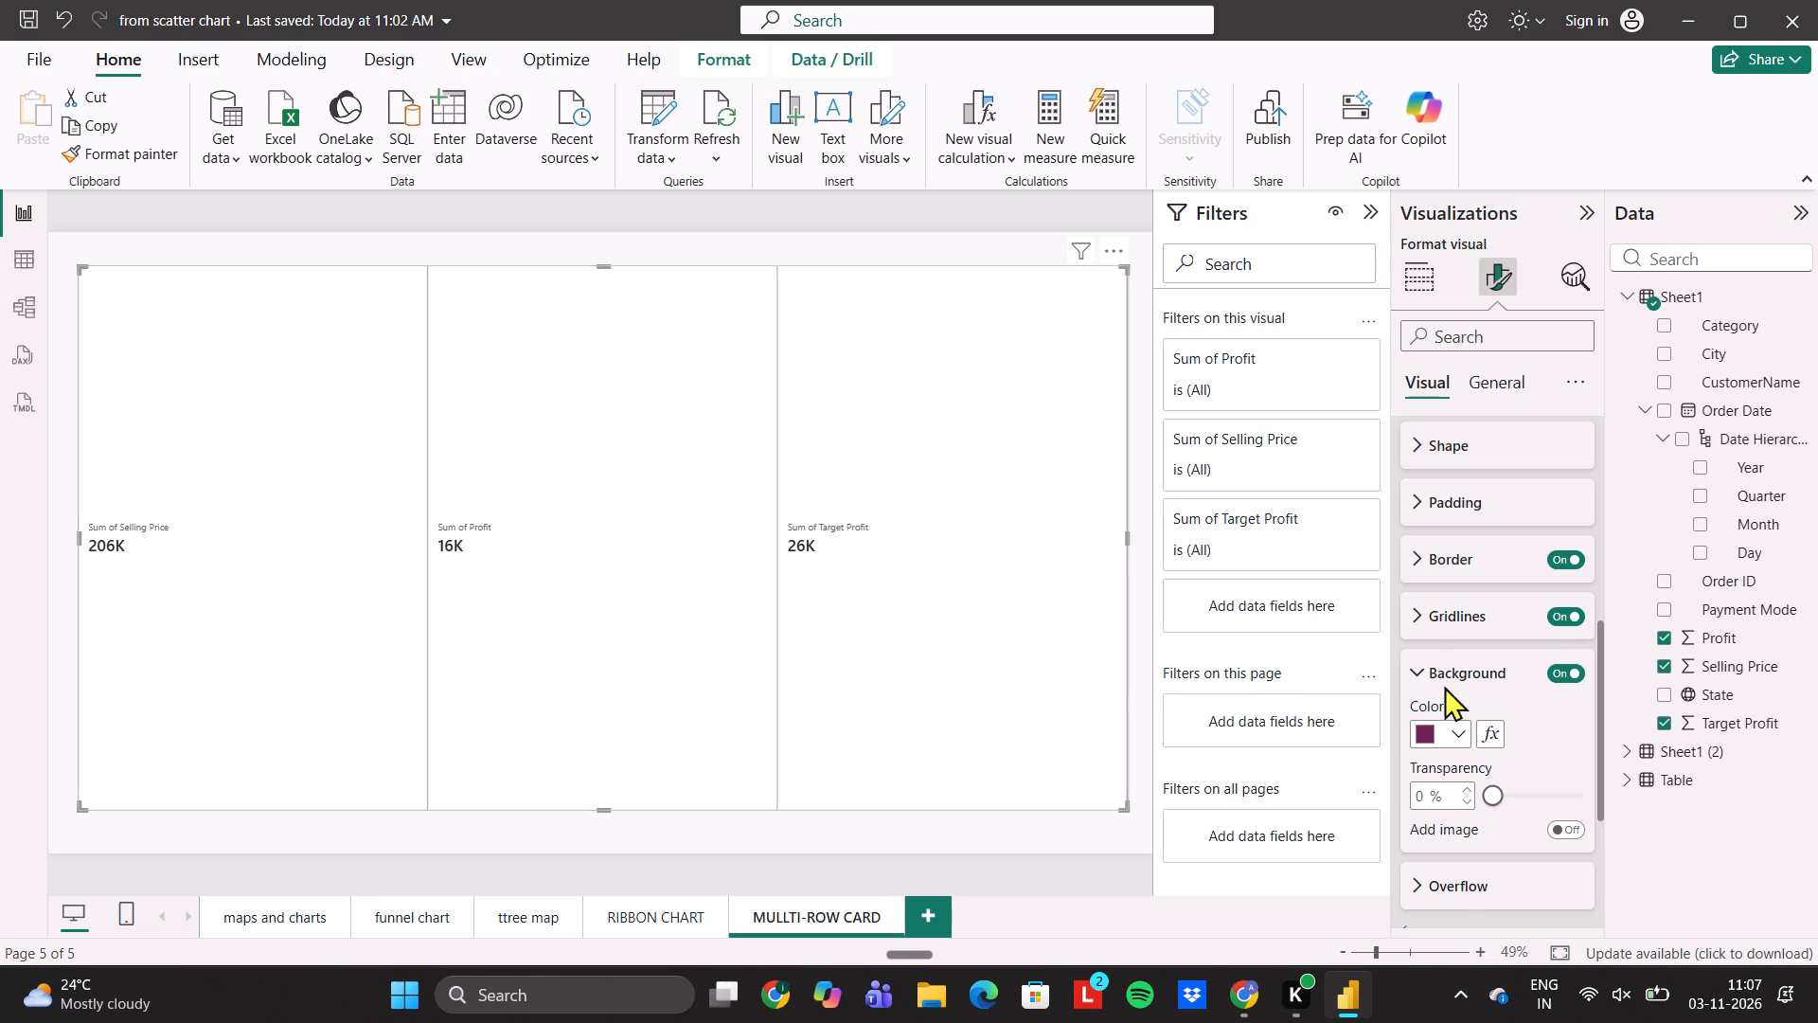
scroll(1442, 604, "up", 1)
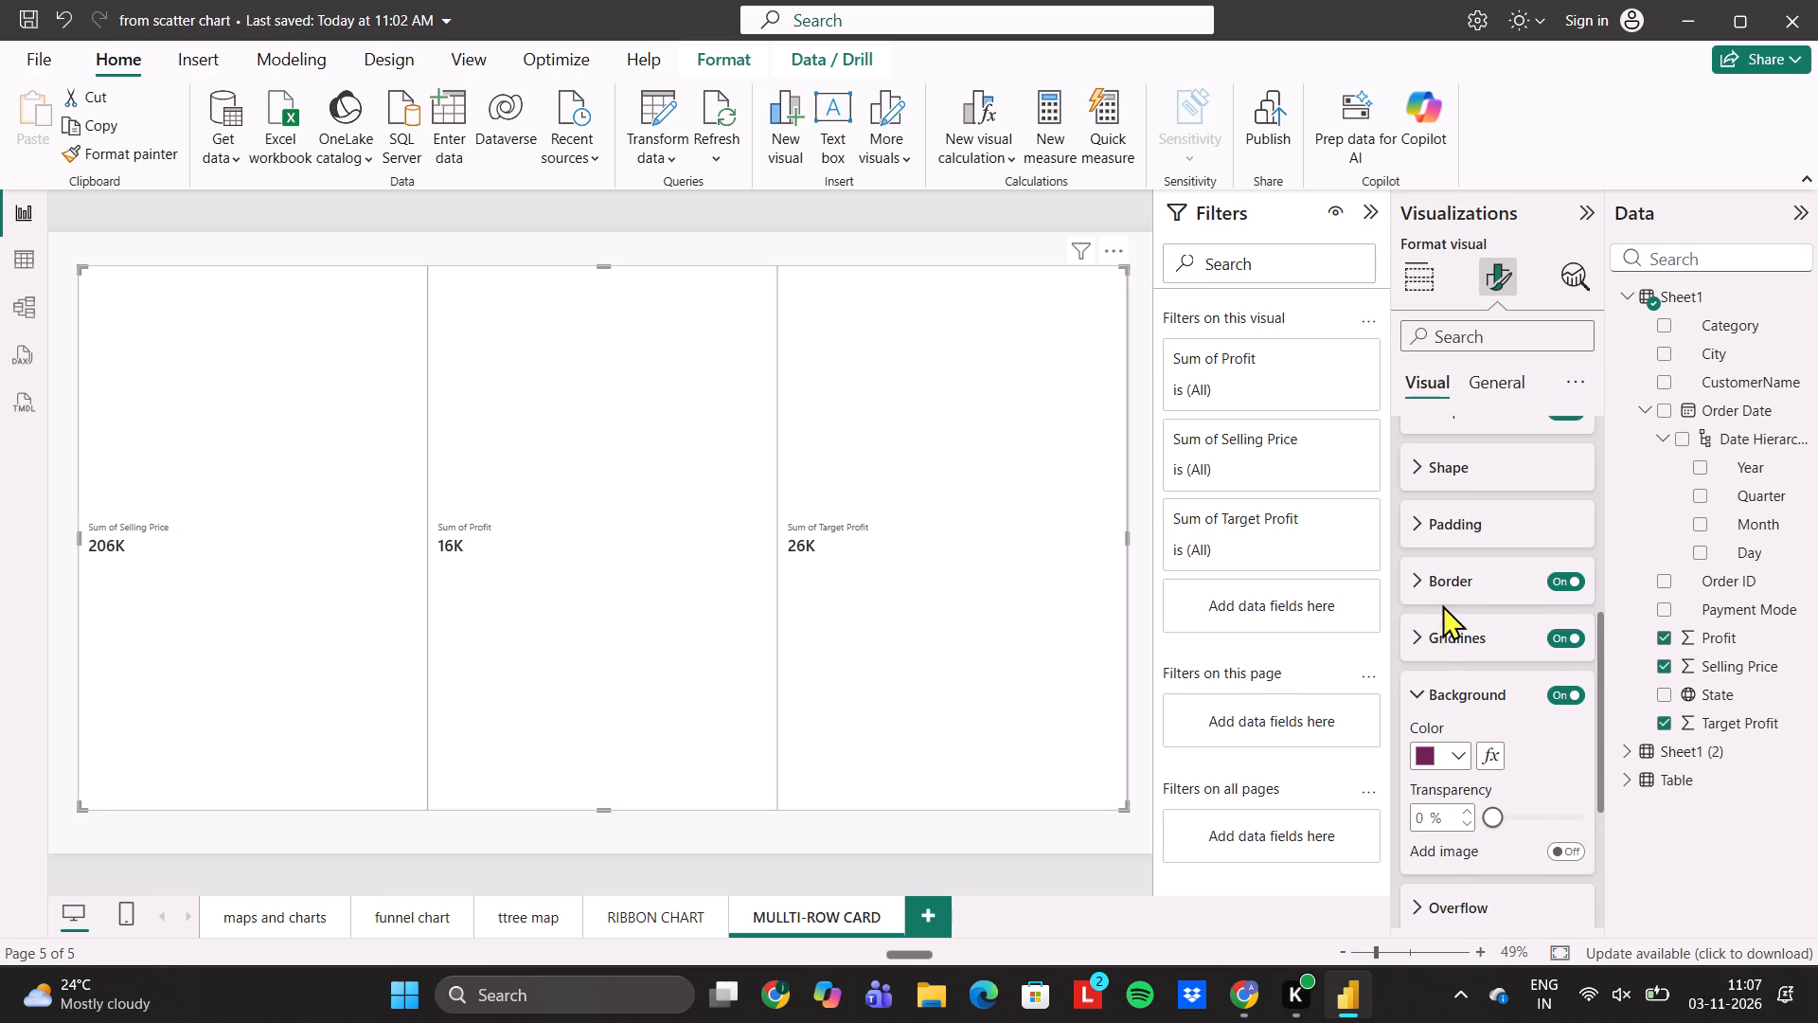
scroll(1442, 604, "up", 1)
Turn on the callout background with settings applied to All cards, and fill it with the darkest purple theme shade.
scroll(1454, 788, "down", 2)
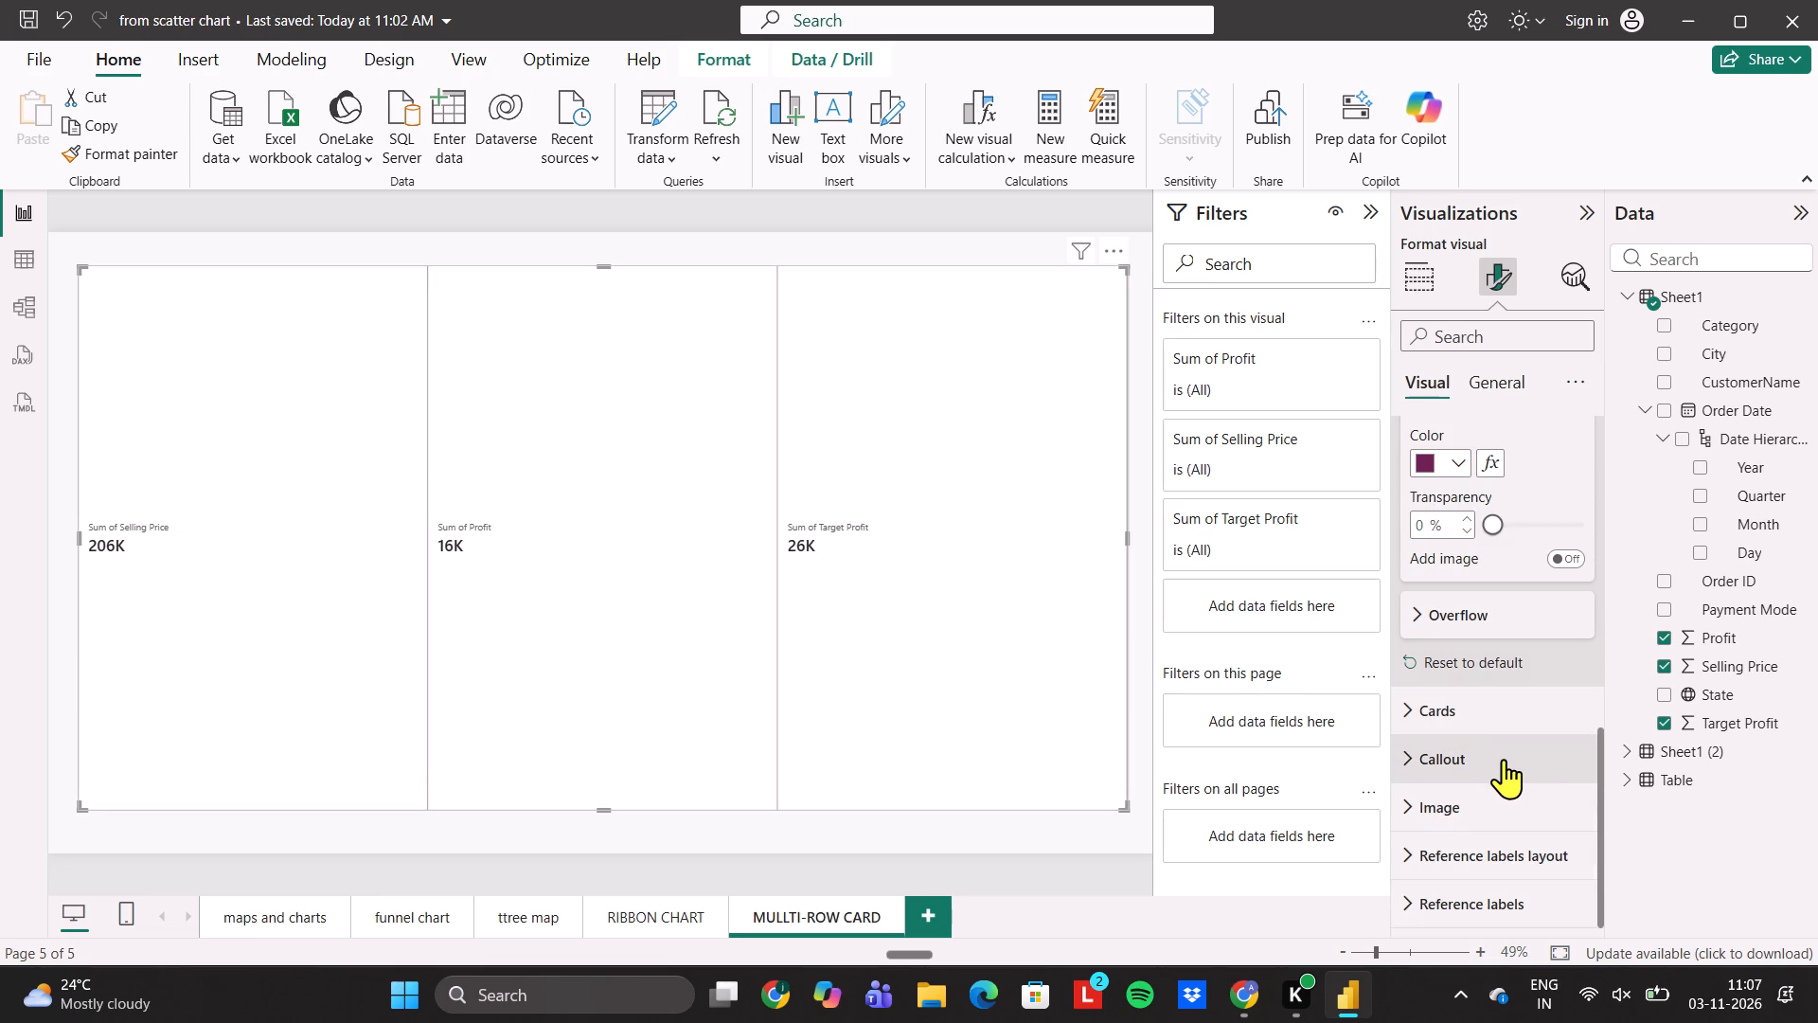
left_click(1504, 759)
scroll(1463, 824, "down", 1)
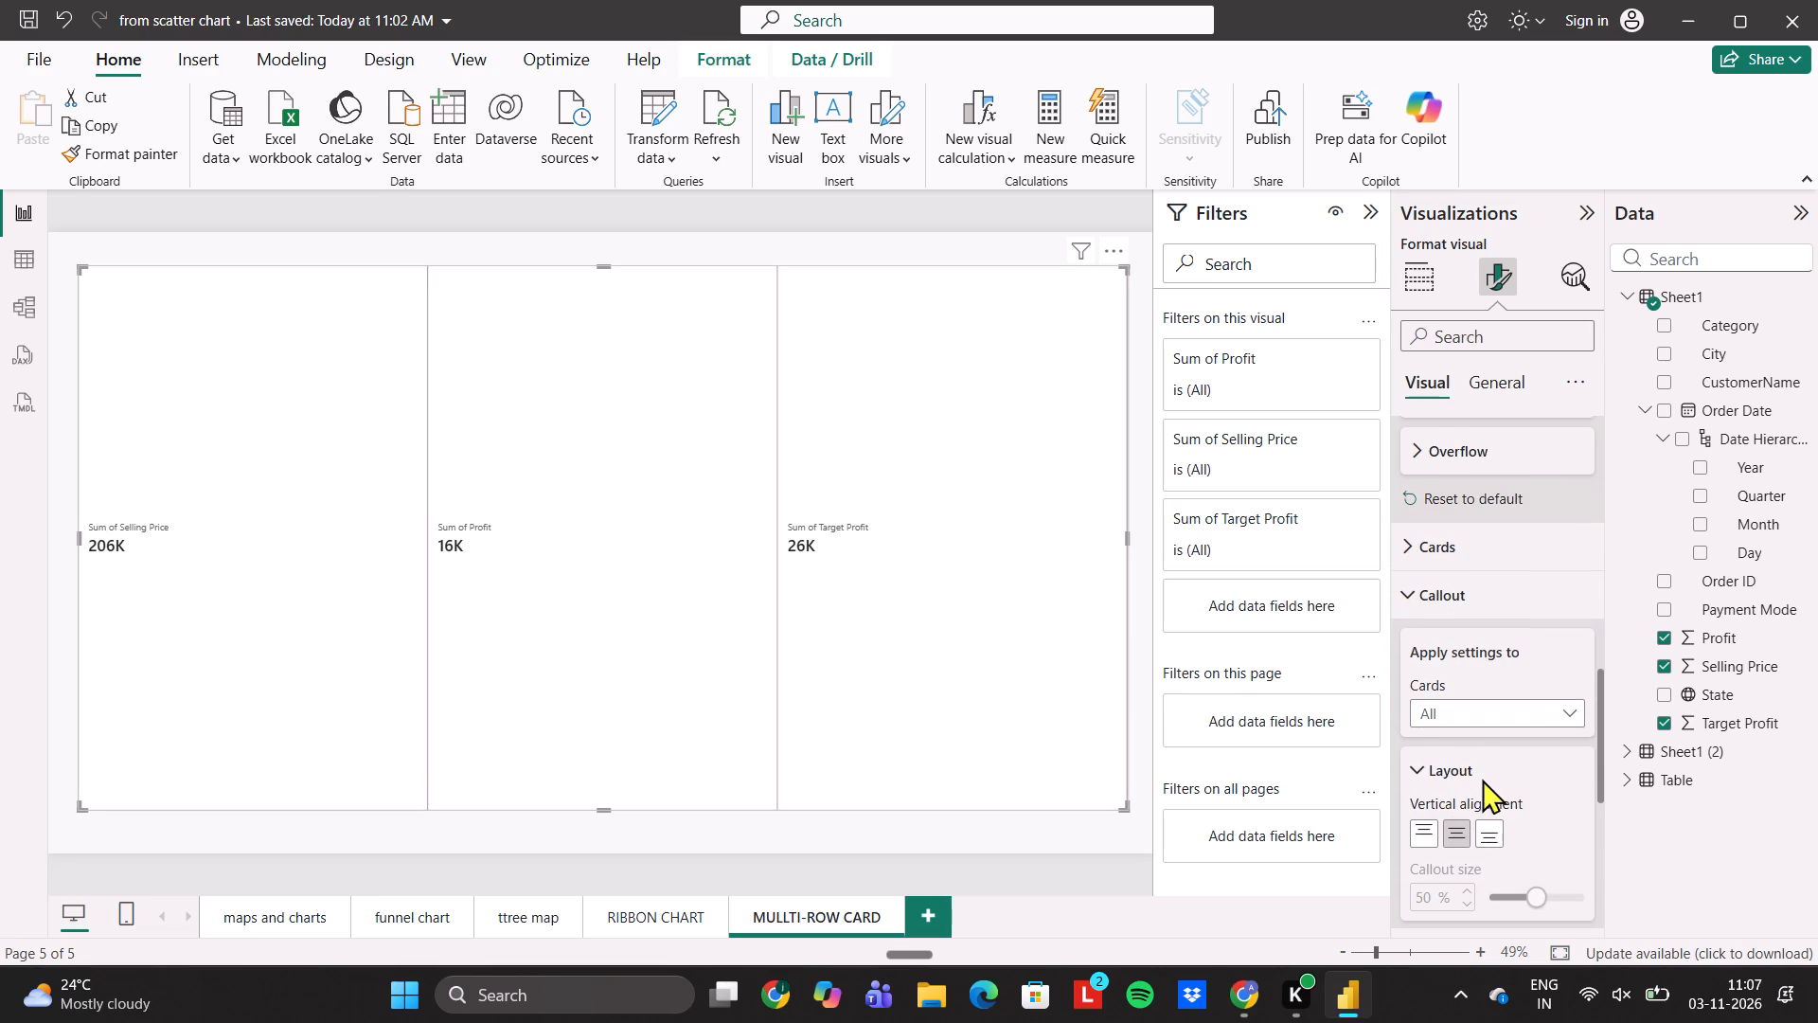
left_click(1414, 701)
left_click(1483, 763)
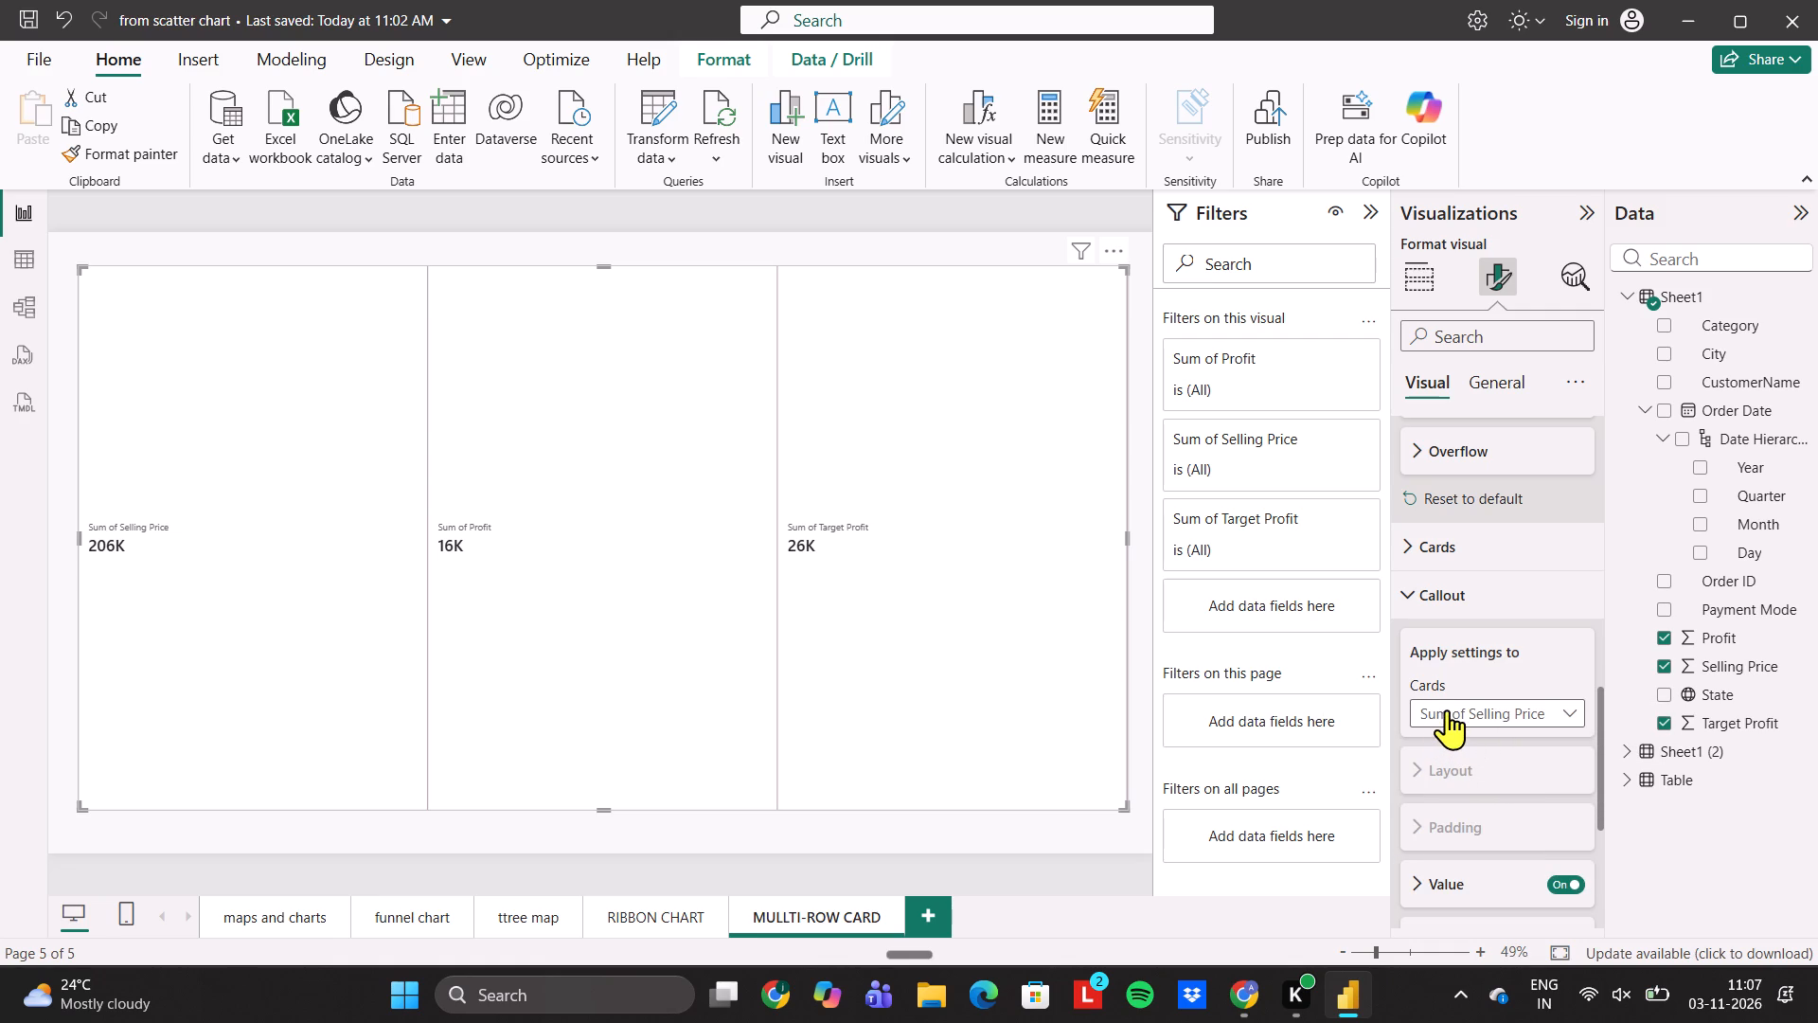
left_click(1447, 709)
left_click(1476, 735)
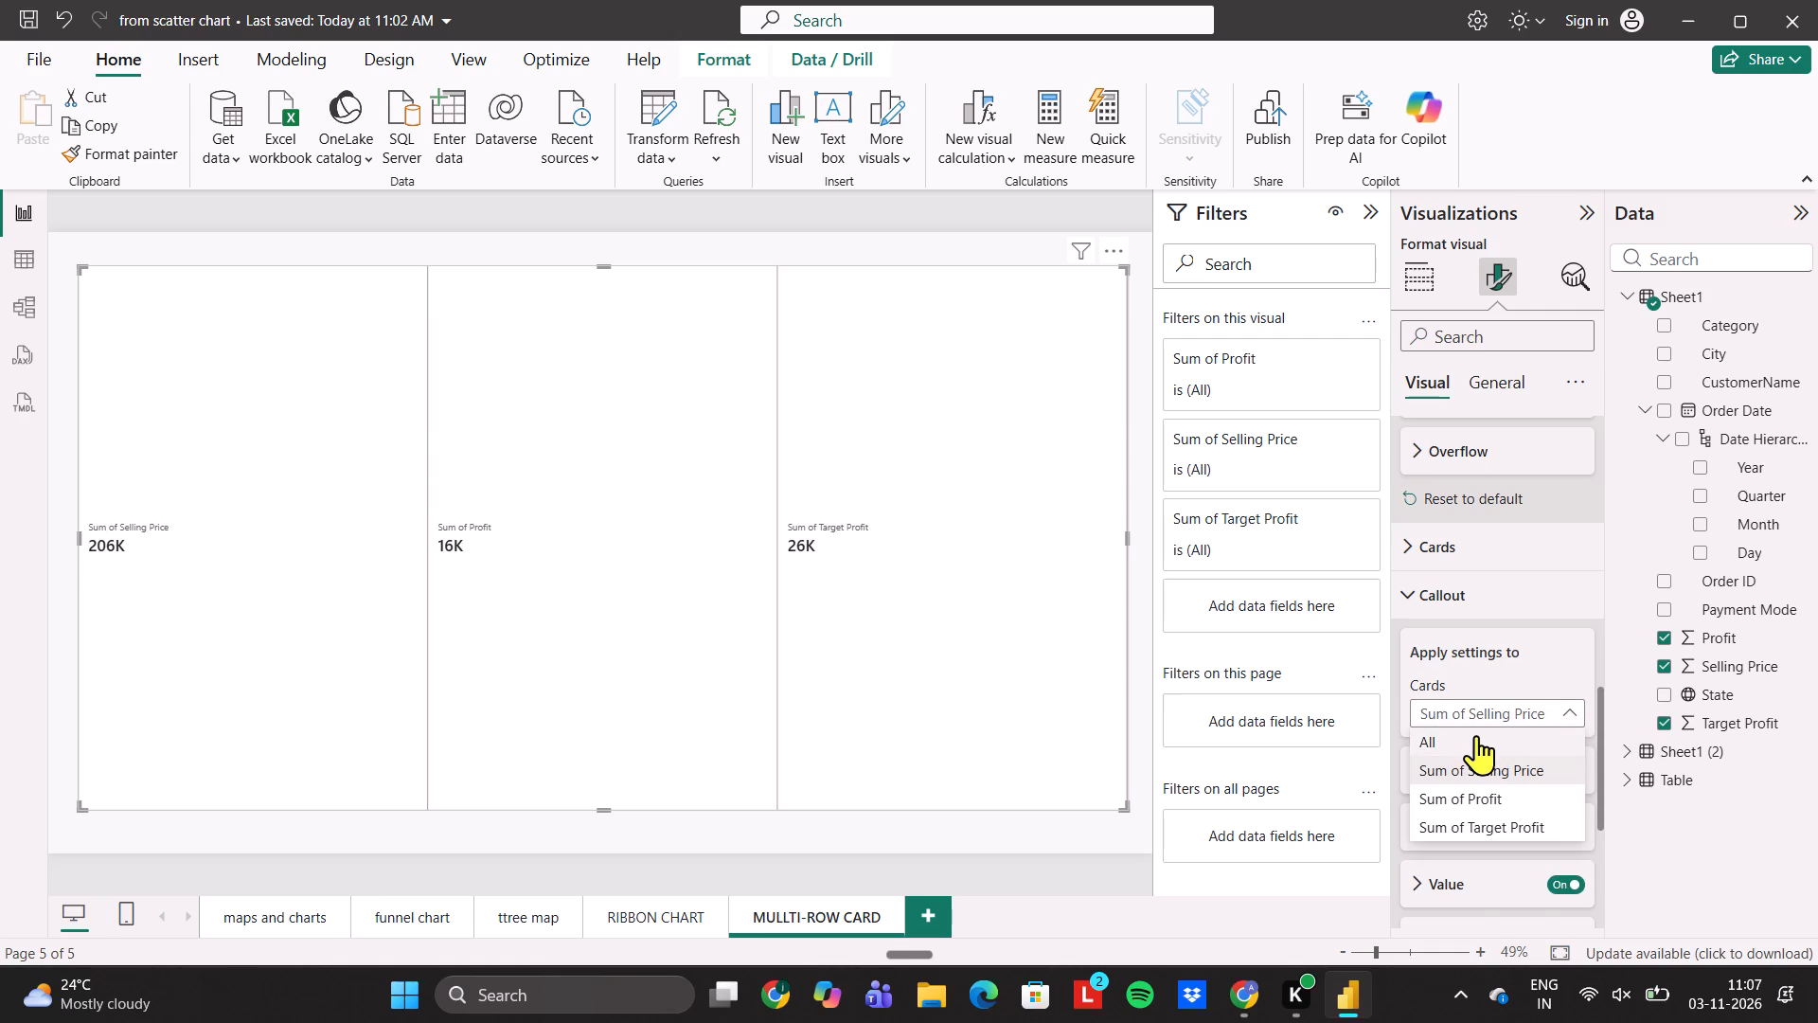
scroll(1476, 844, "down", 2)
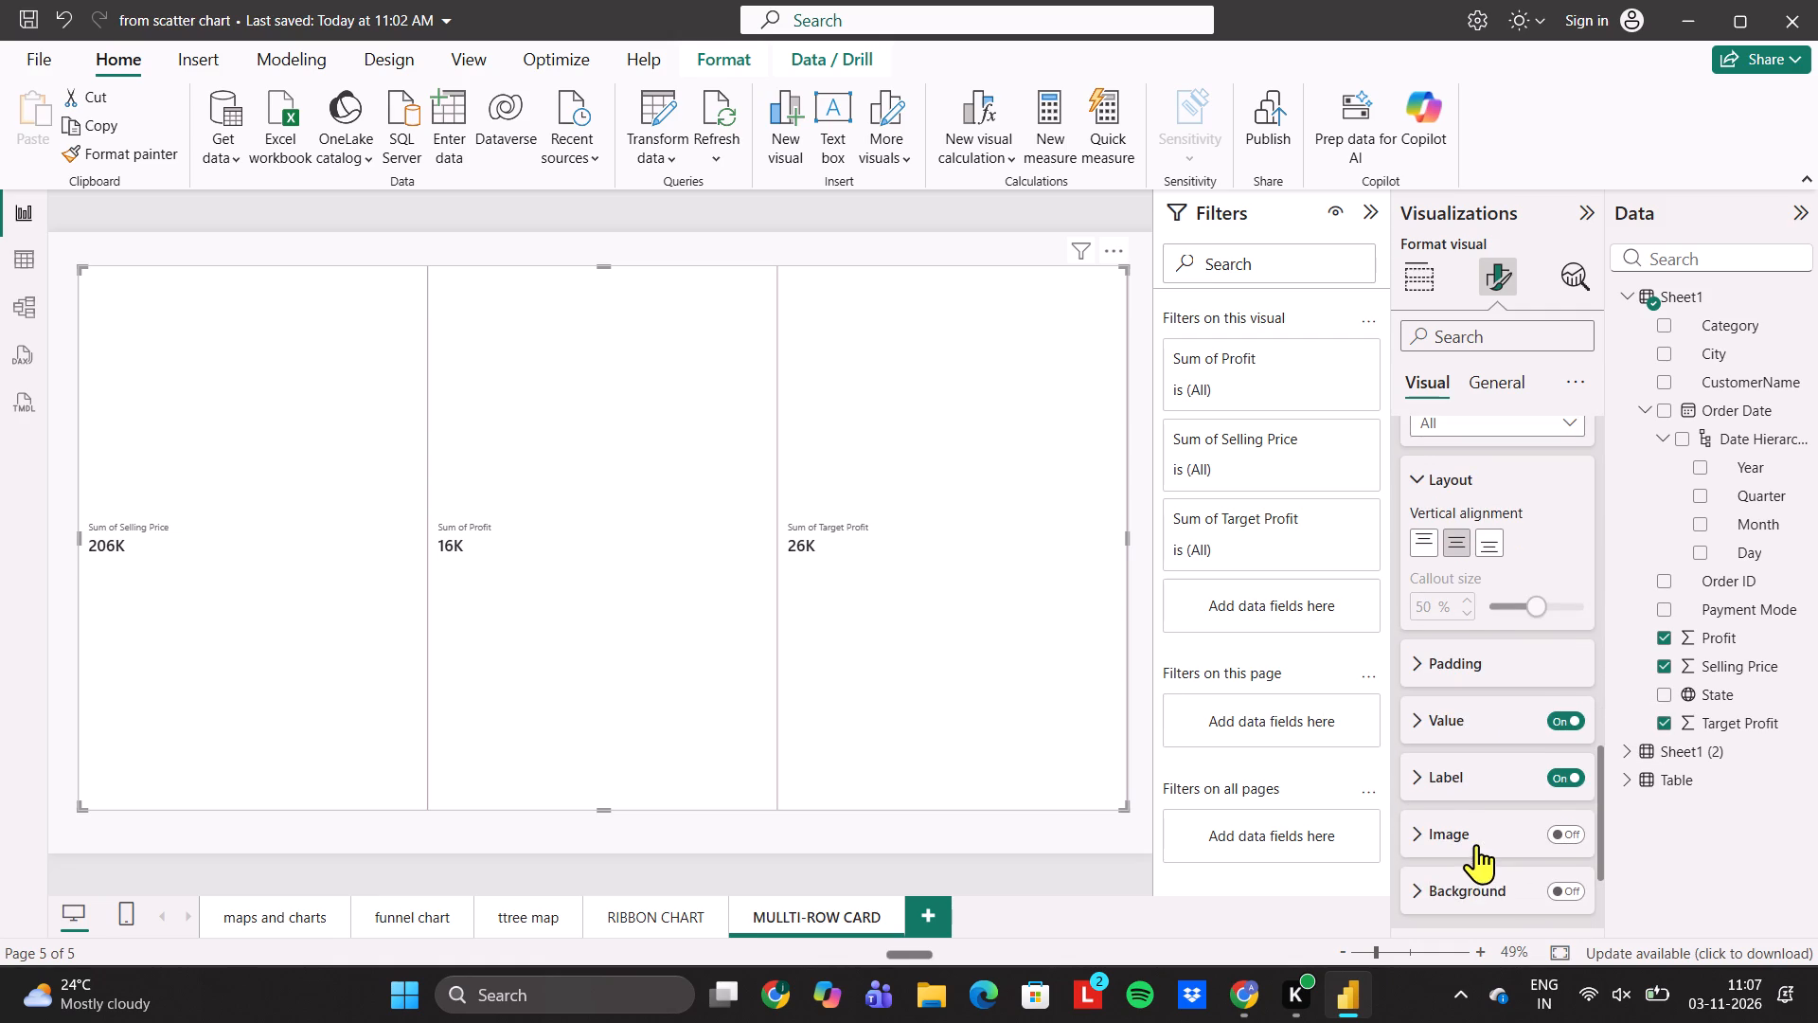
scroll(1472, 762, "down", 1)
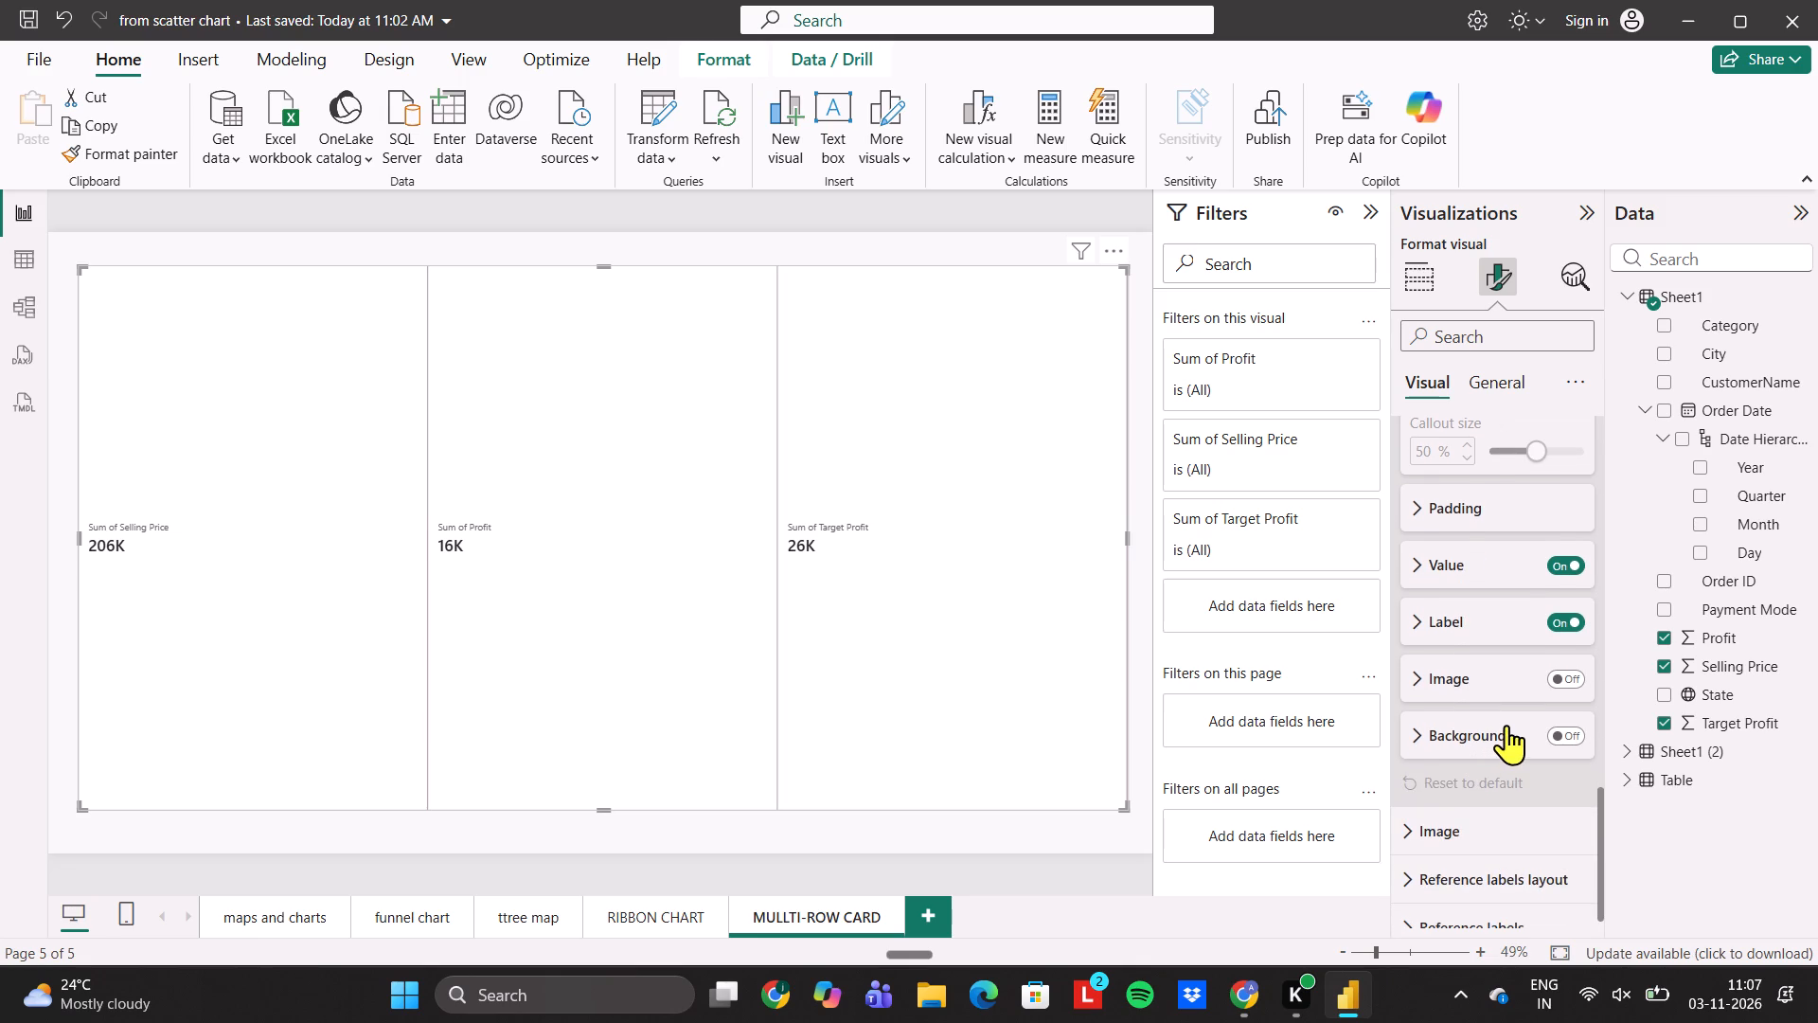
left_click(1506, 725)
left_click(1562, 733)
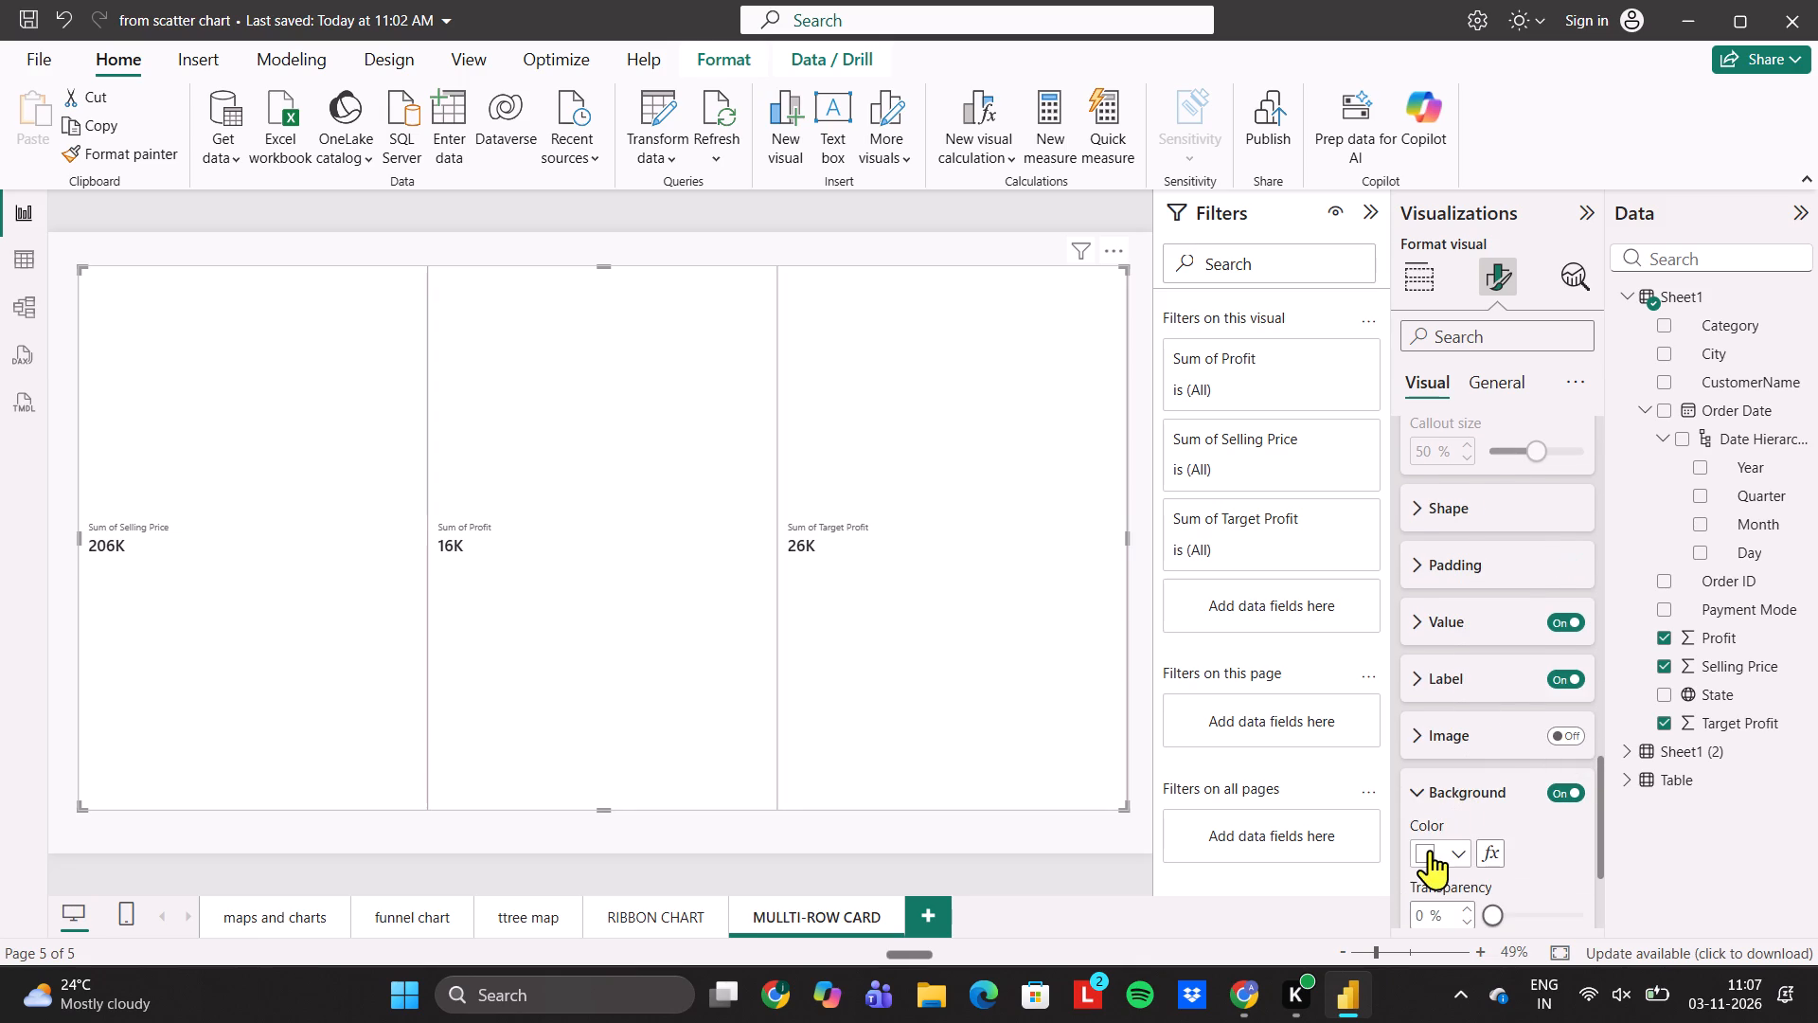
left_click(1430, 850)
left_click(1606, 618)
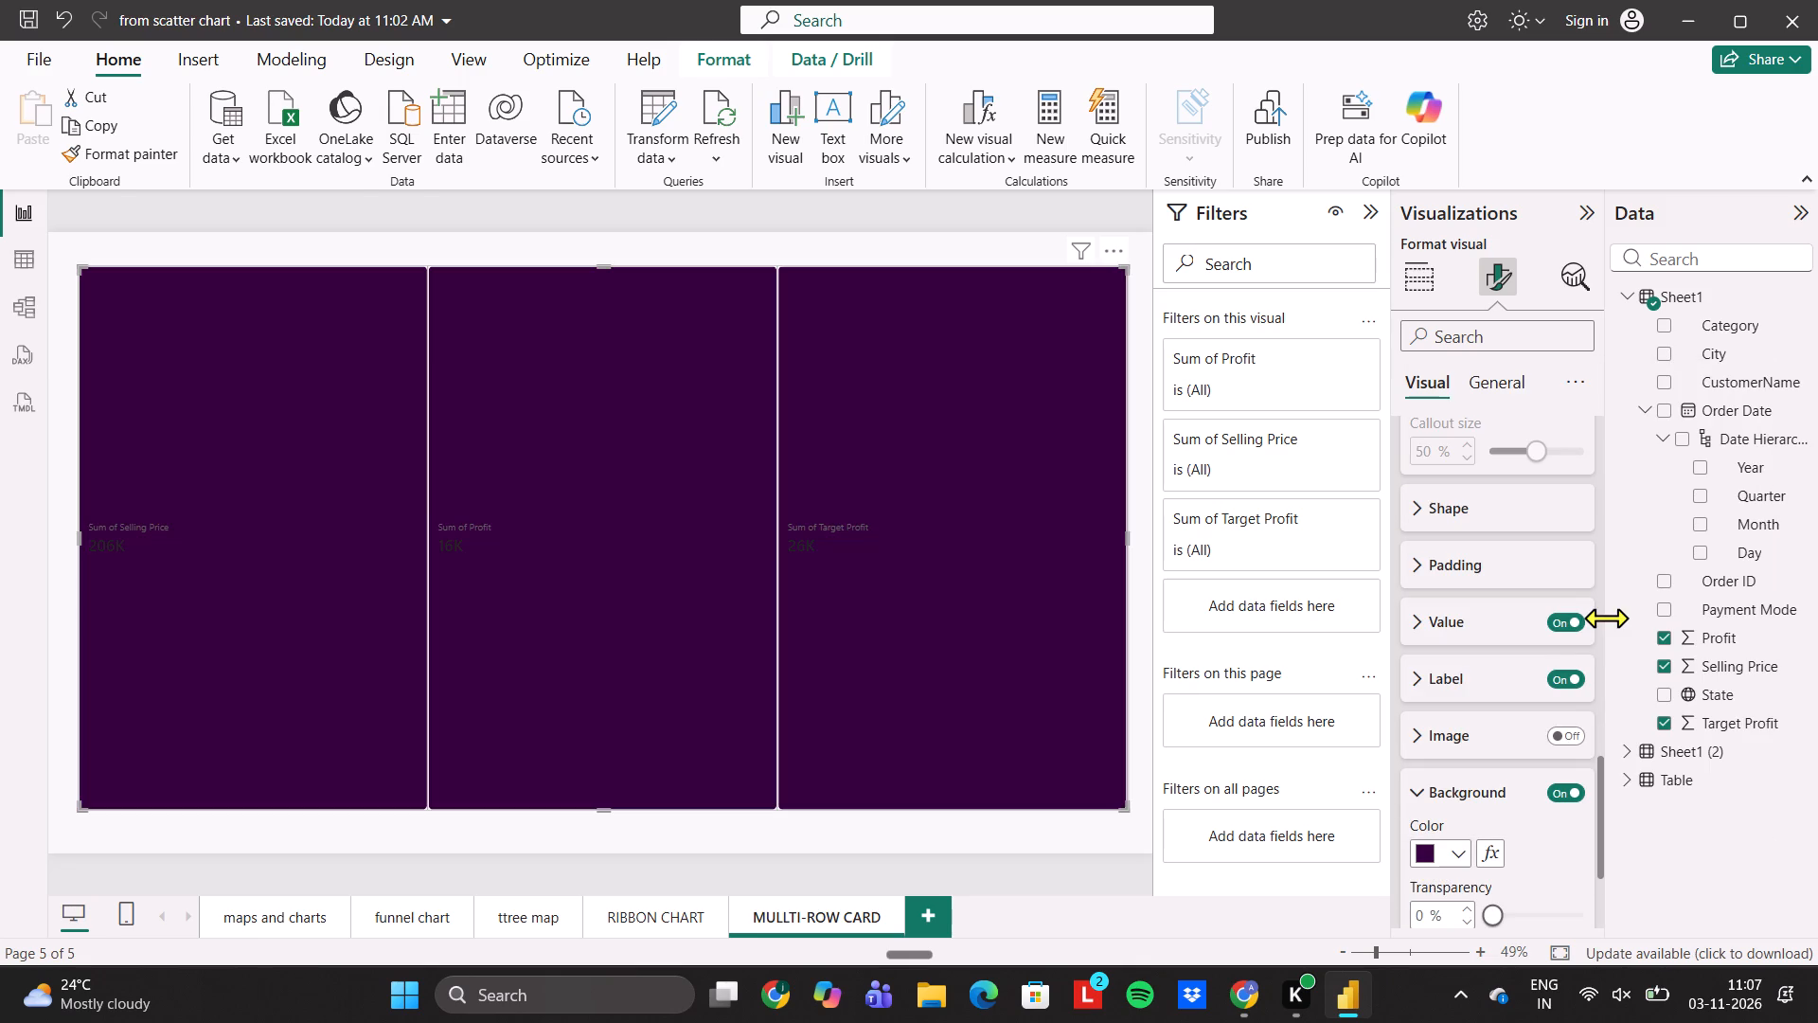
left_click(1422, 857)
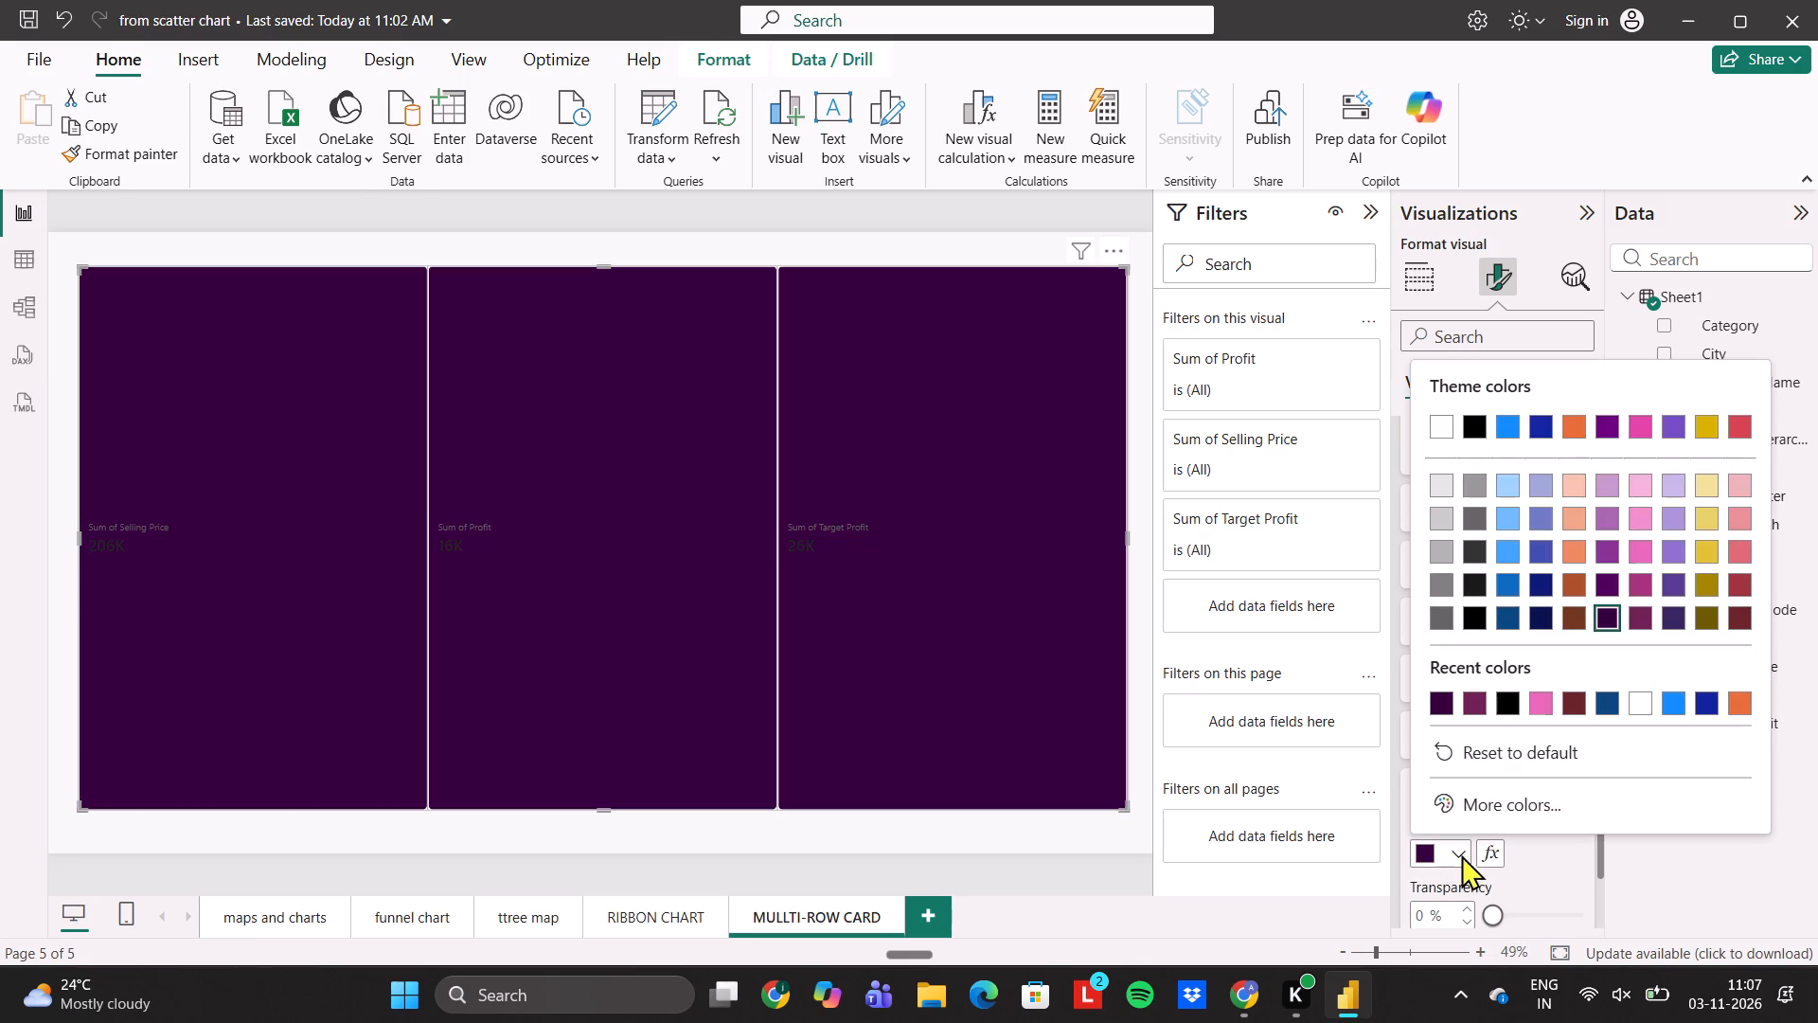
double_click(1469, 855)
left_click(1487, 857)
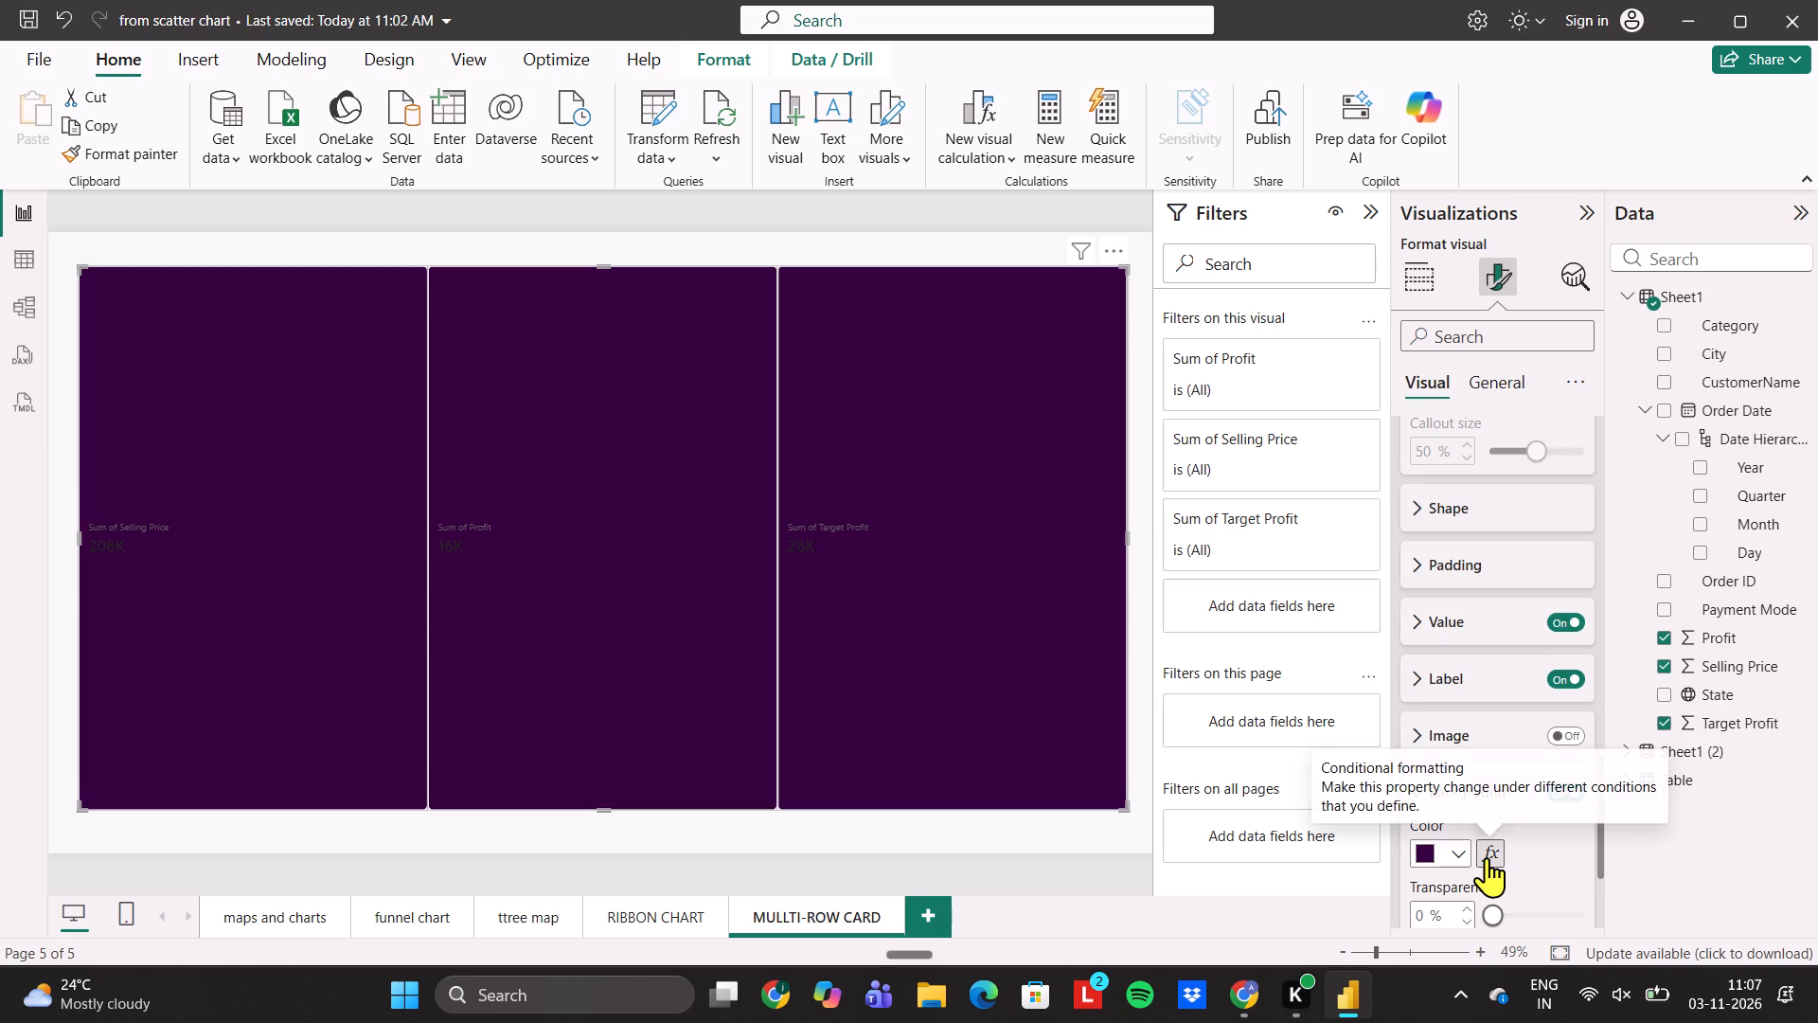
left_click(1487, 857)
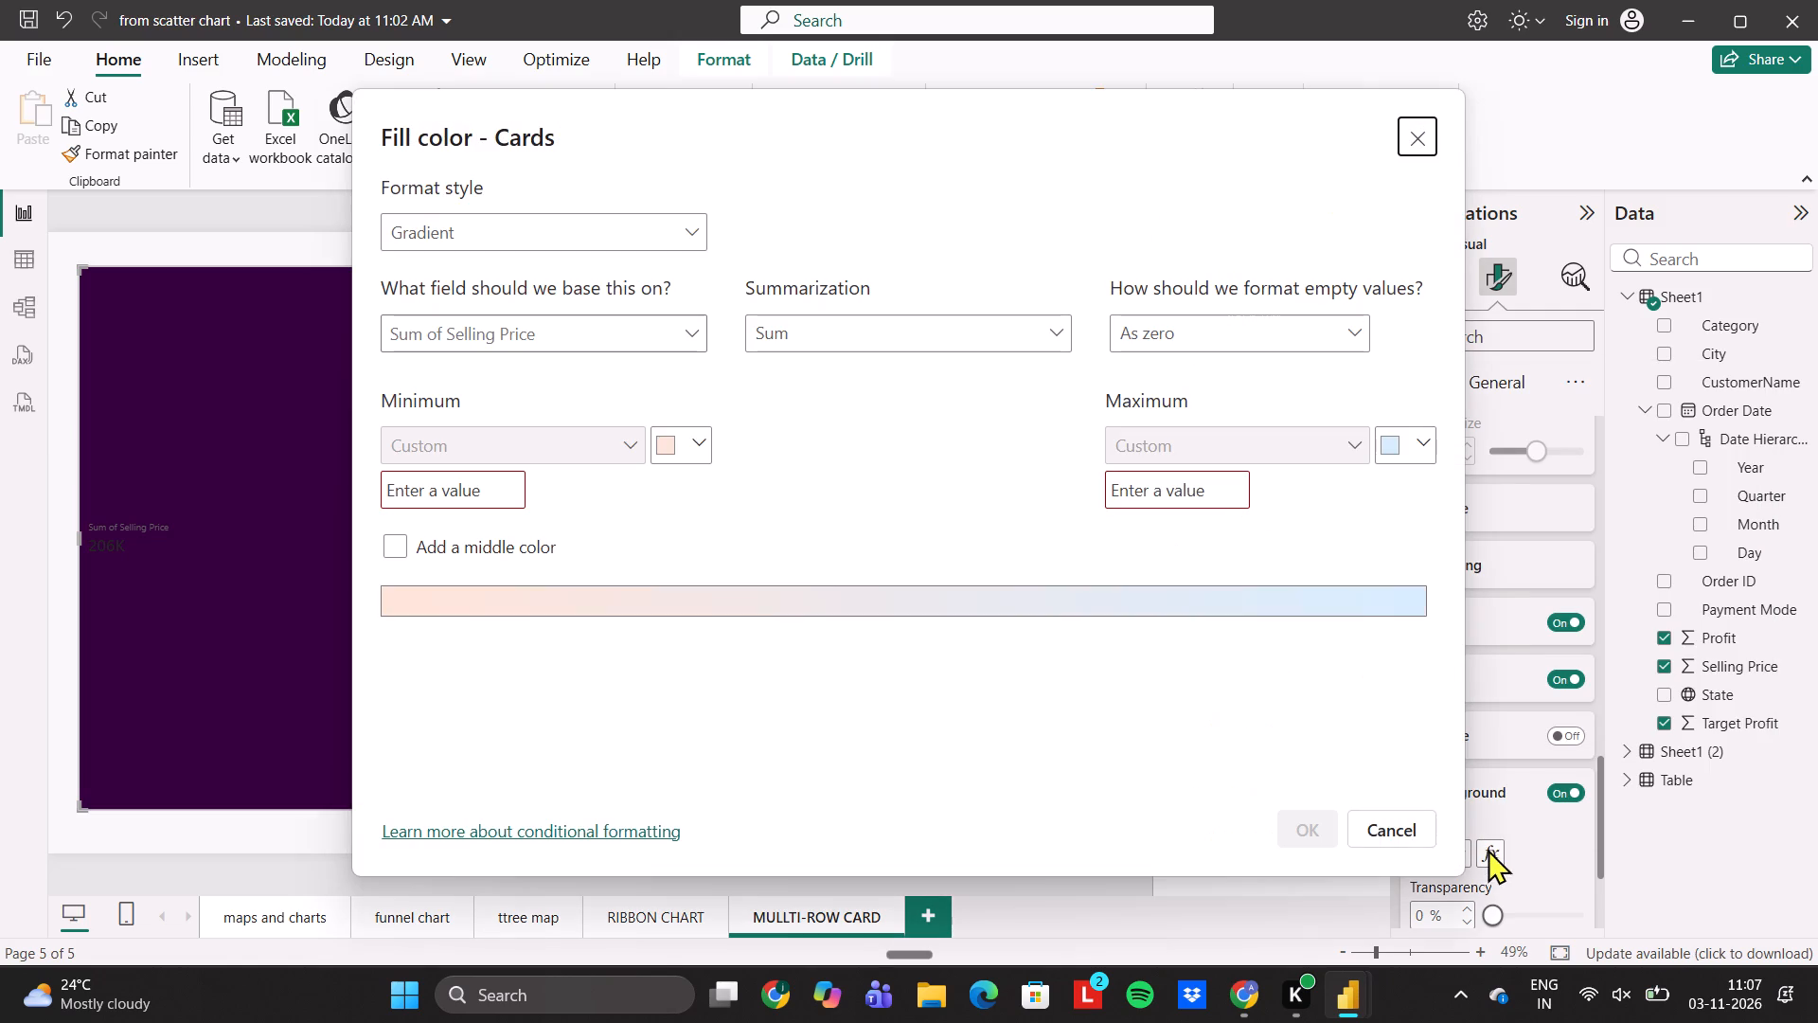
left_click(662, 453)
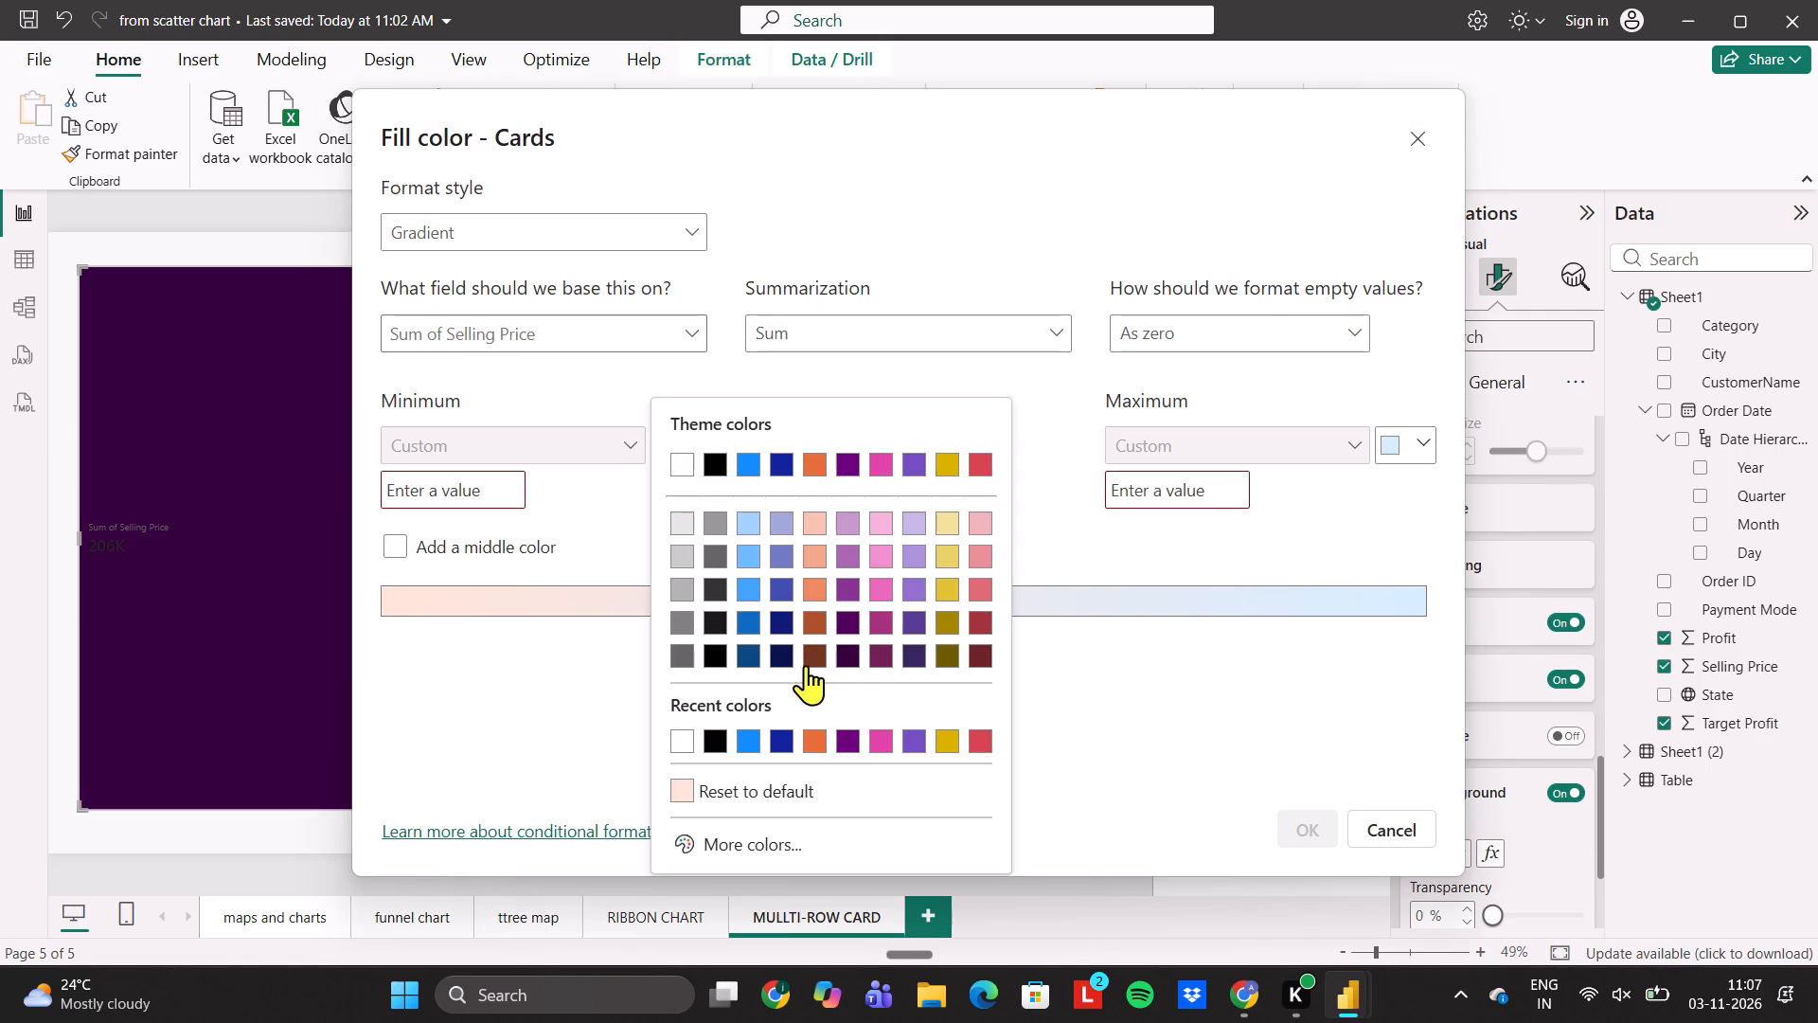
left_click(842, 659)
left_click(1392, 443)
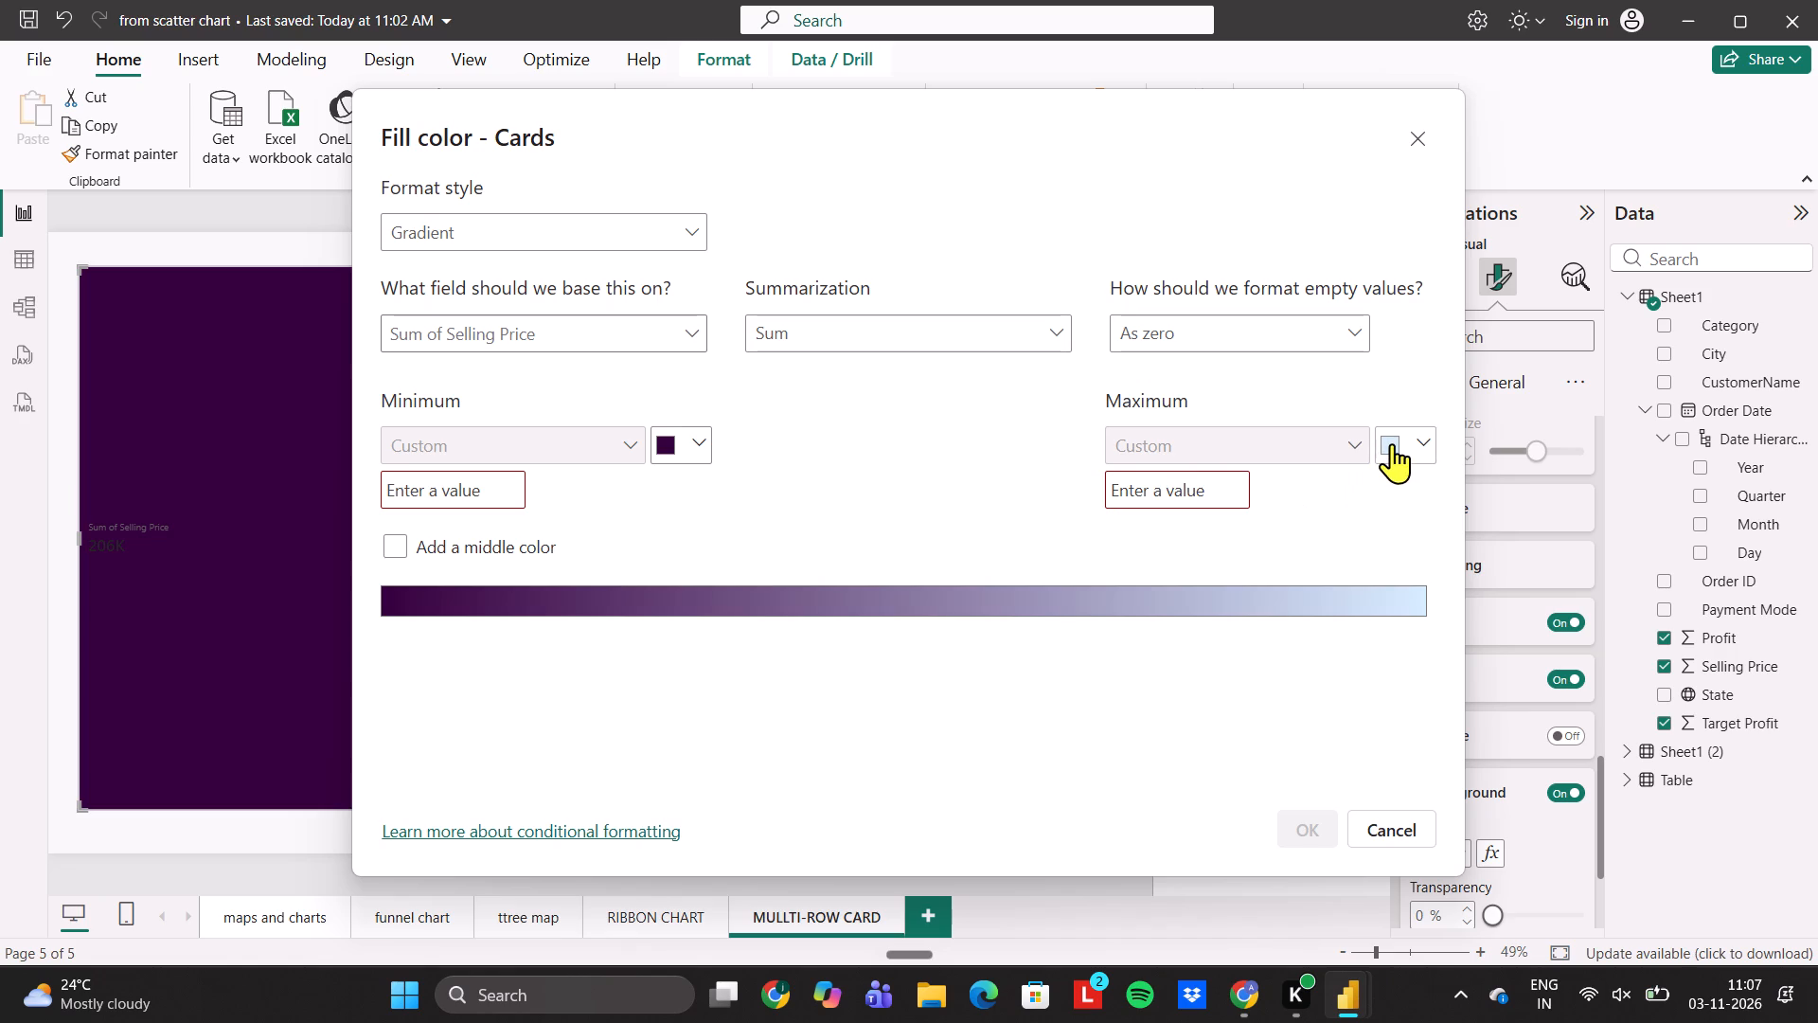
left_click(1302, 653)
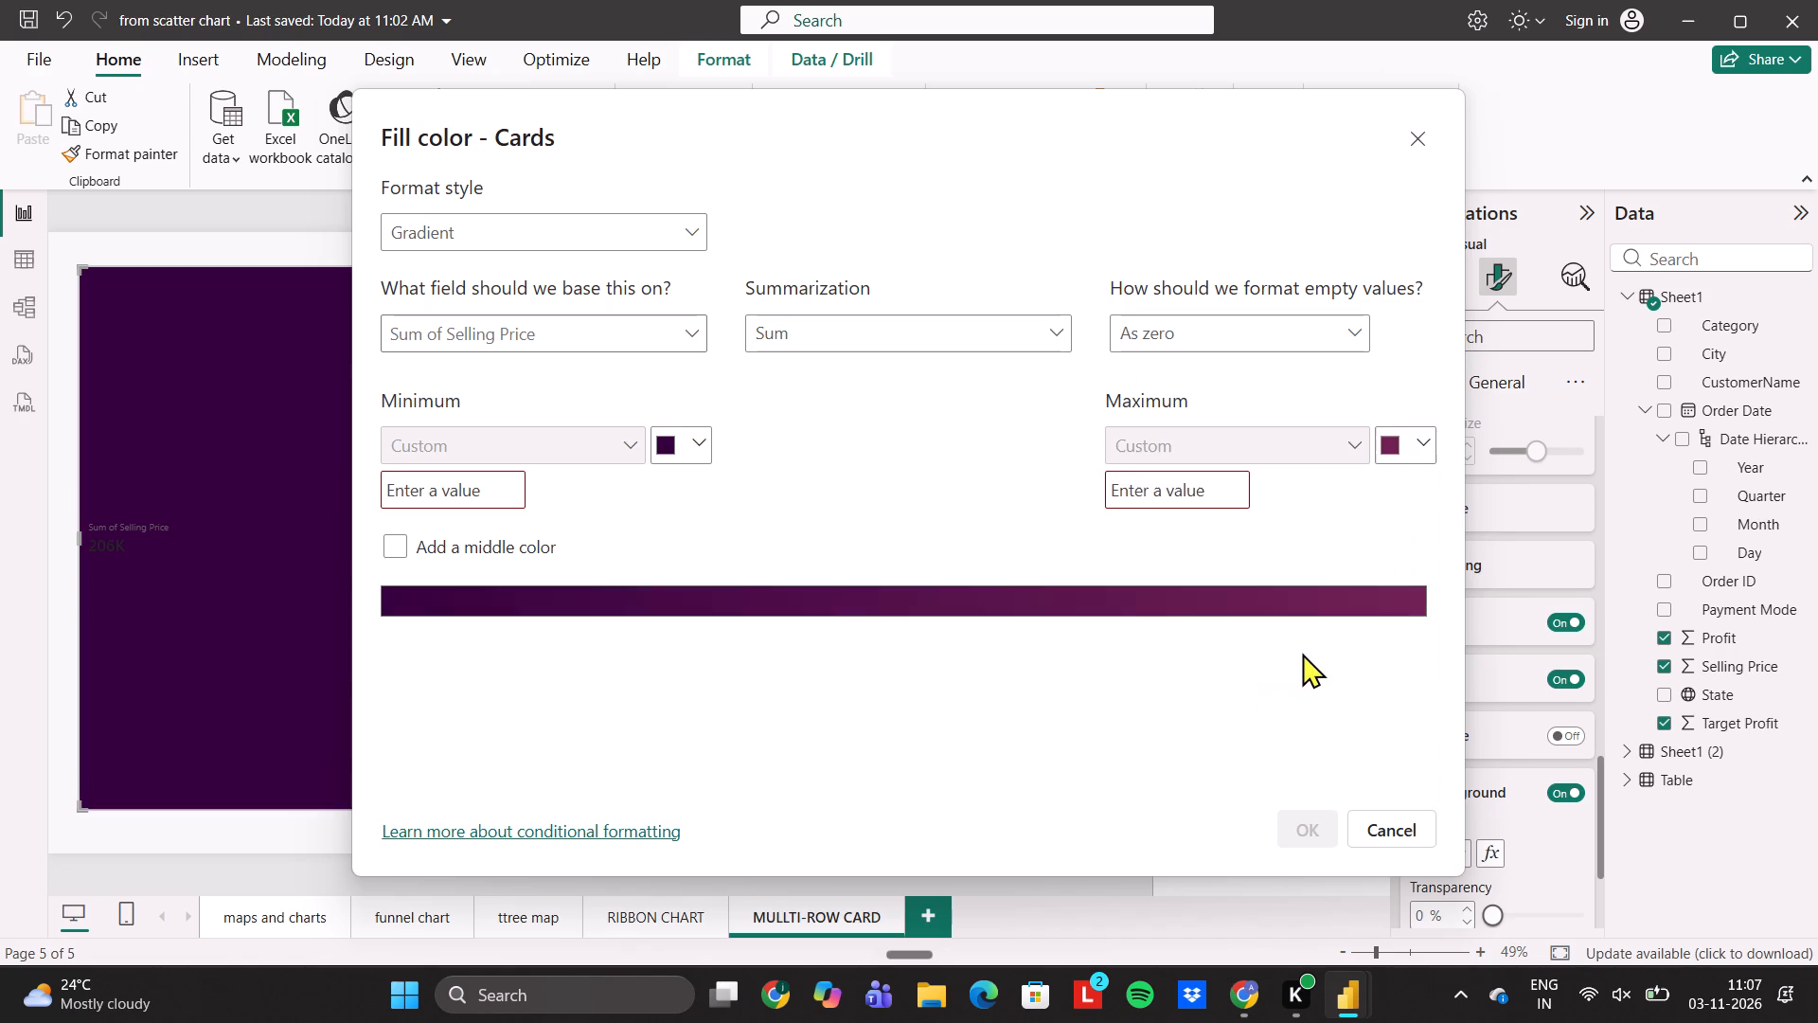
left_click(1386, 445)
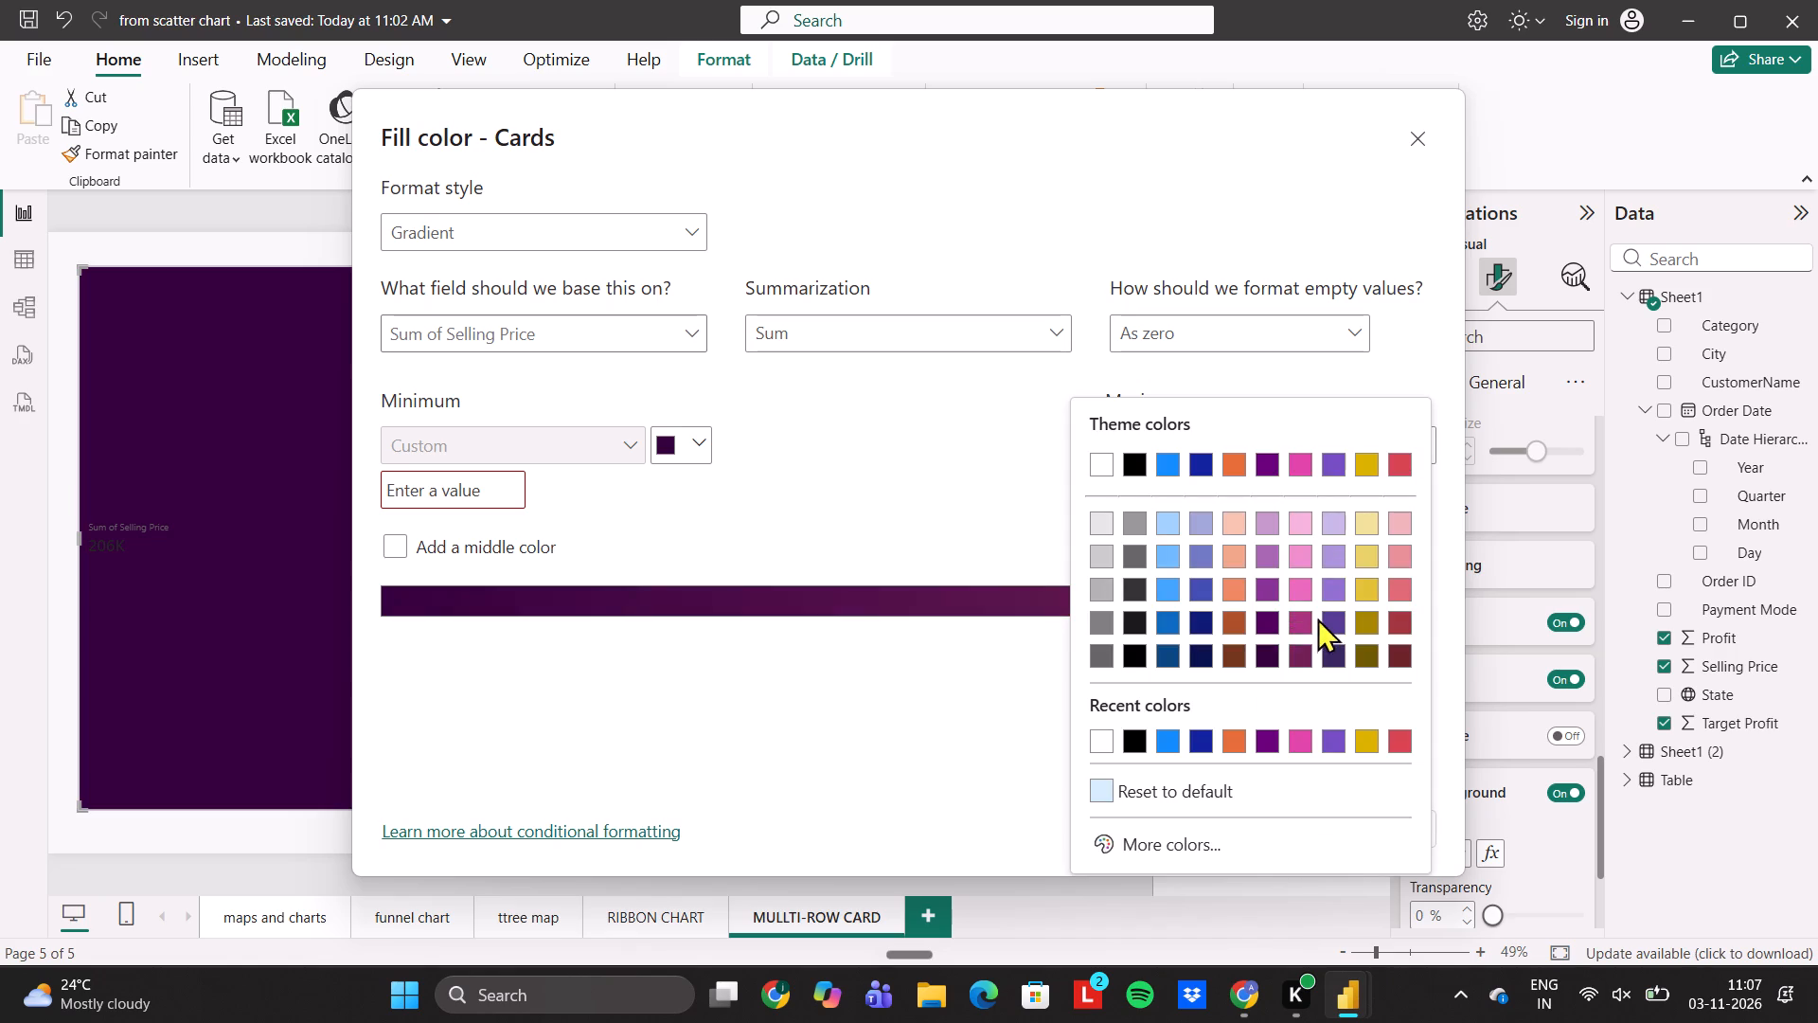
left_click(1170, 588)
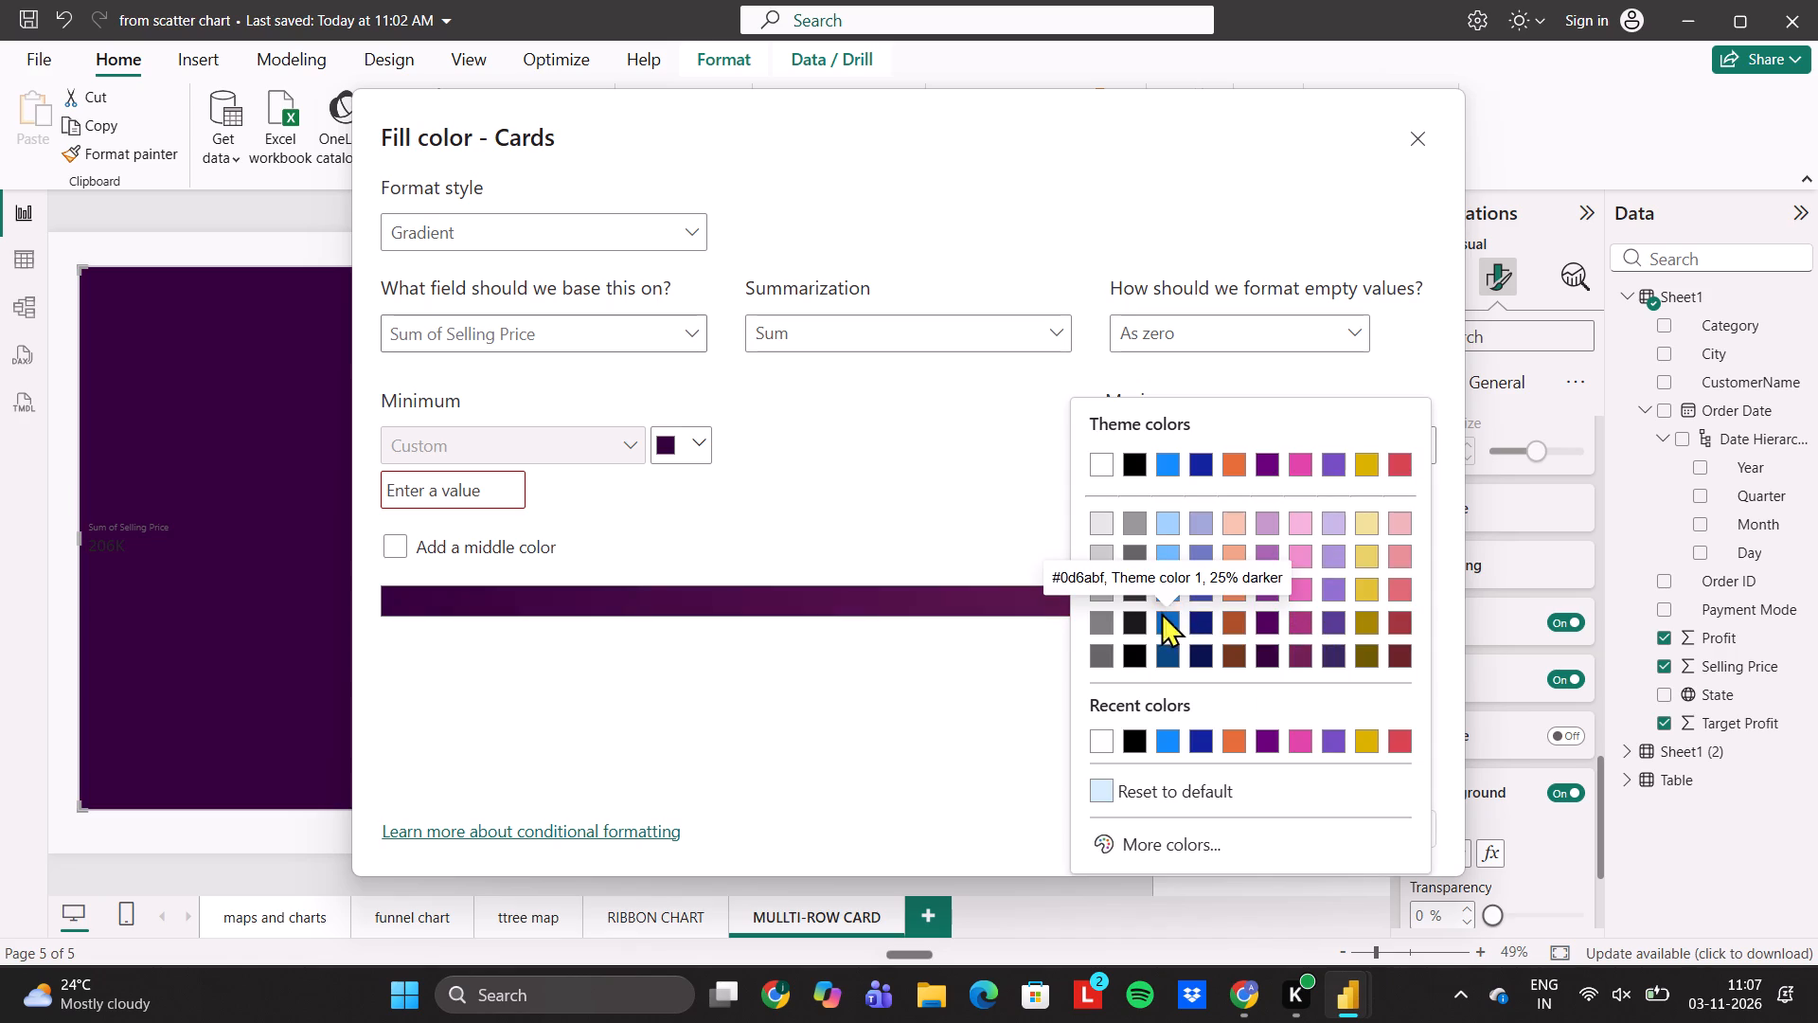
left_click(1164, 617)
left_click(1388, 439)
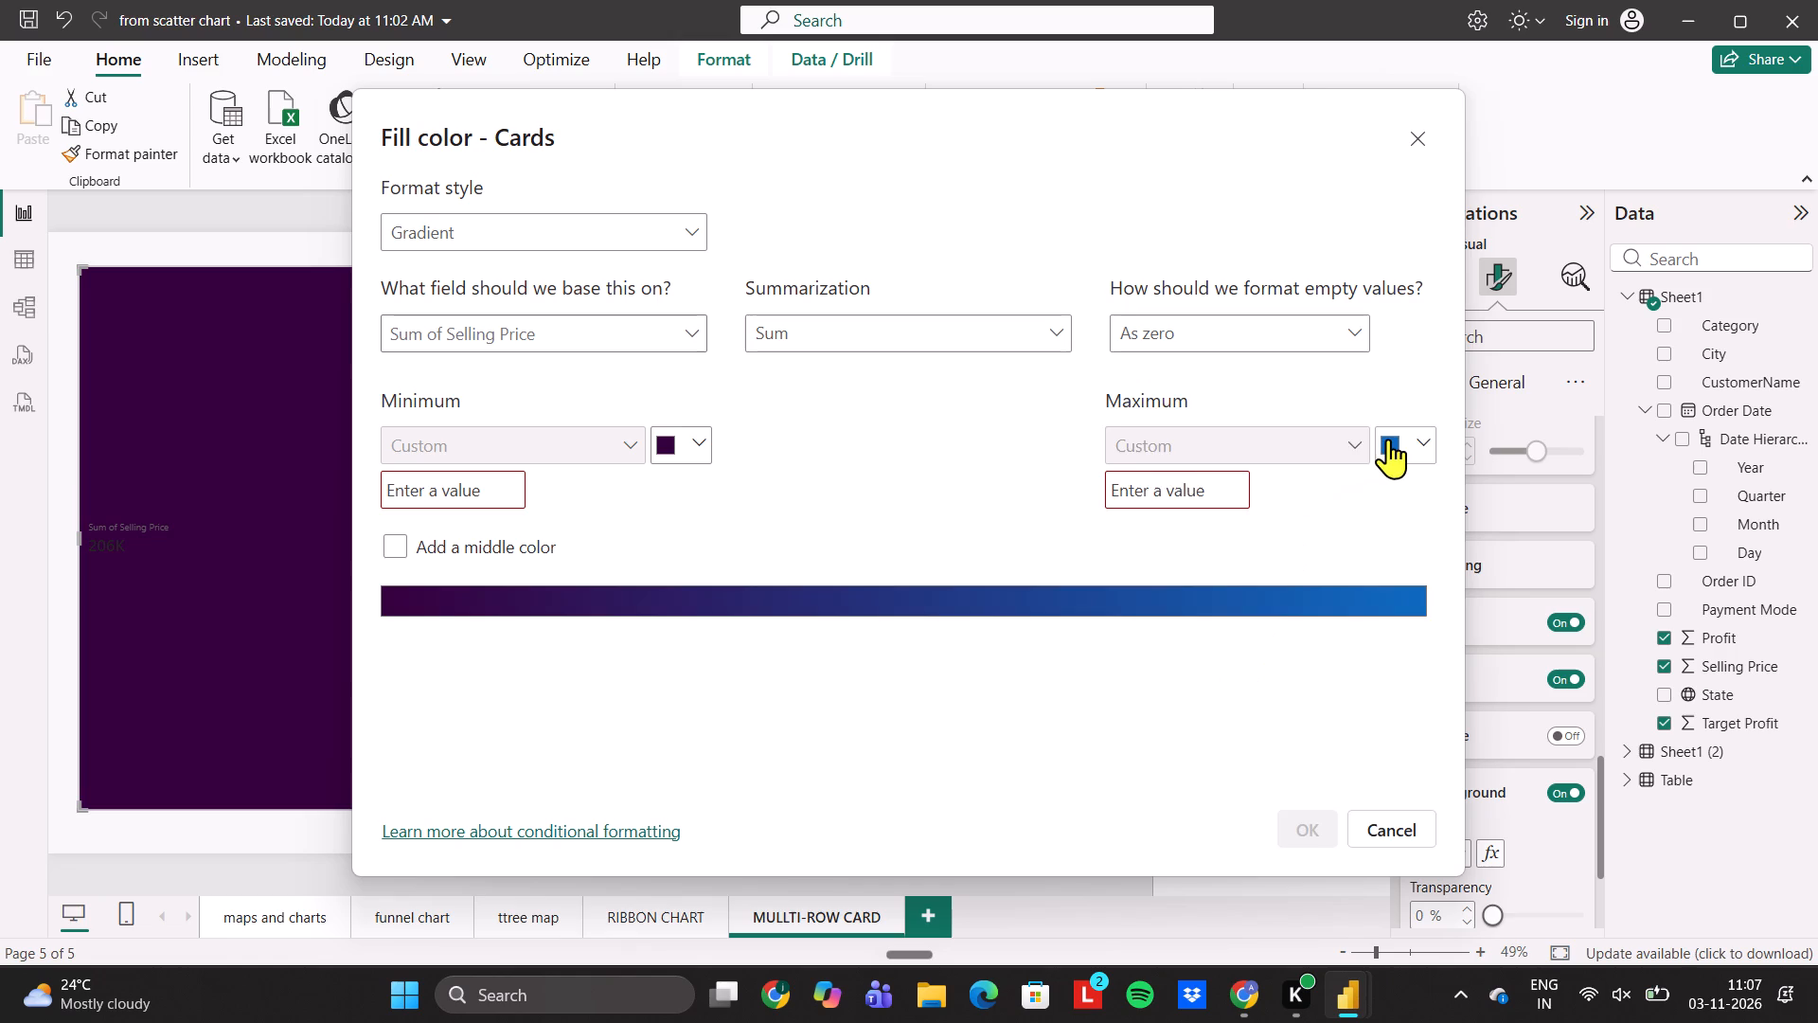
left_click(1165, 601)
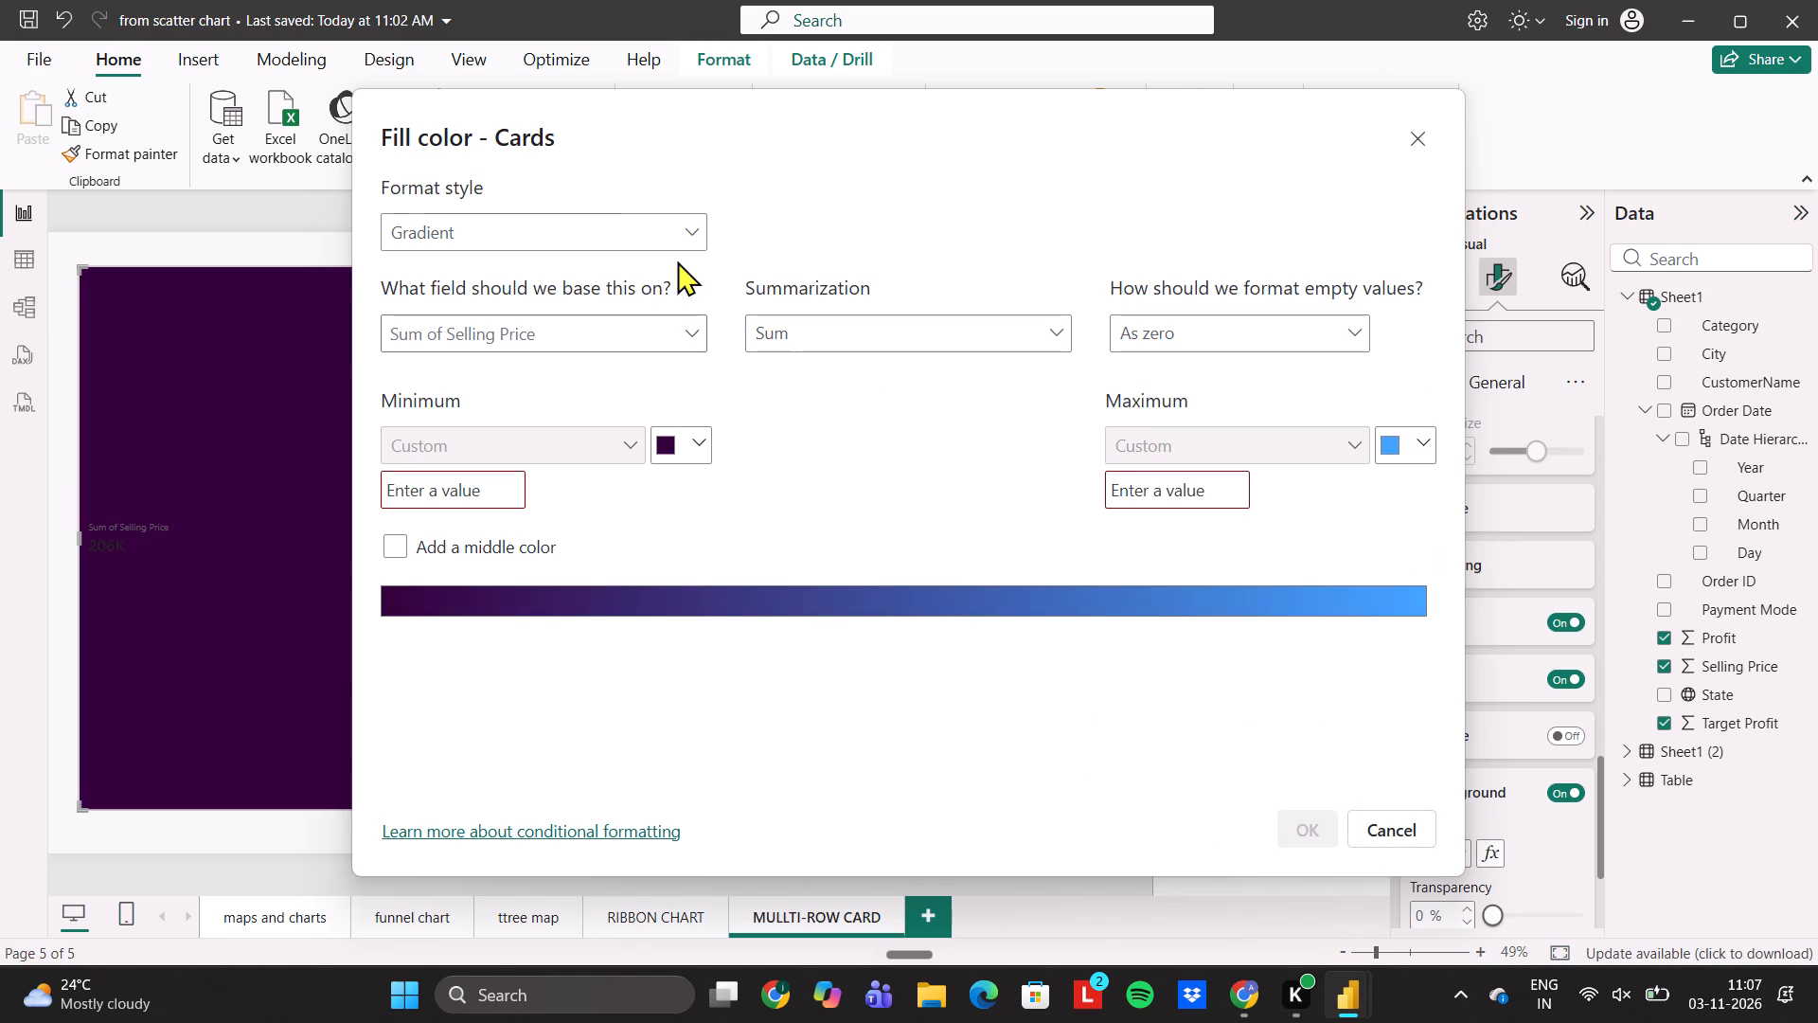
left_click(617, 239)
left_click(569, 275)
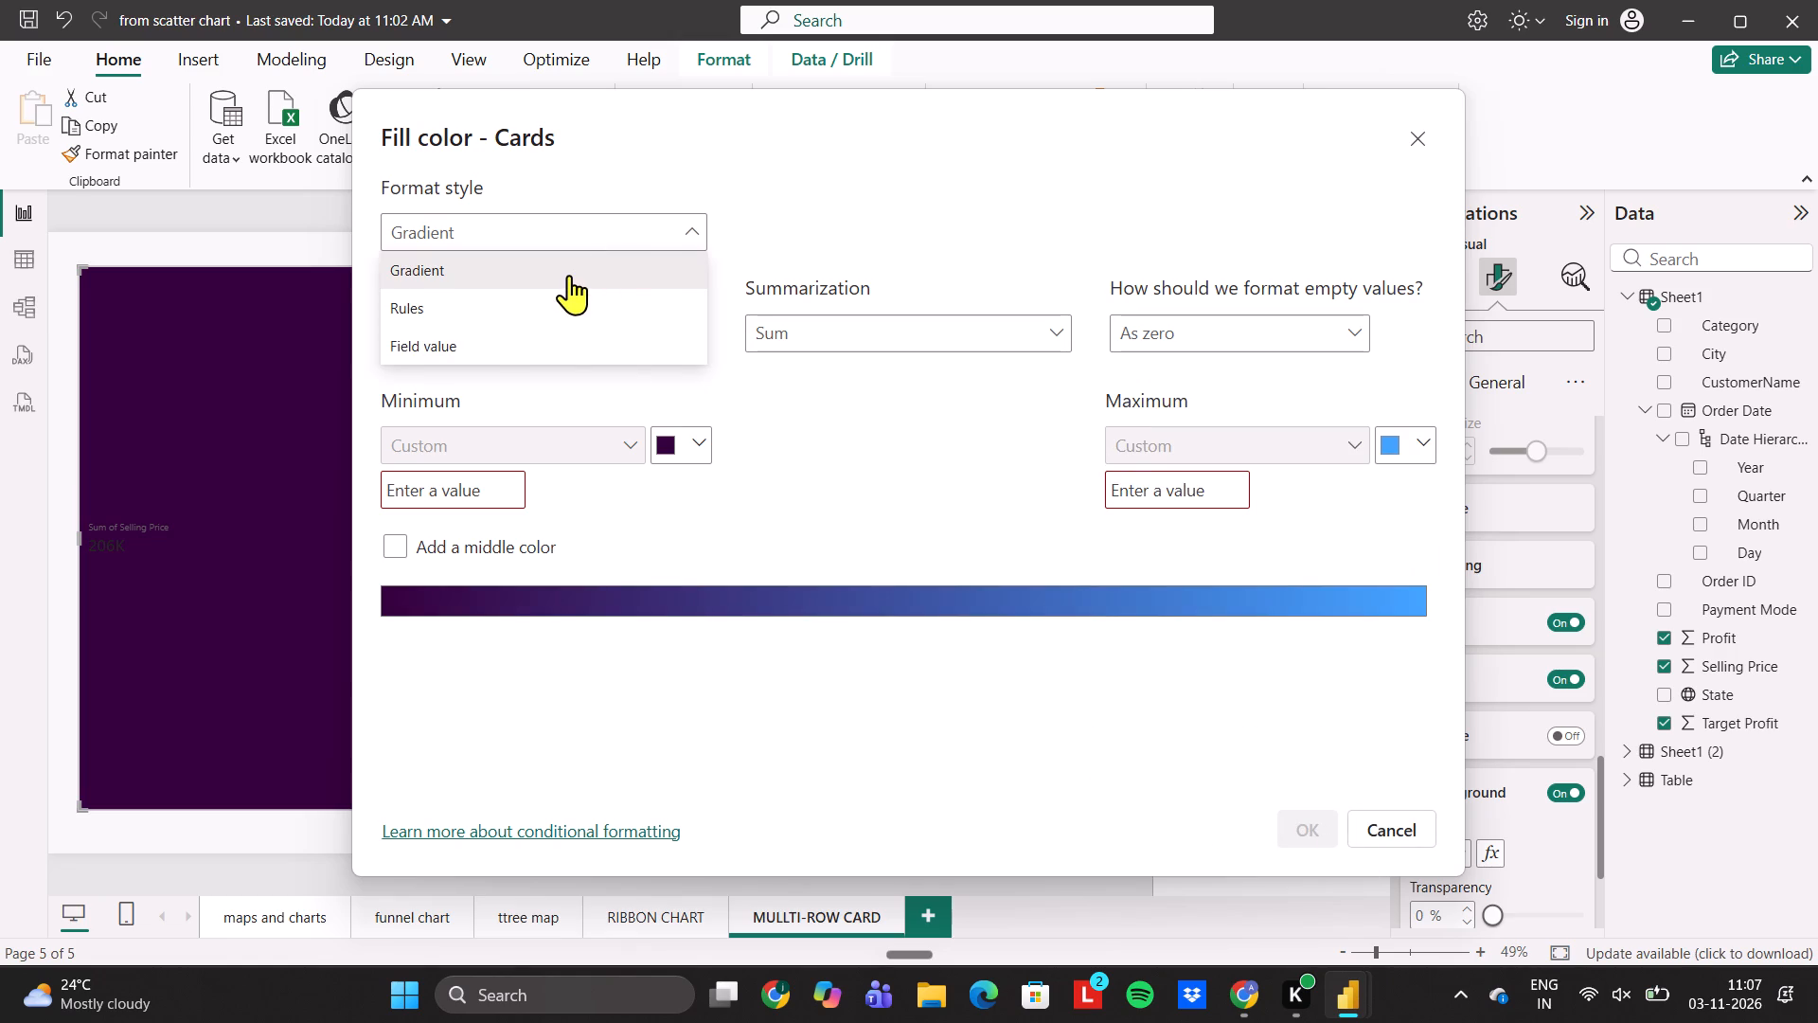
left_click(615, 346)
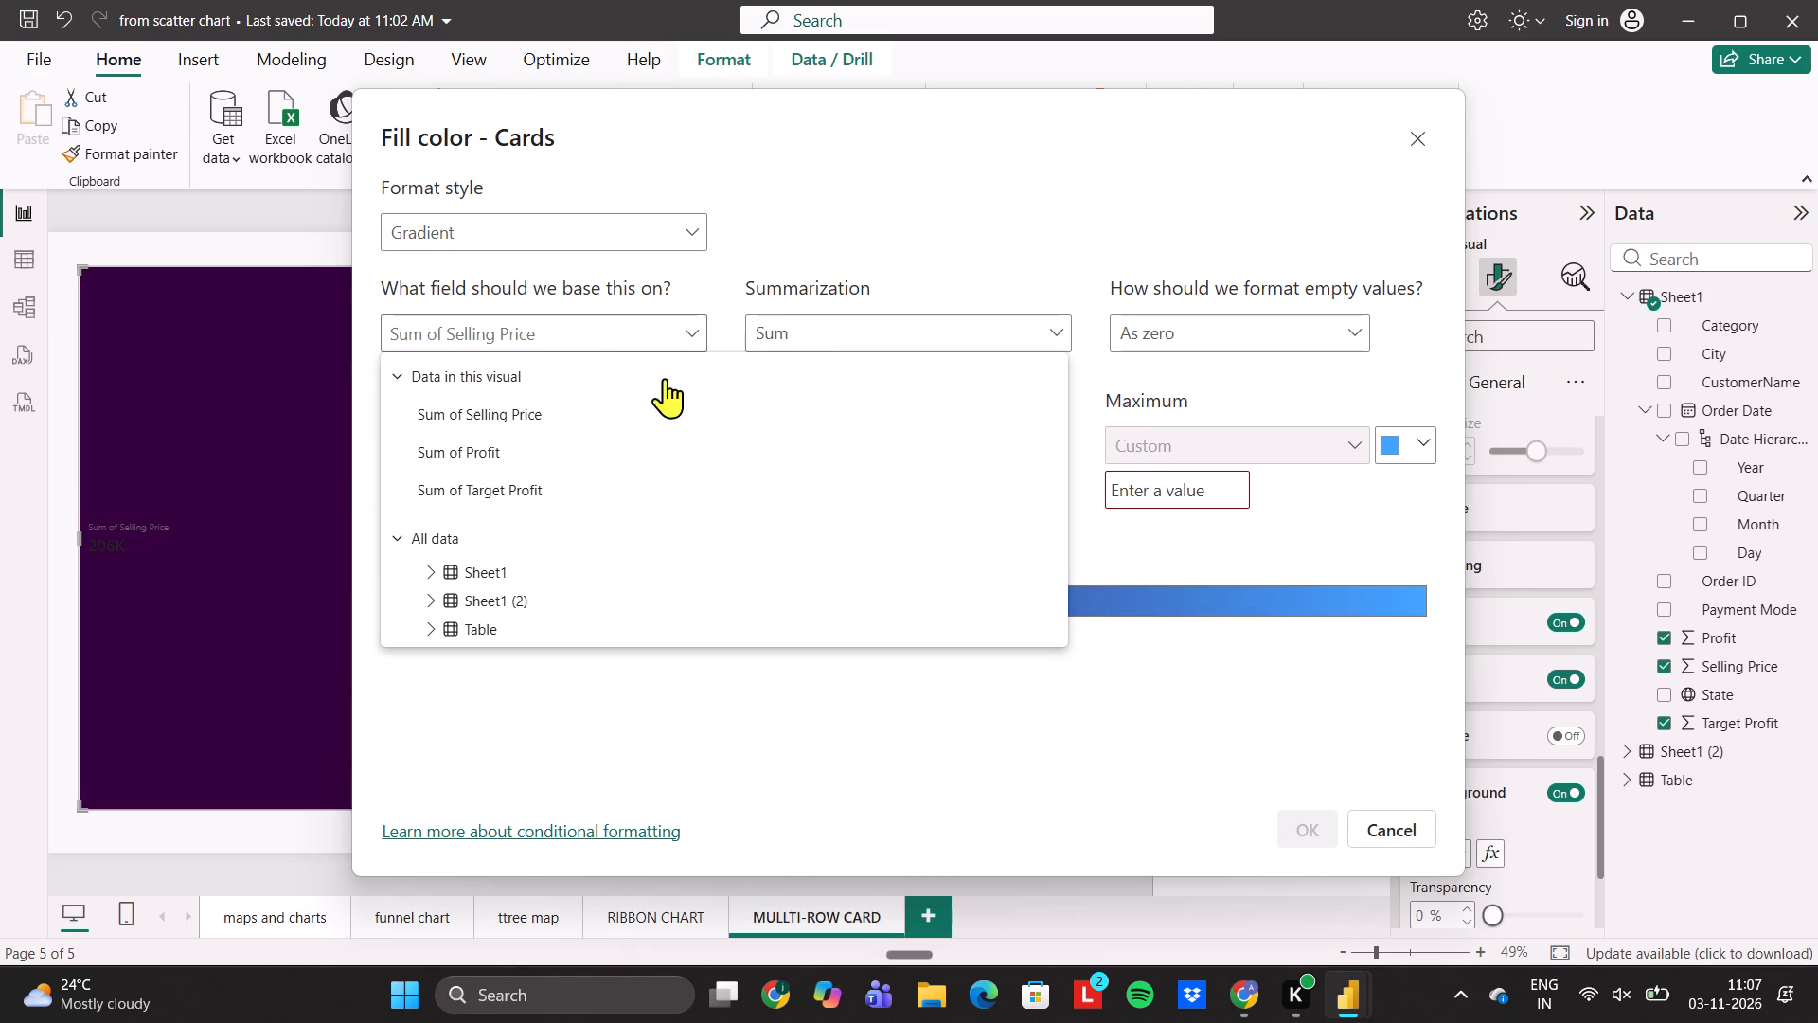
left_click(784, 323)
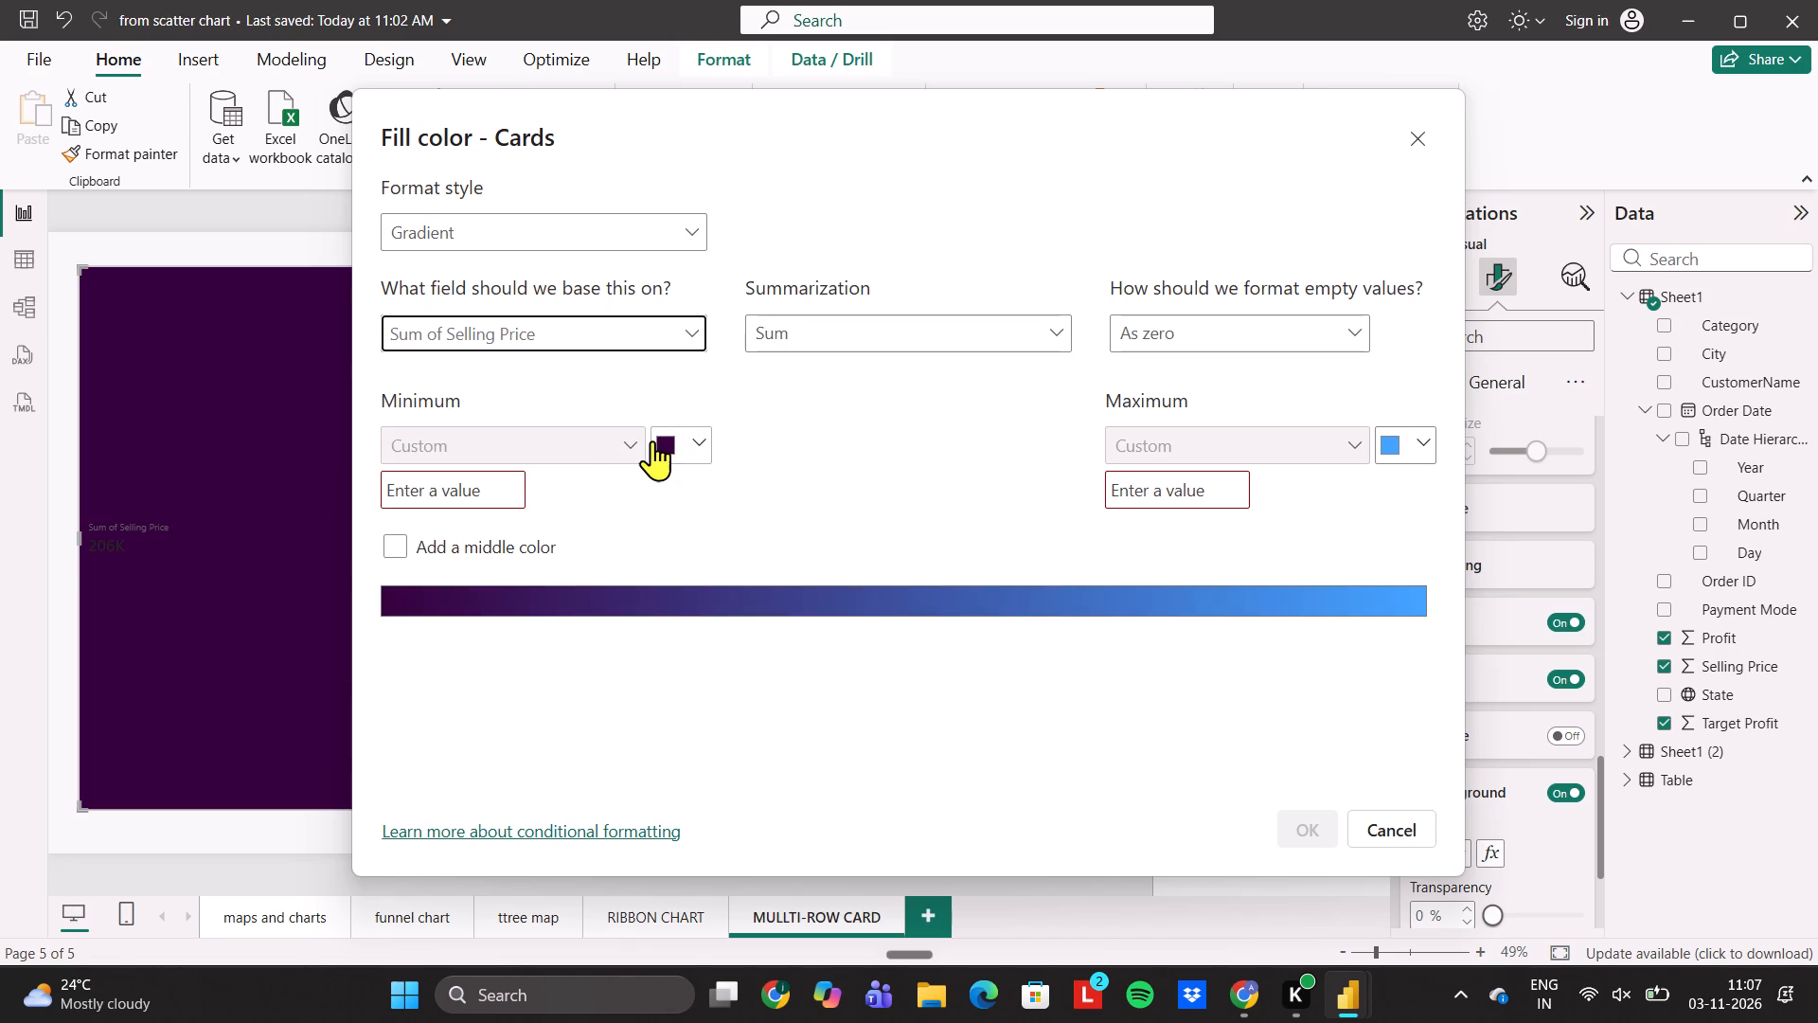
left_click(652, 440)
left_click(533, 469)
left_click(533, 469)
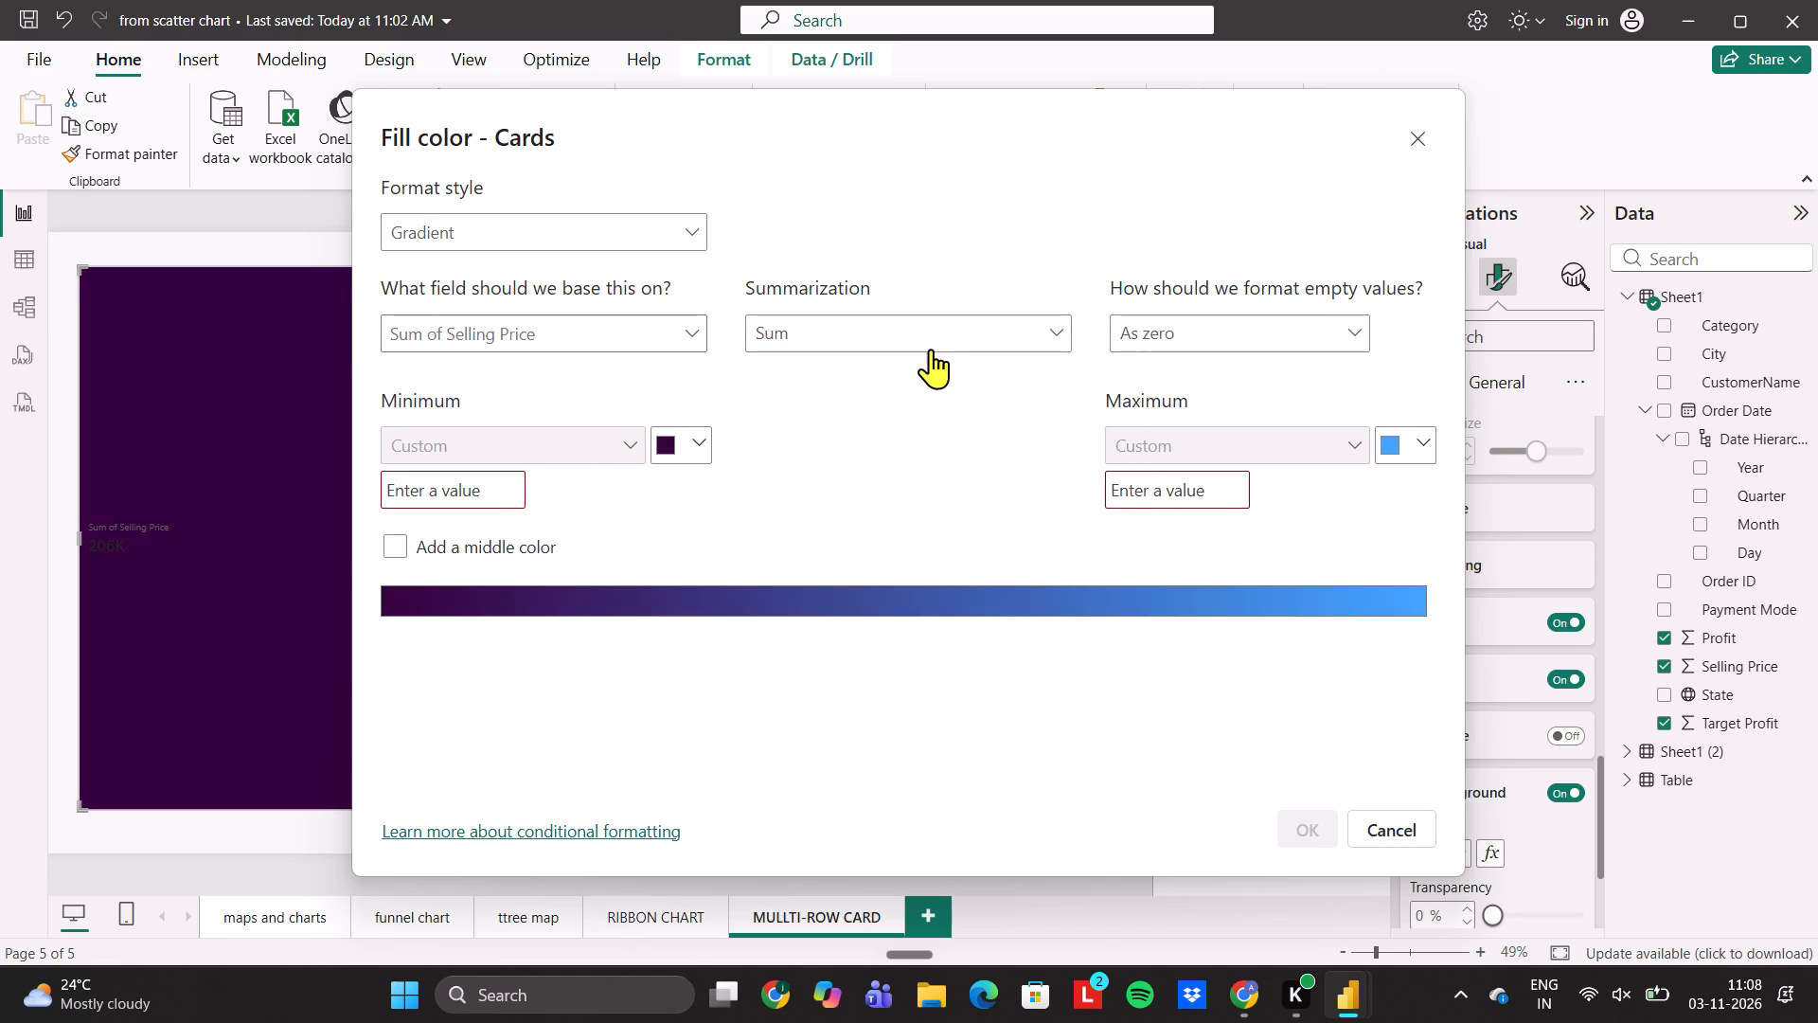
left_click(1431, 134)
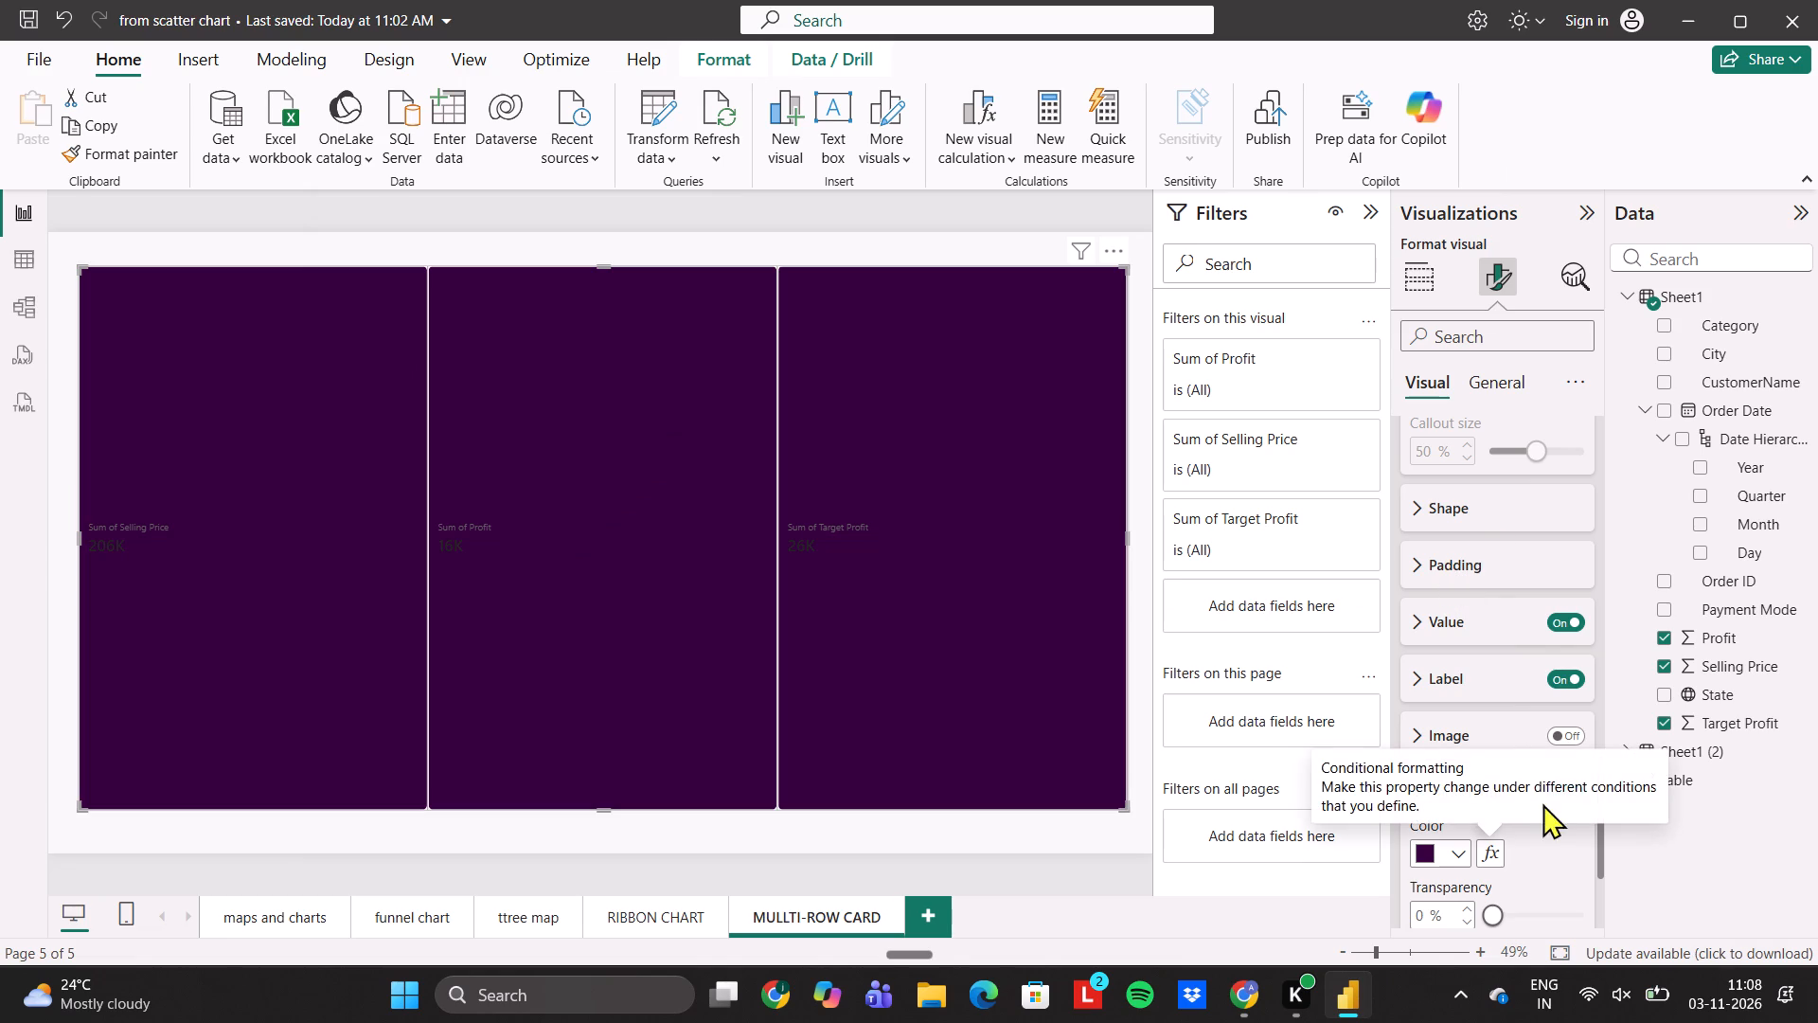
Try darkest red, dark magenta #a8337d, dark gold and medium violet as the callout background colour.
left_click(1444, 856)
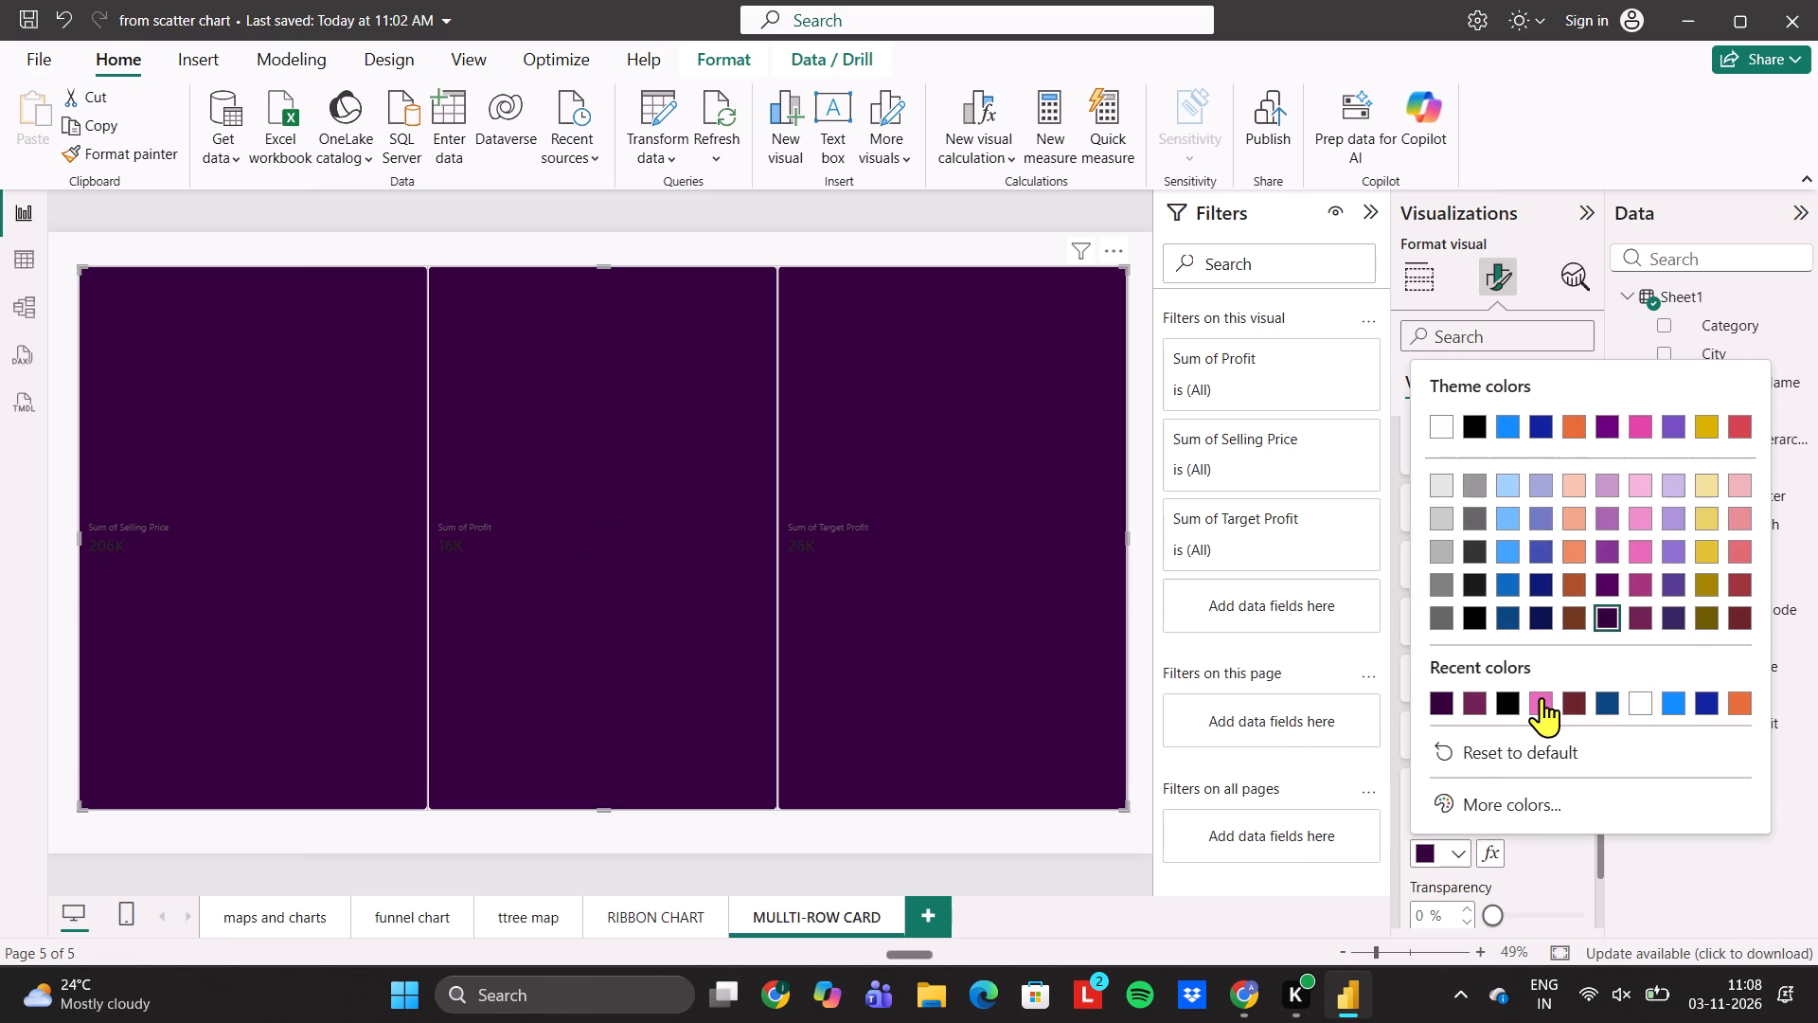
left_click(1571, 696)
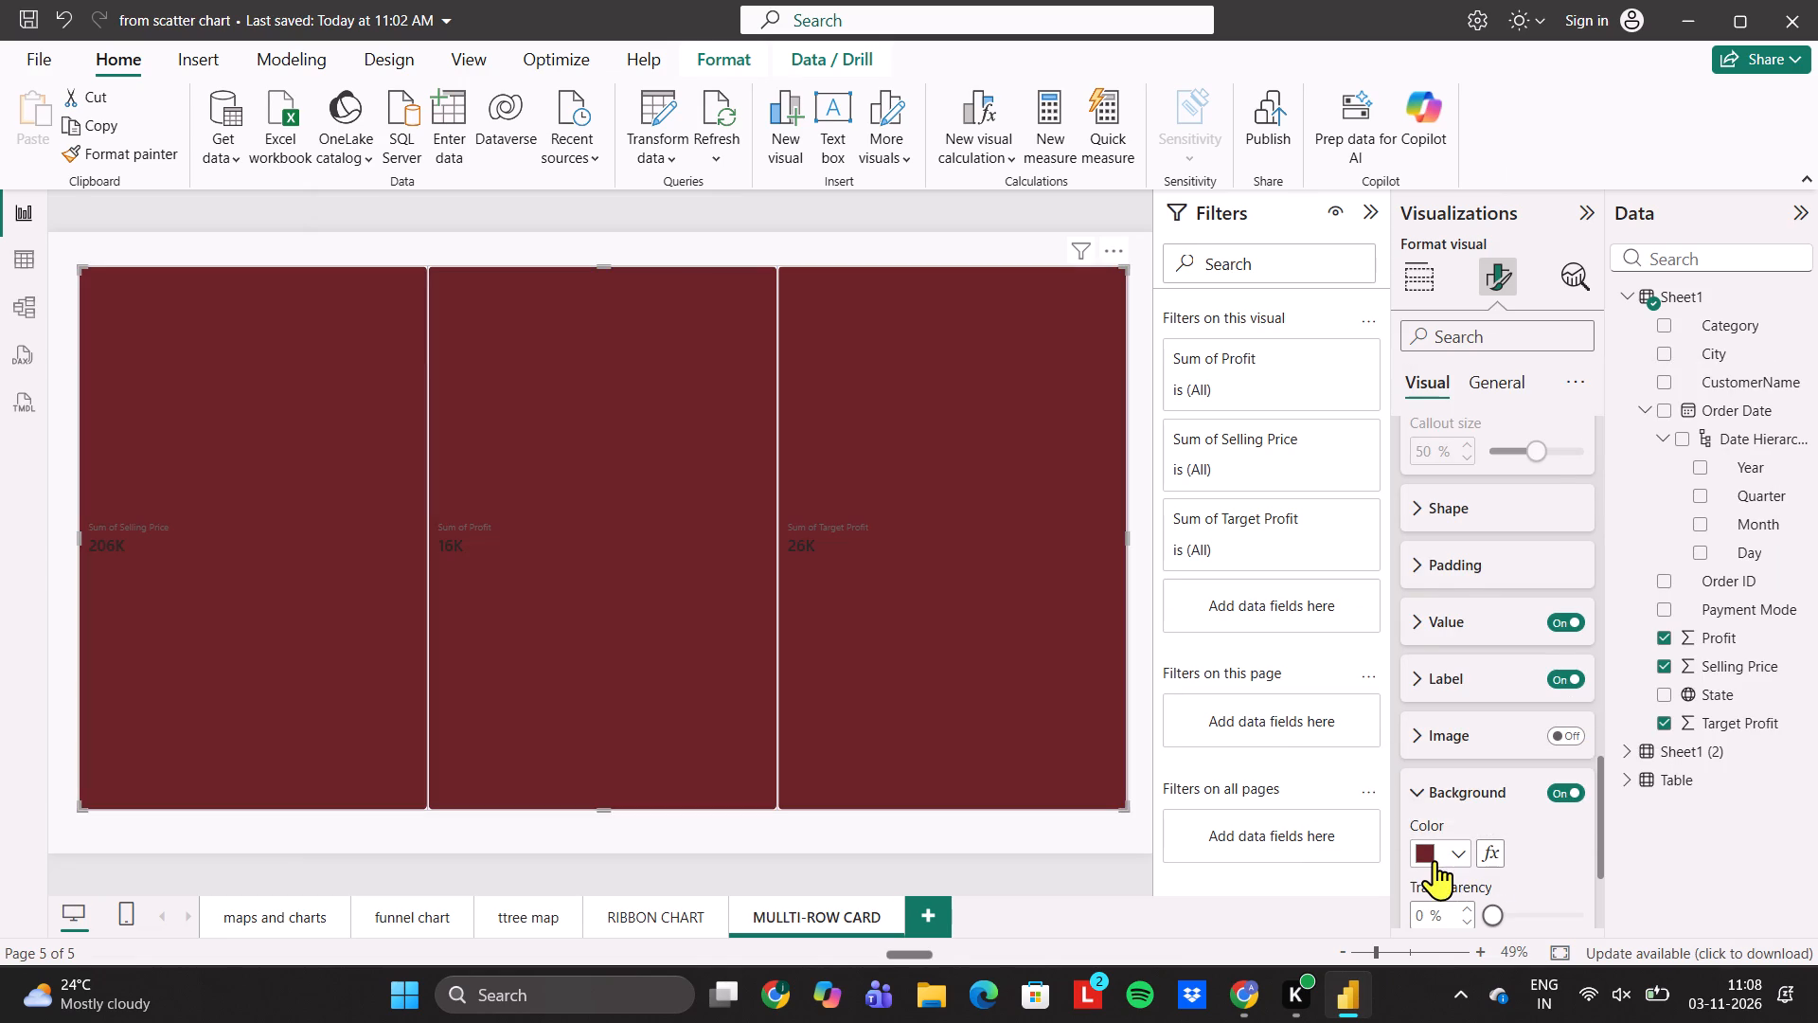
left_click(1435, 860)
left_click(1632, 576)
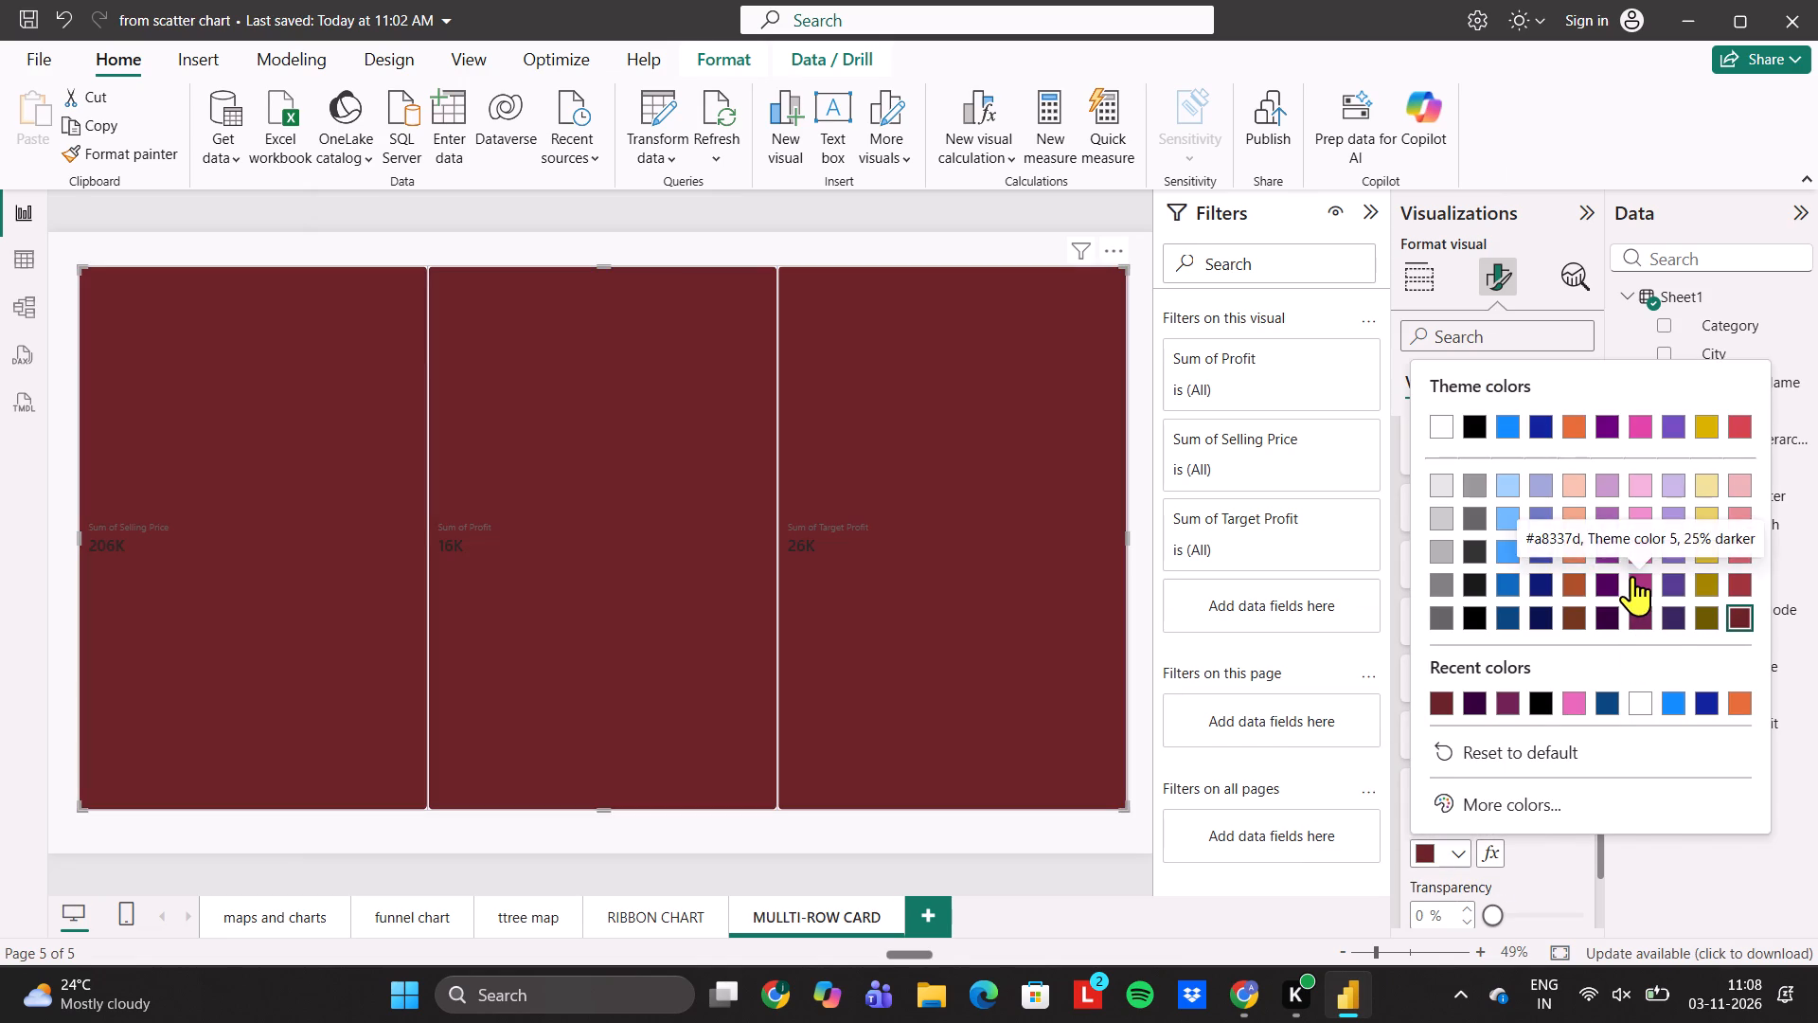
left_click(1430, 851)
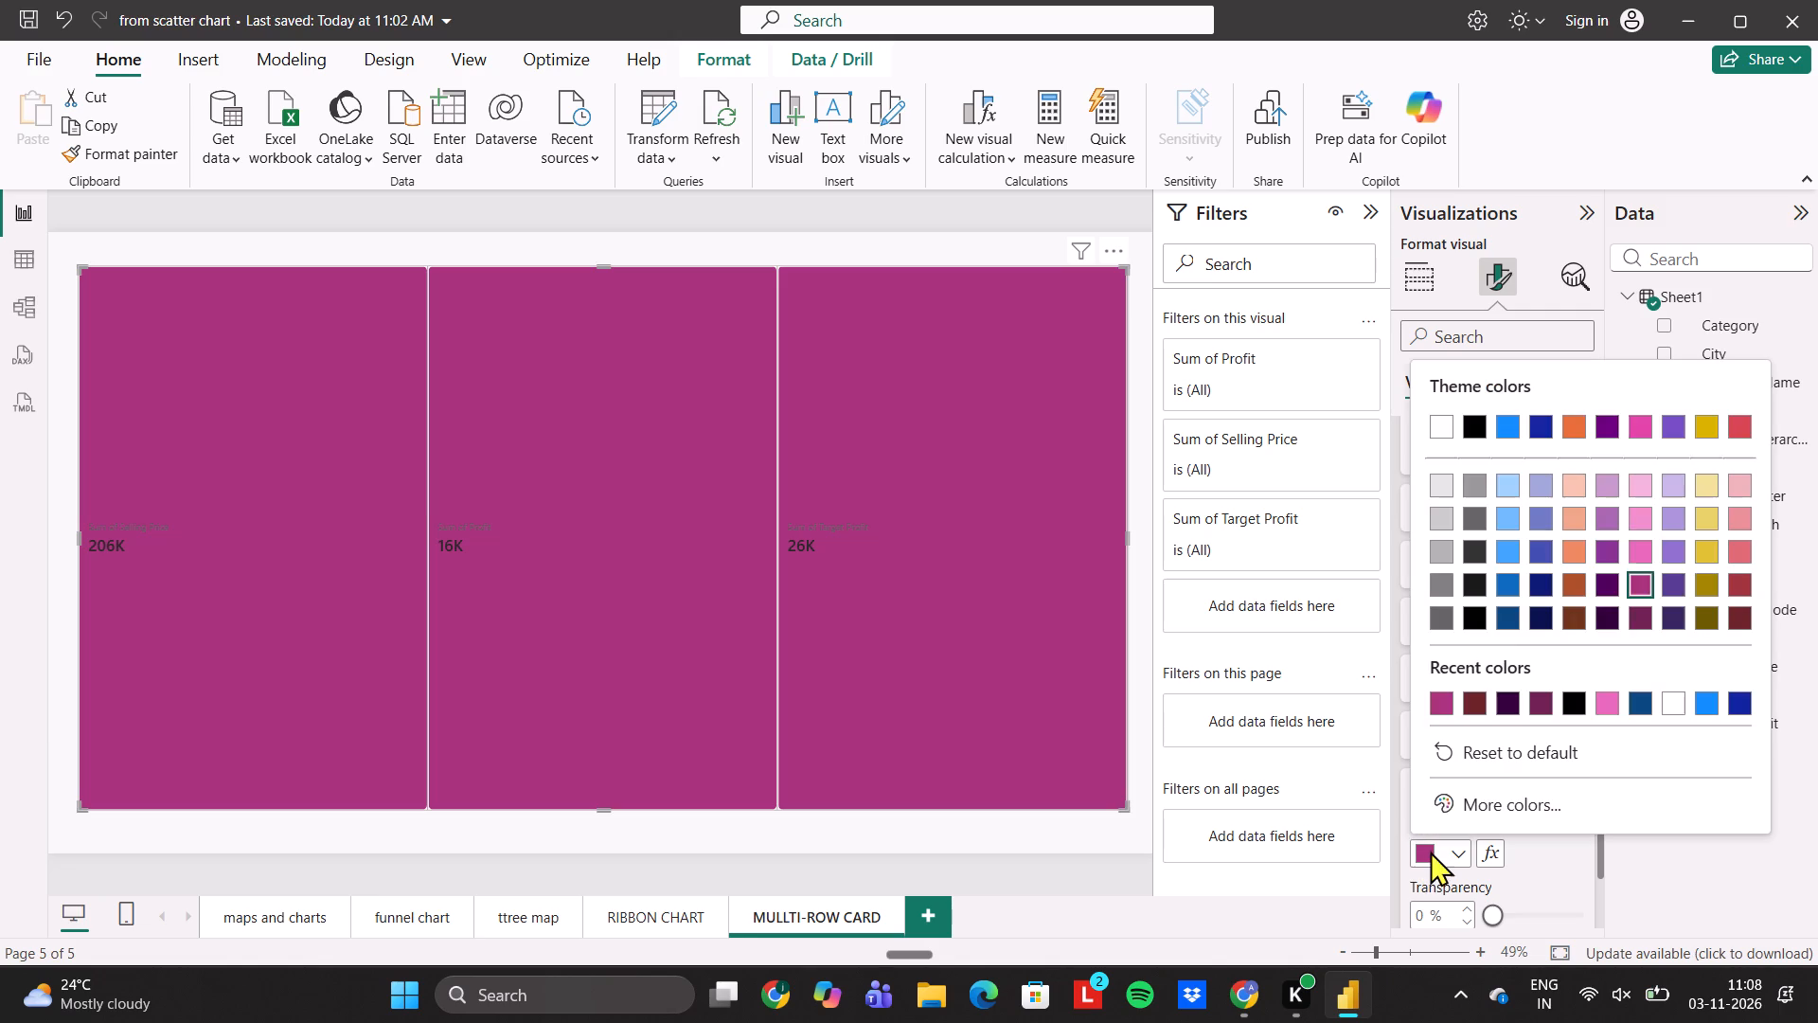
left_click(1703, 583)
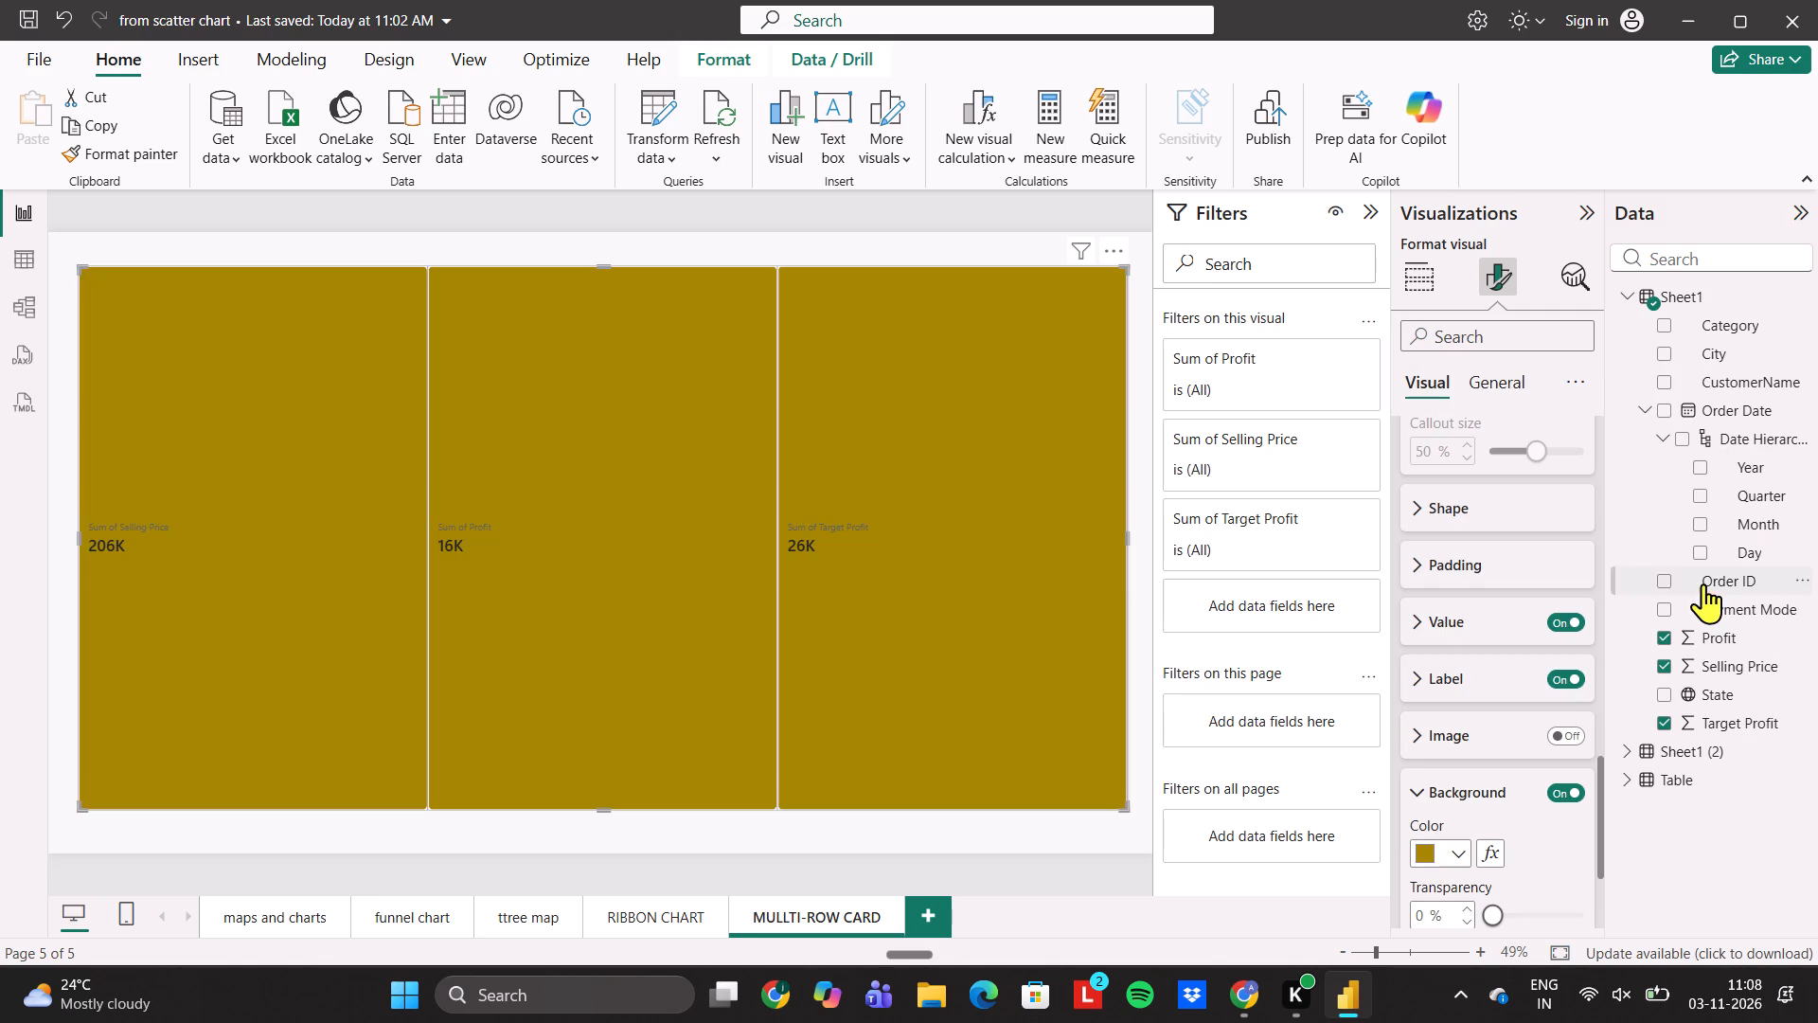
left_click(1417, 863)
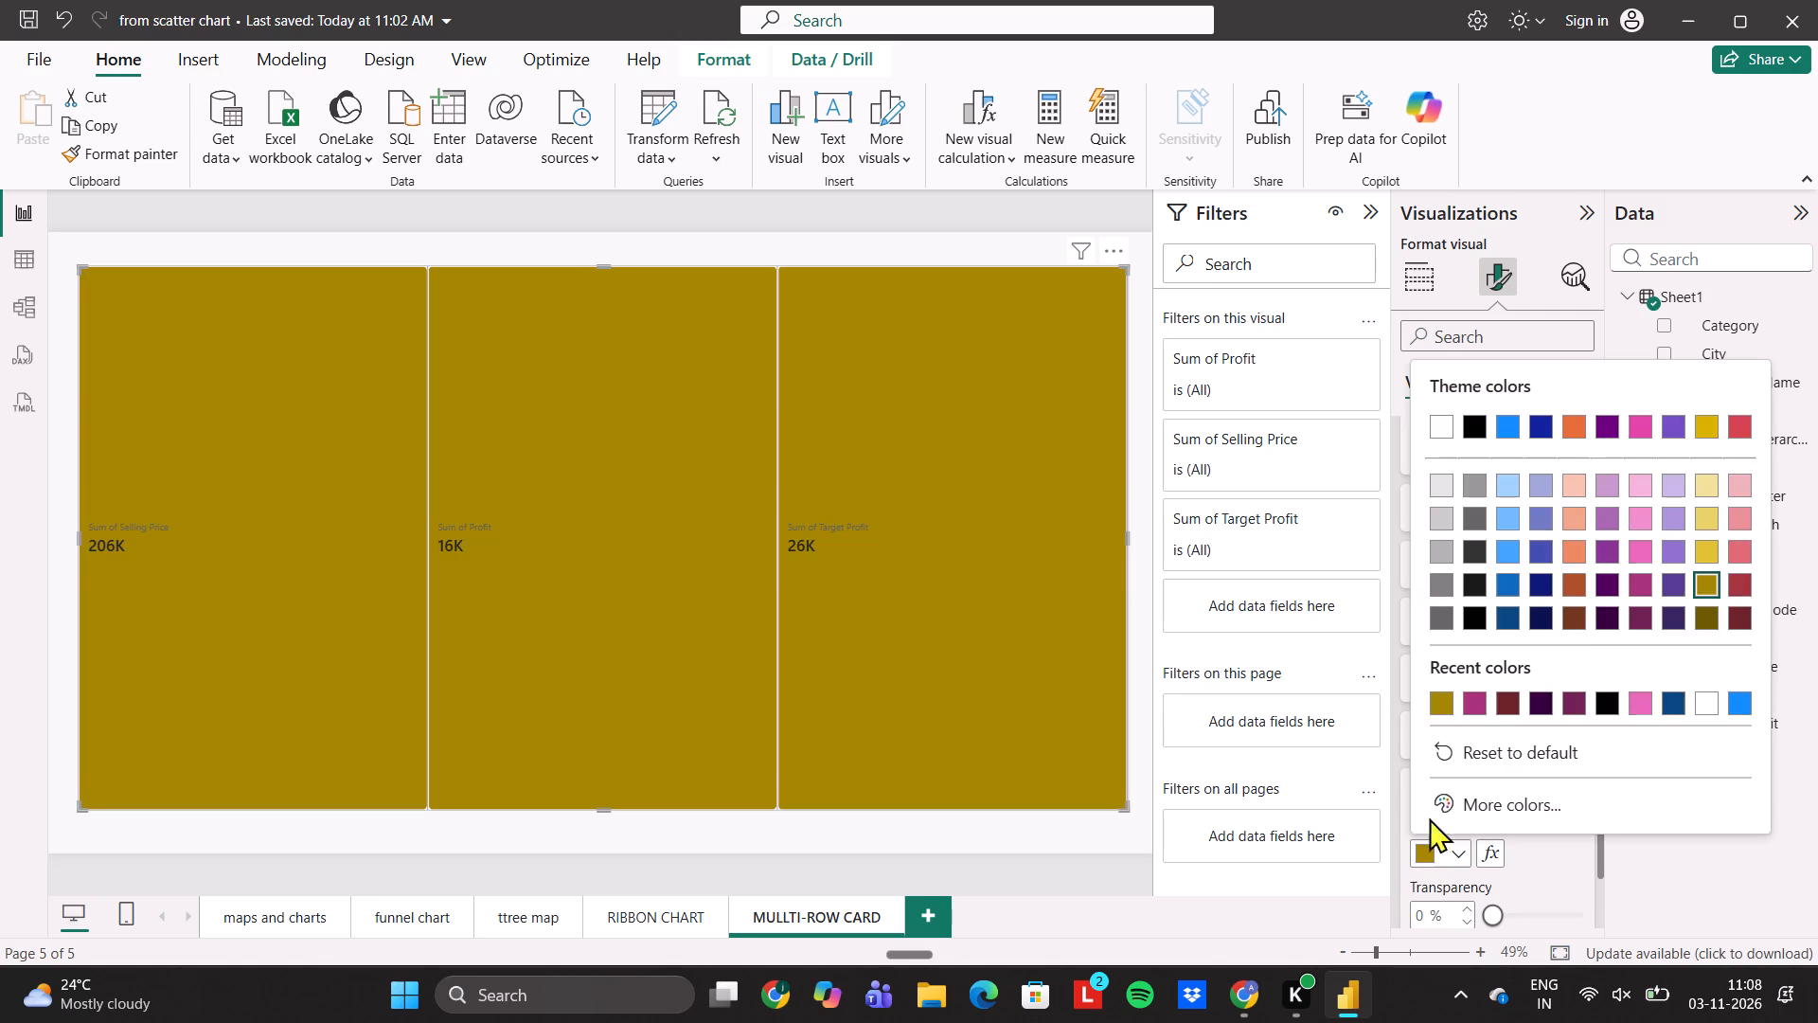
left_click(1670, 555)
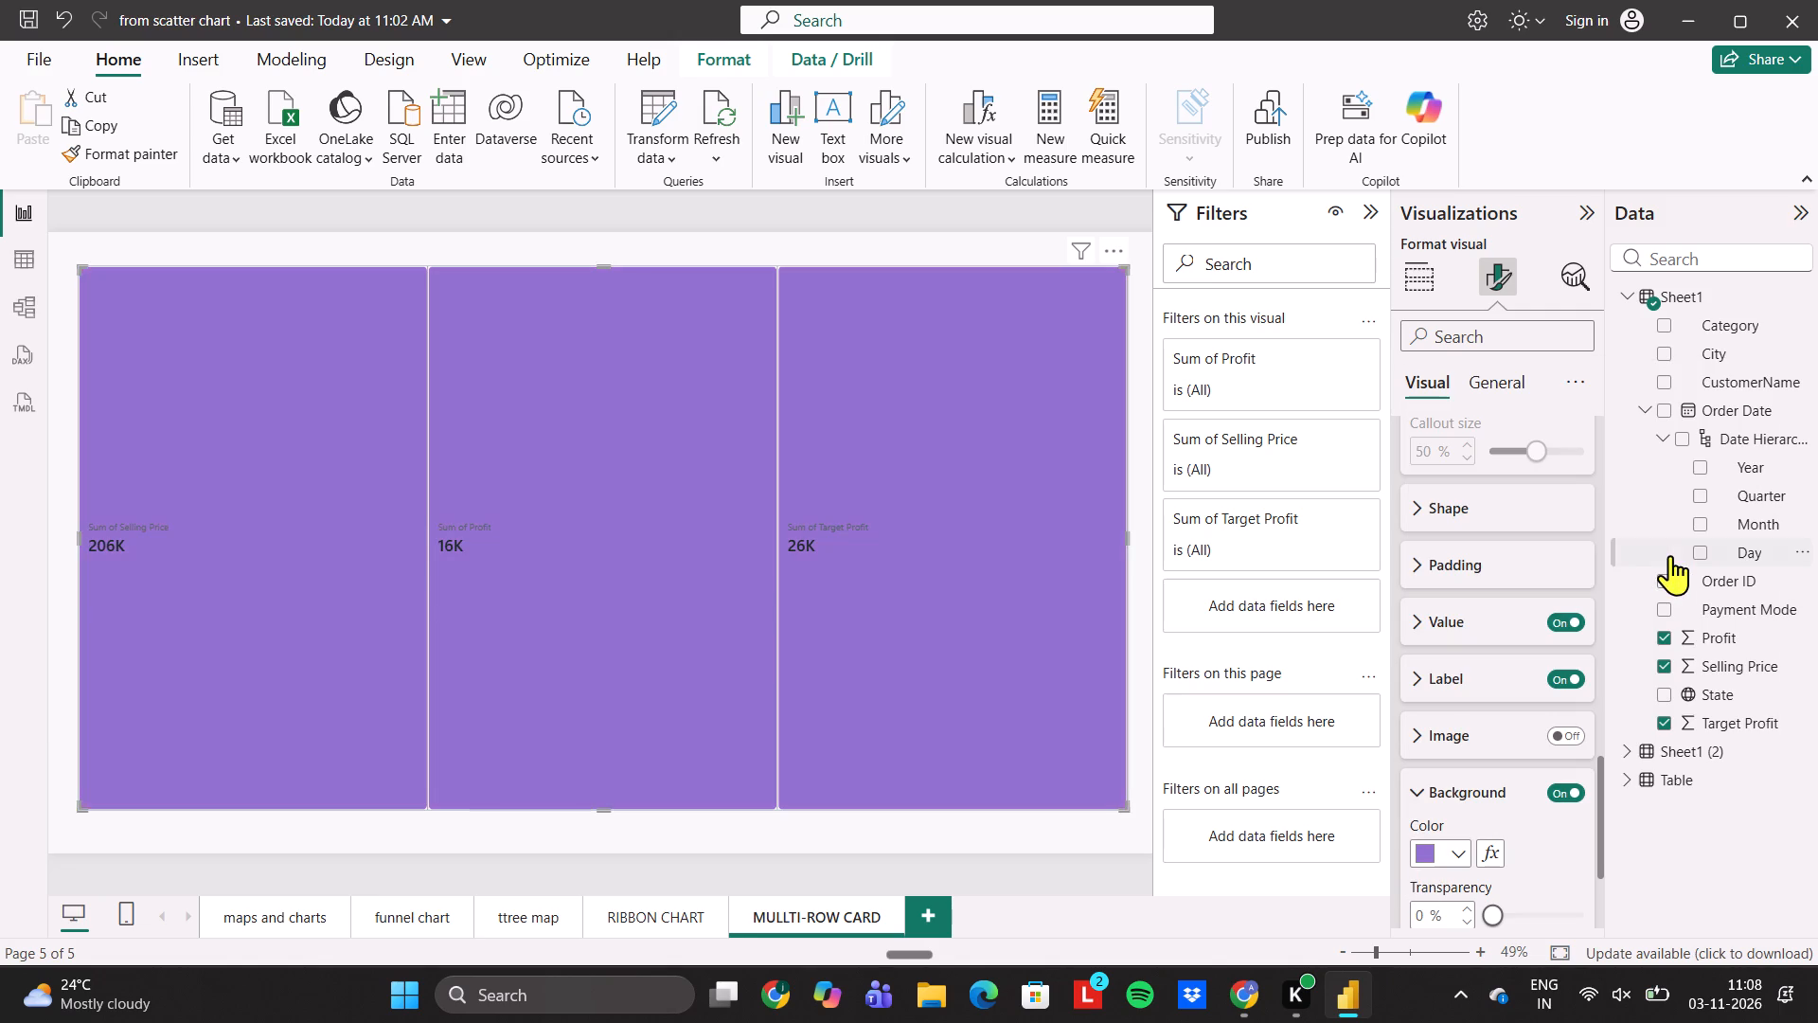
Fill the callout background of all cards with the medium orange theme shade.
left_click(1429, 851)
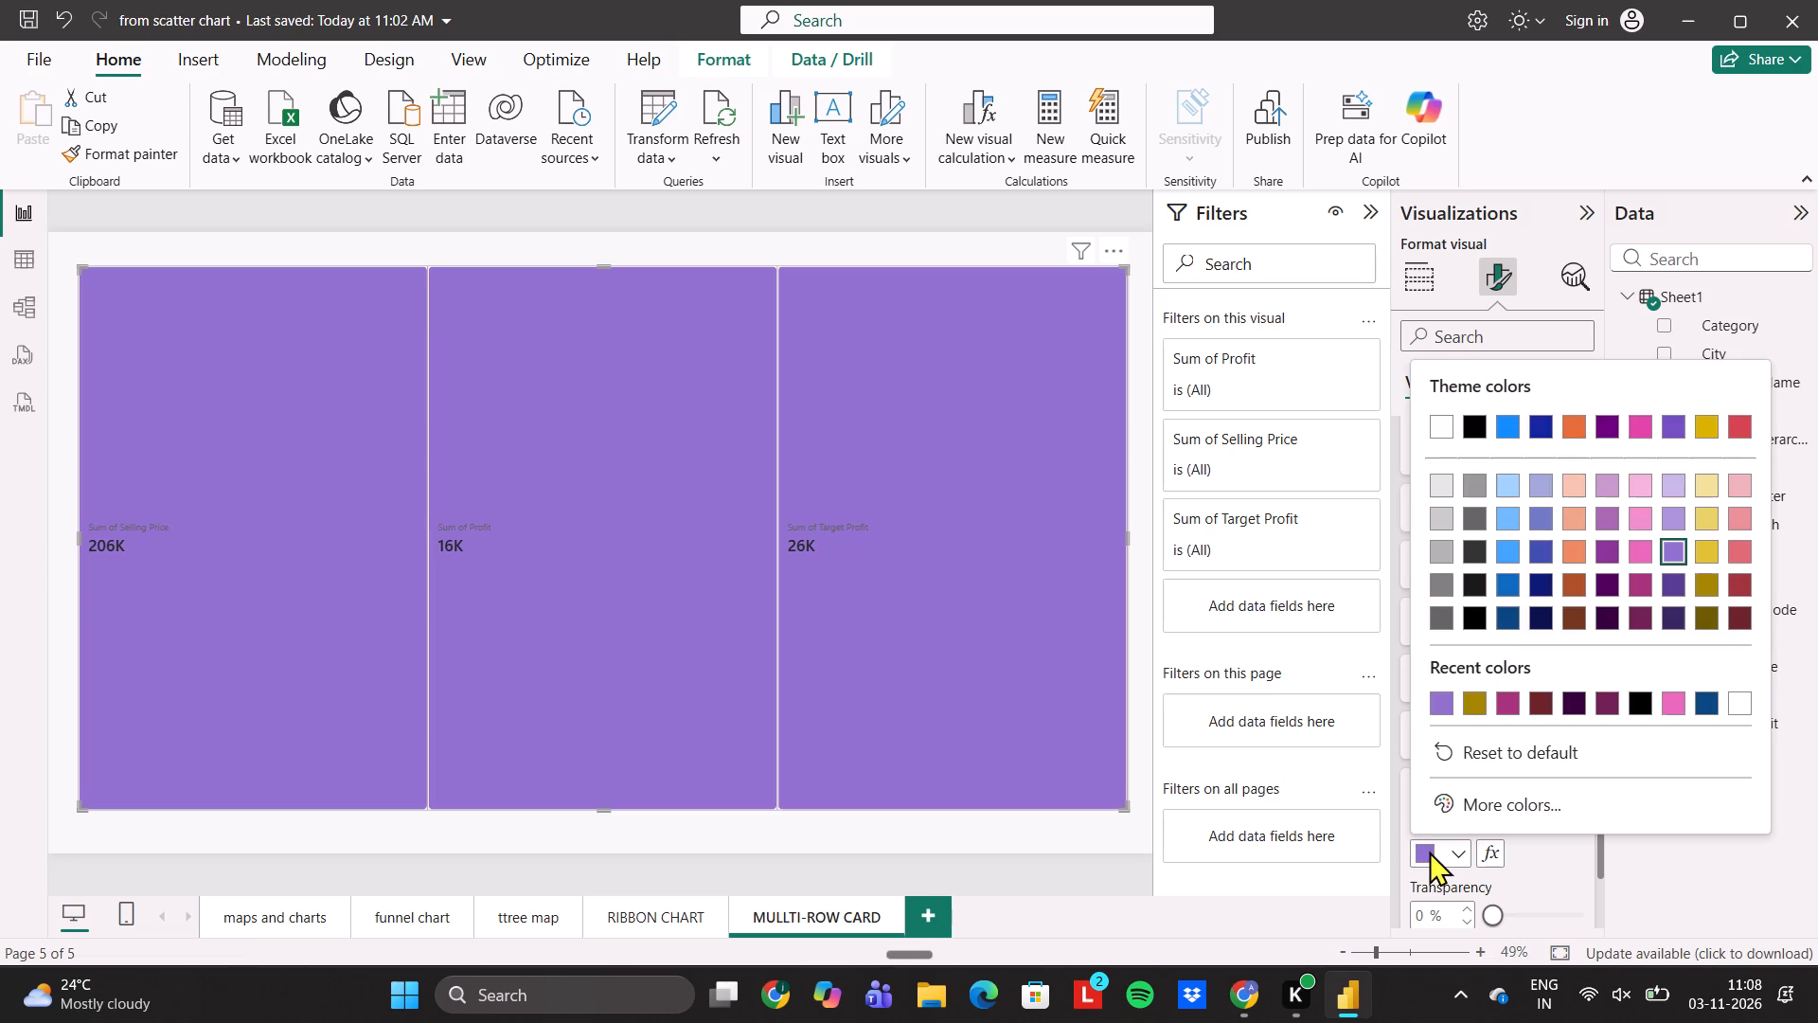
left_click(1572, 548)
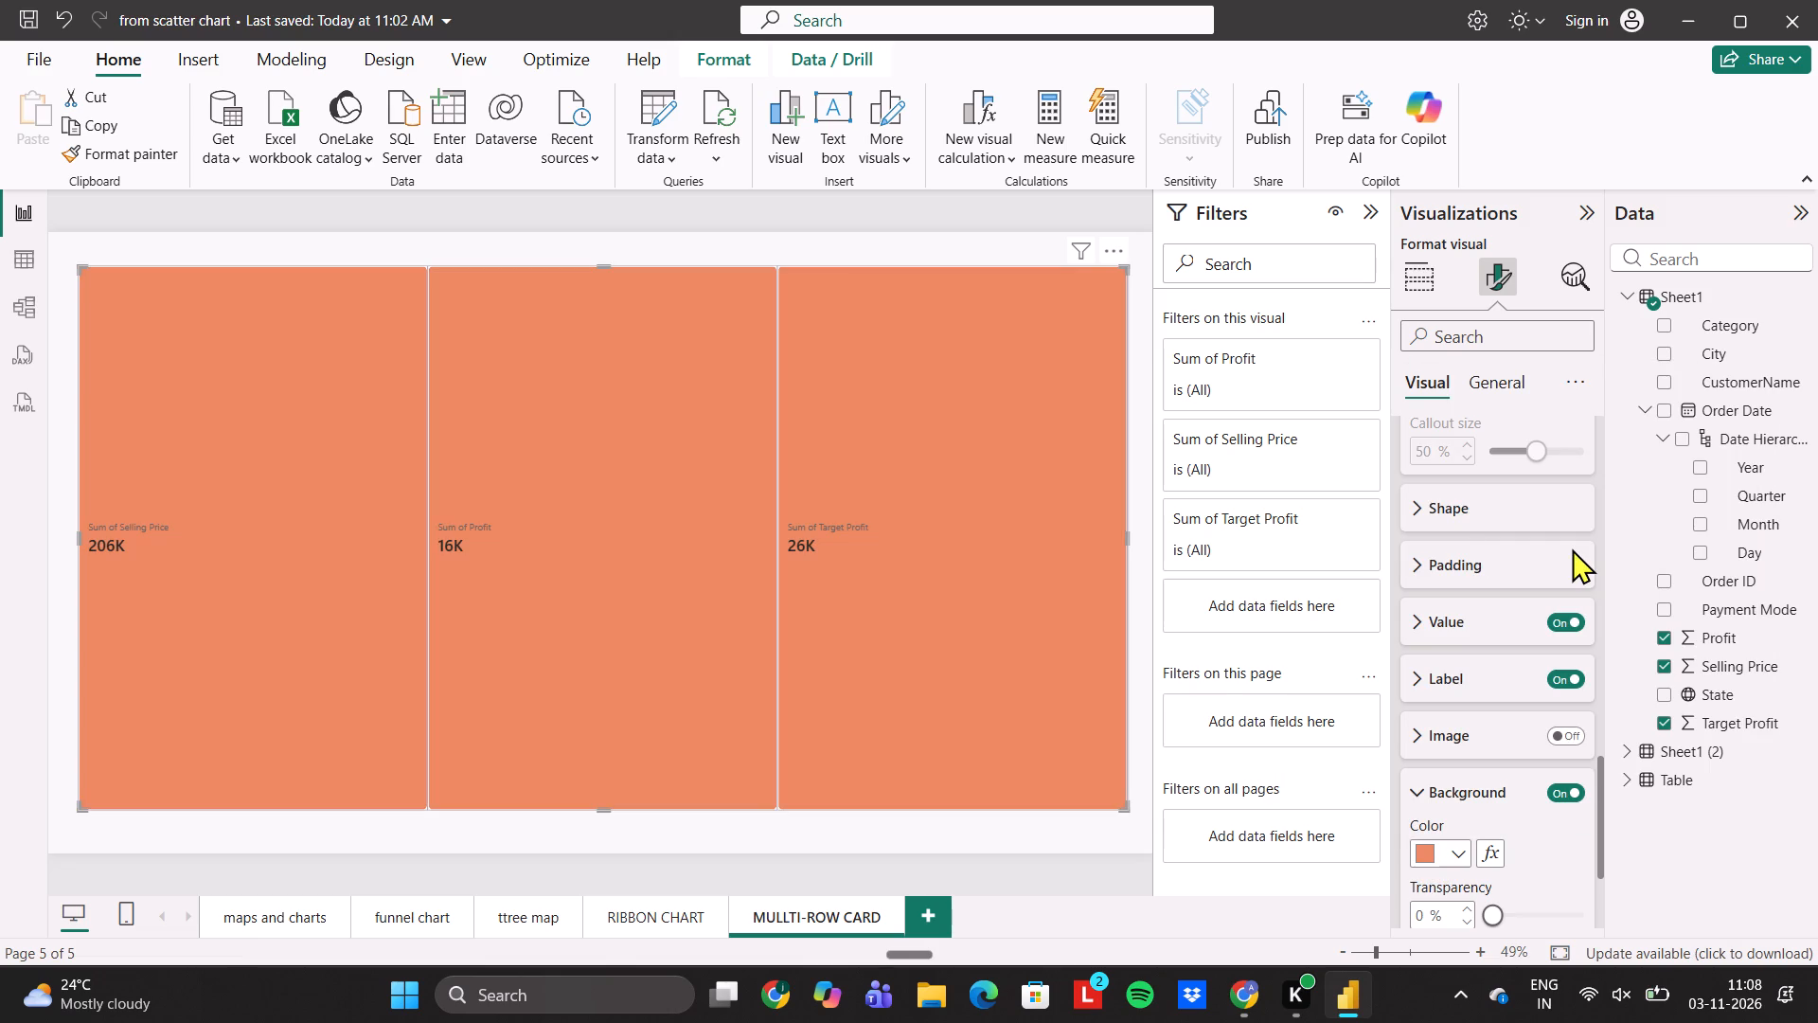
Look through the remaining callout settings and the card's image settings.
scroll(1500, 573, "up", 1)
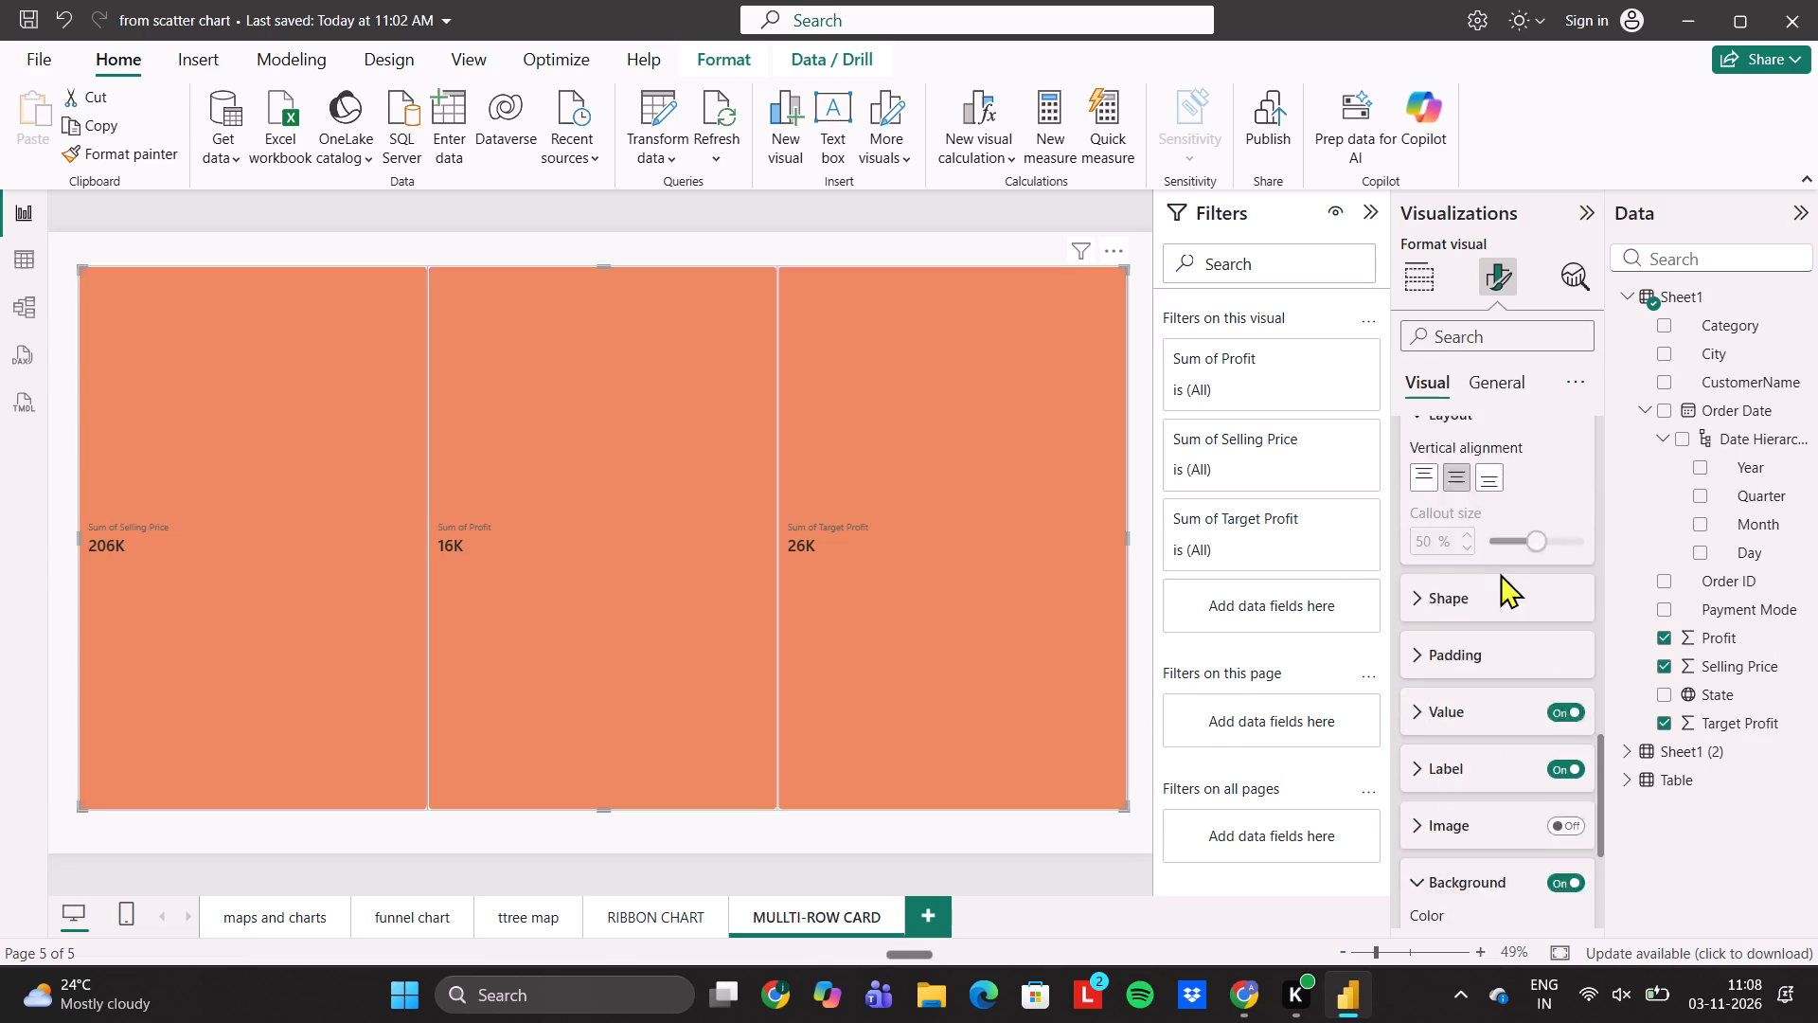
scroll(1500, 573, "up", 3)
scroll(1500, 573, "down", 3)
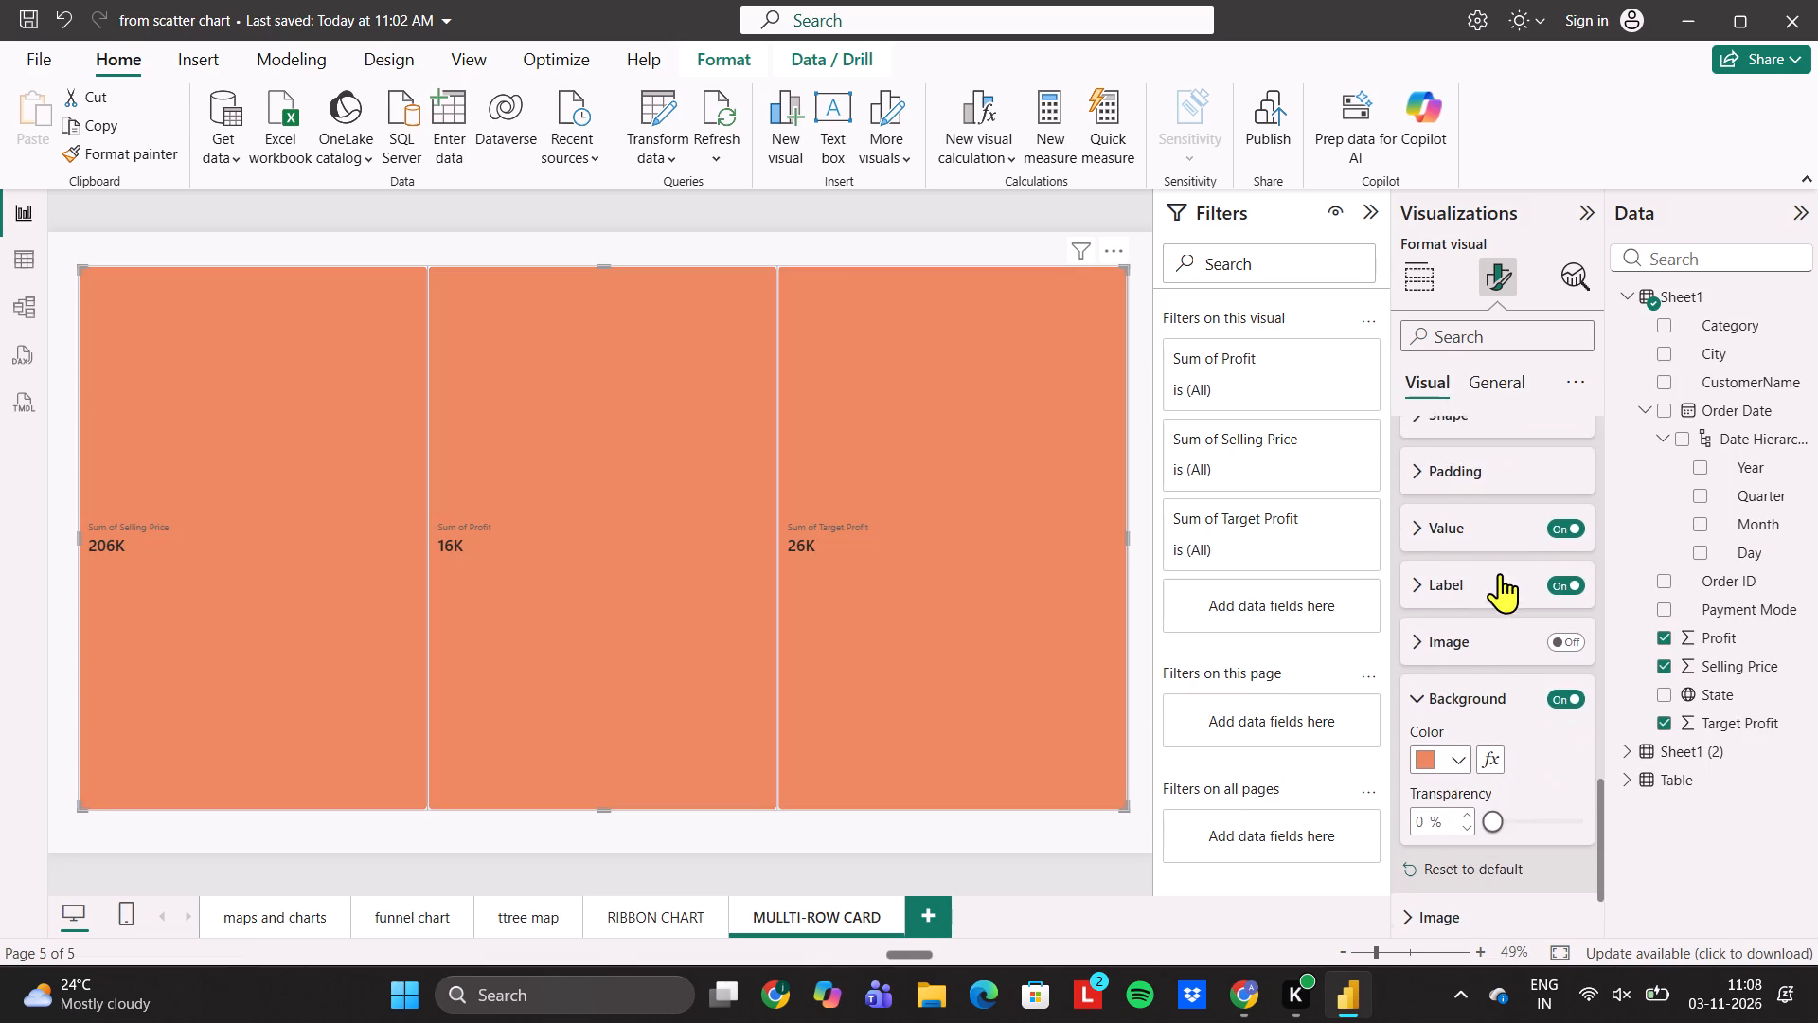
scroll(1500, 573, "down", 1)
scroll(1480, 709, "down", 1)
left_click(1465, 810)
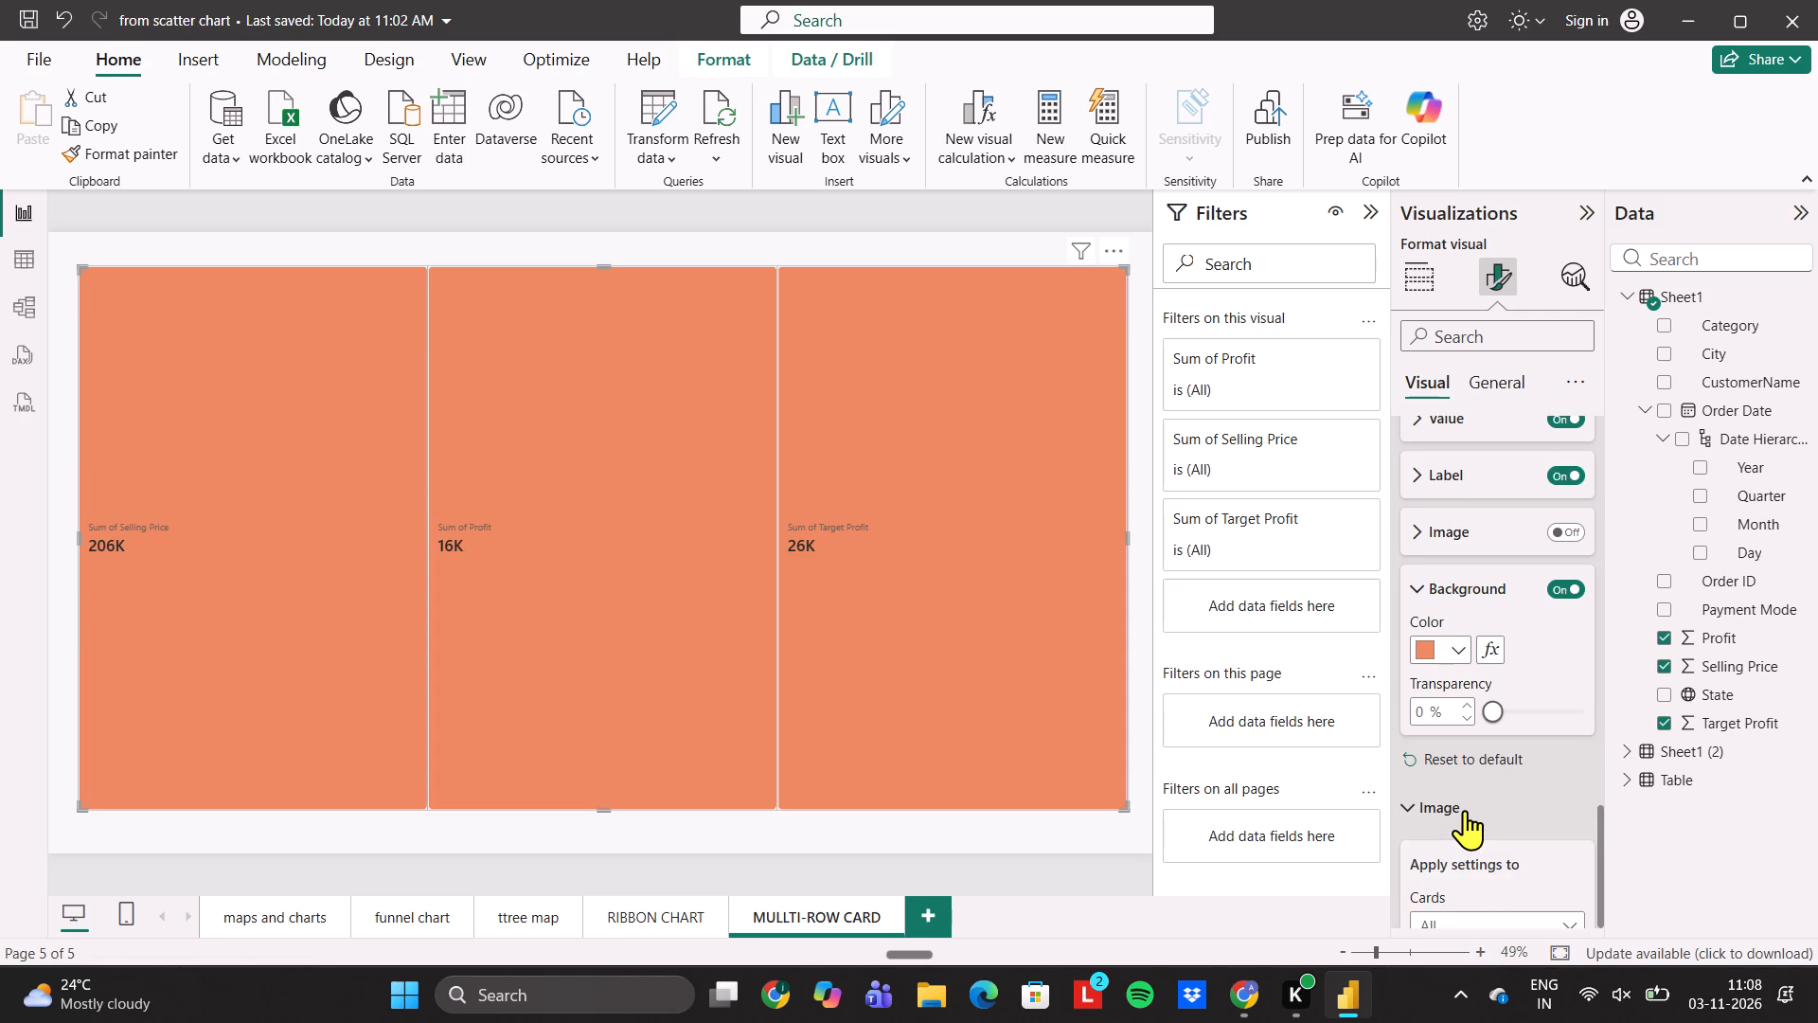
scroll(1465, 810, "down", 2)
scroll(1467, 685, "down", 1)
scroll(1491, 850, "down", 1)
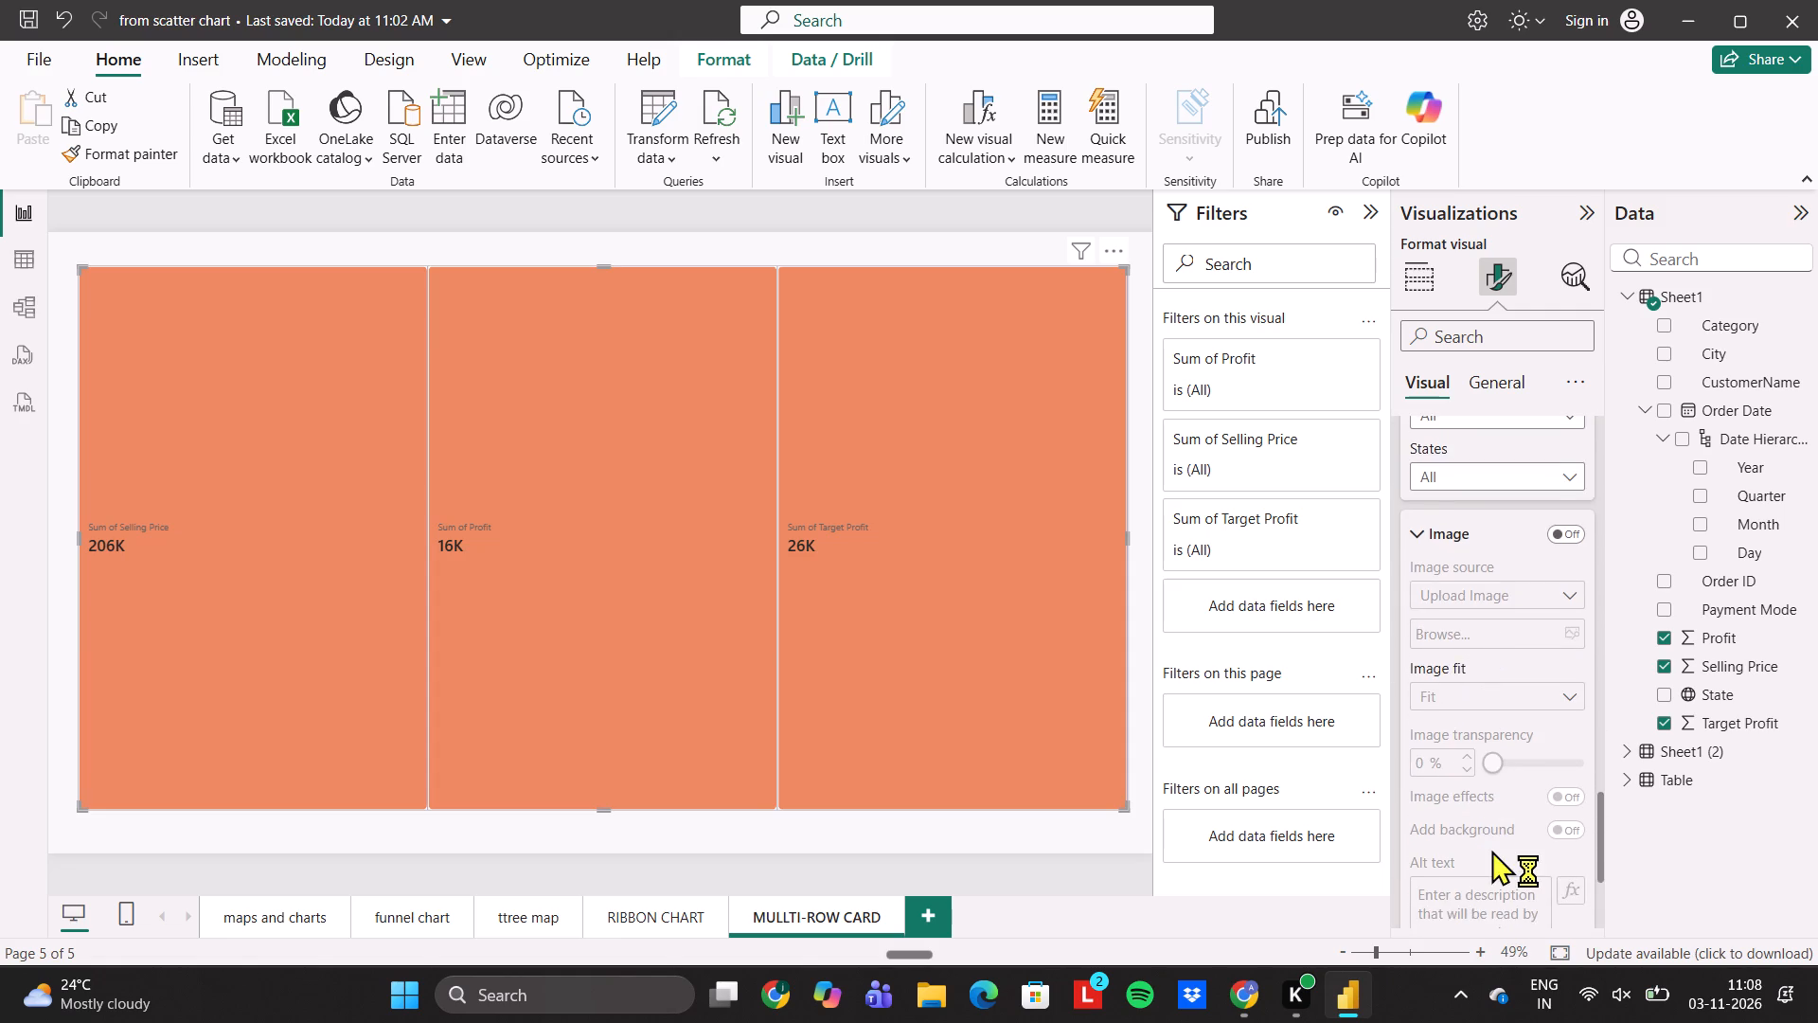
scroll(1491, 850, "down", 1)
Return to the multi-card layout settings and examine its shape and padding options.
scroll(1462, 630, "up", 10)
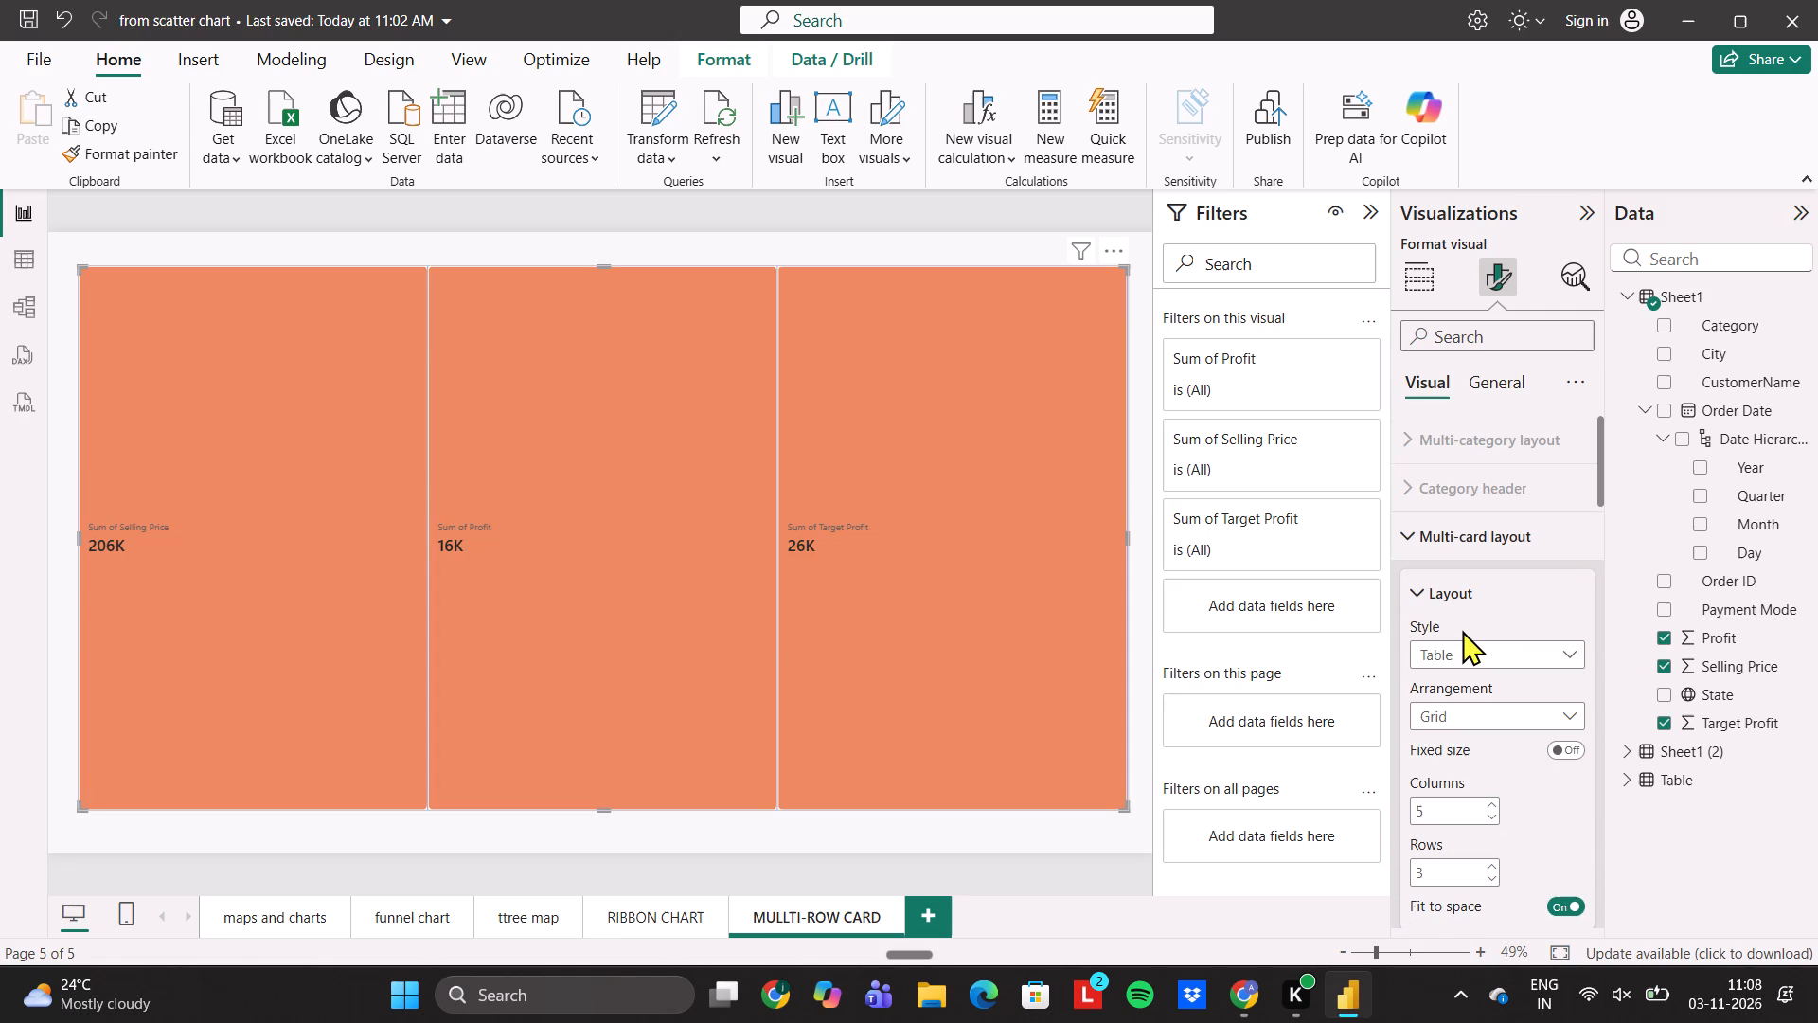
scroll(1462, 630, "up", 2)
scroll(1511, 651, "down", 2)
left_click(1486, 628)
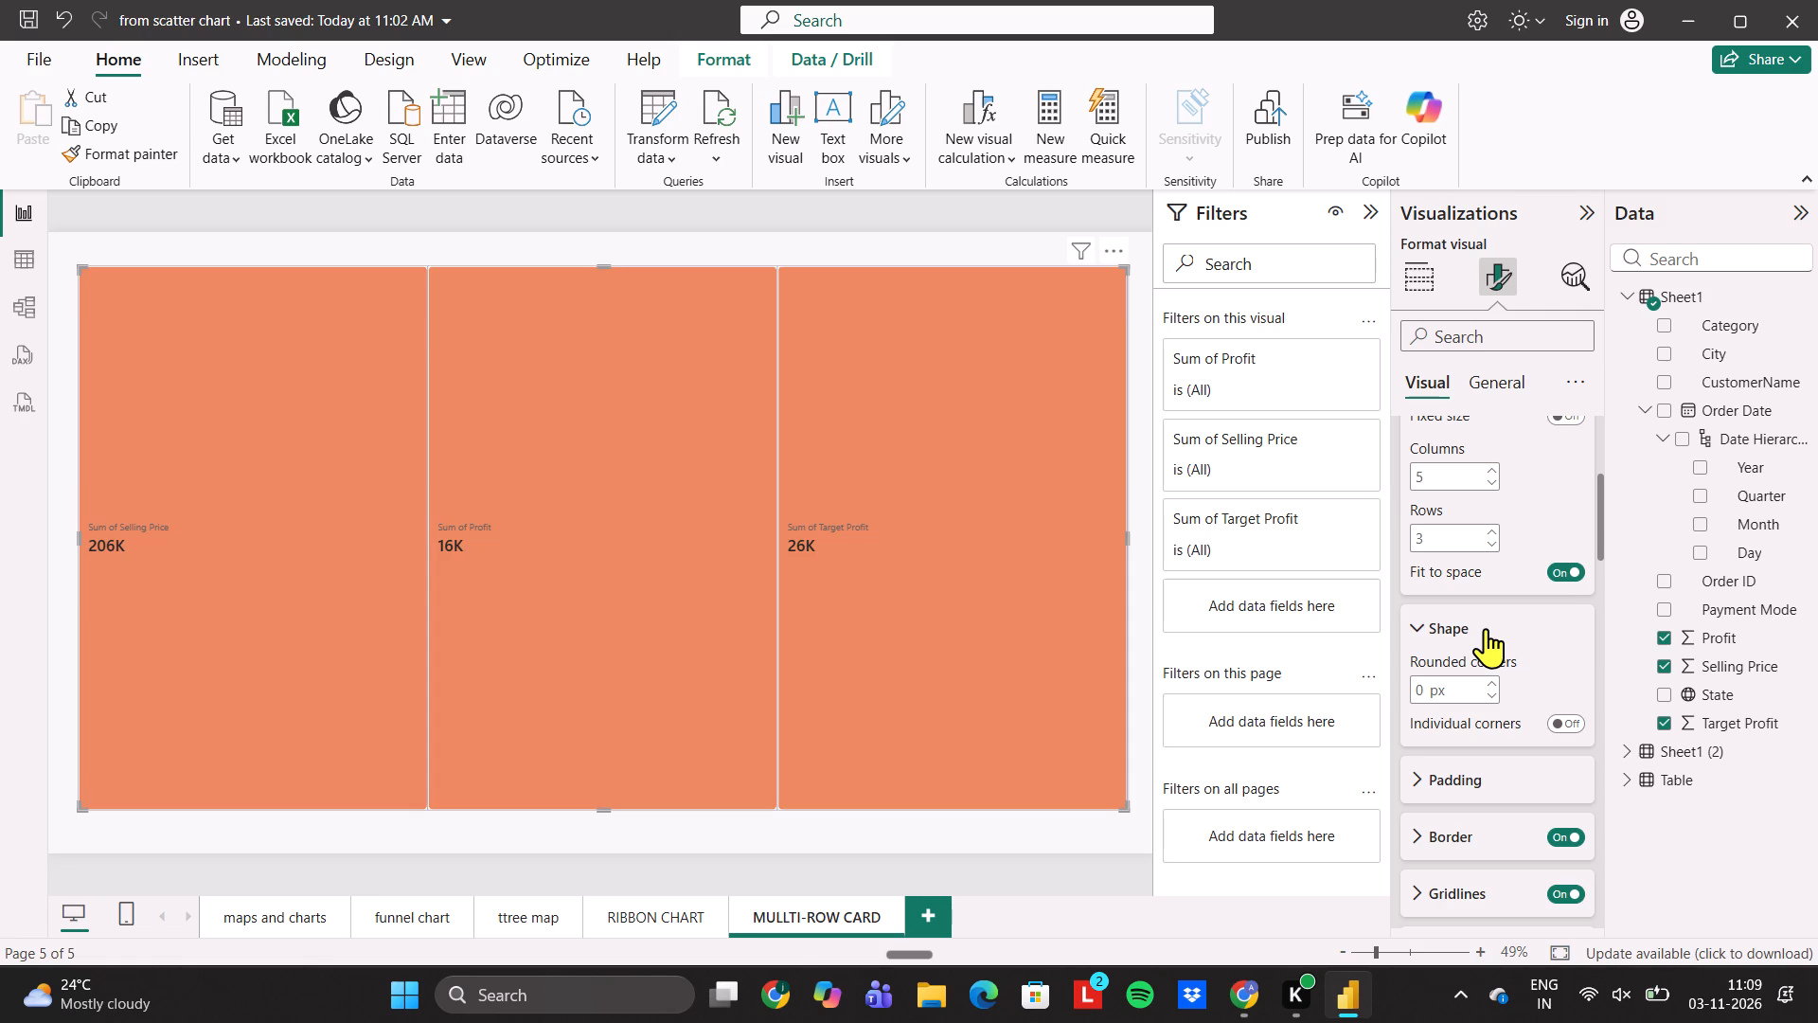
left_click(1435, 782)
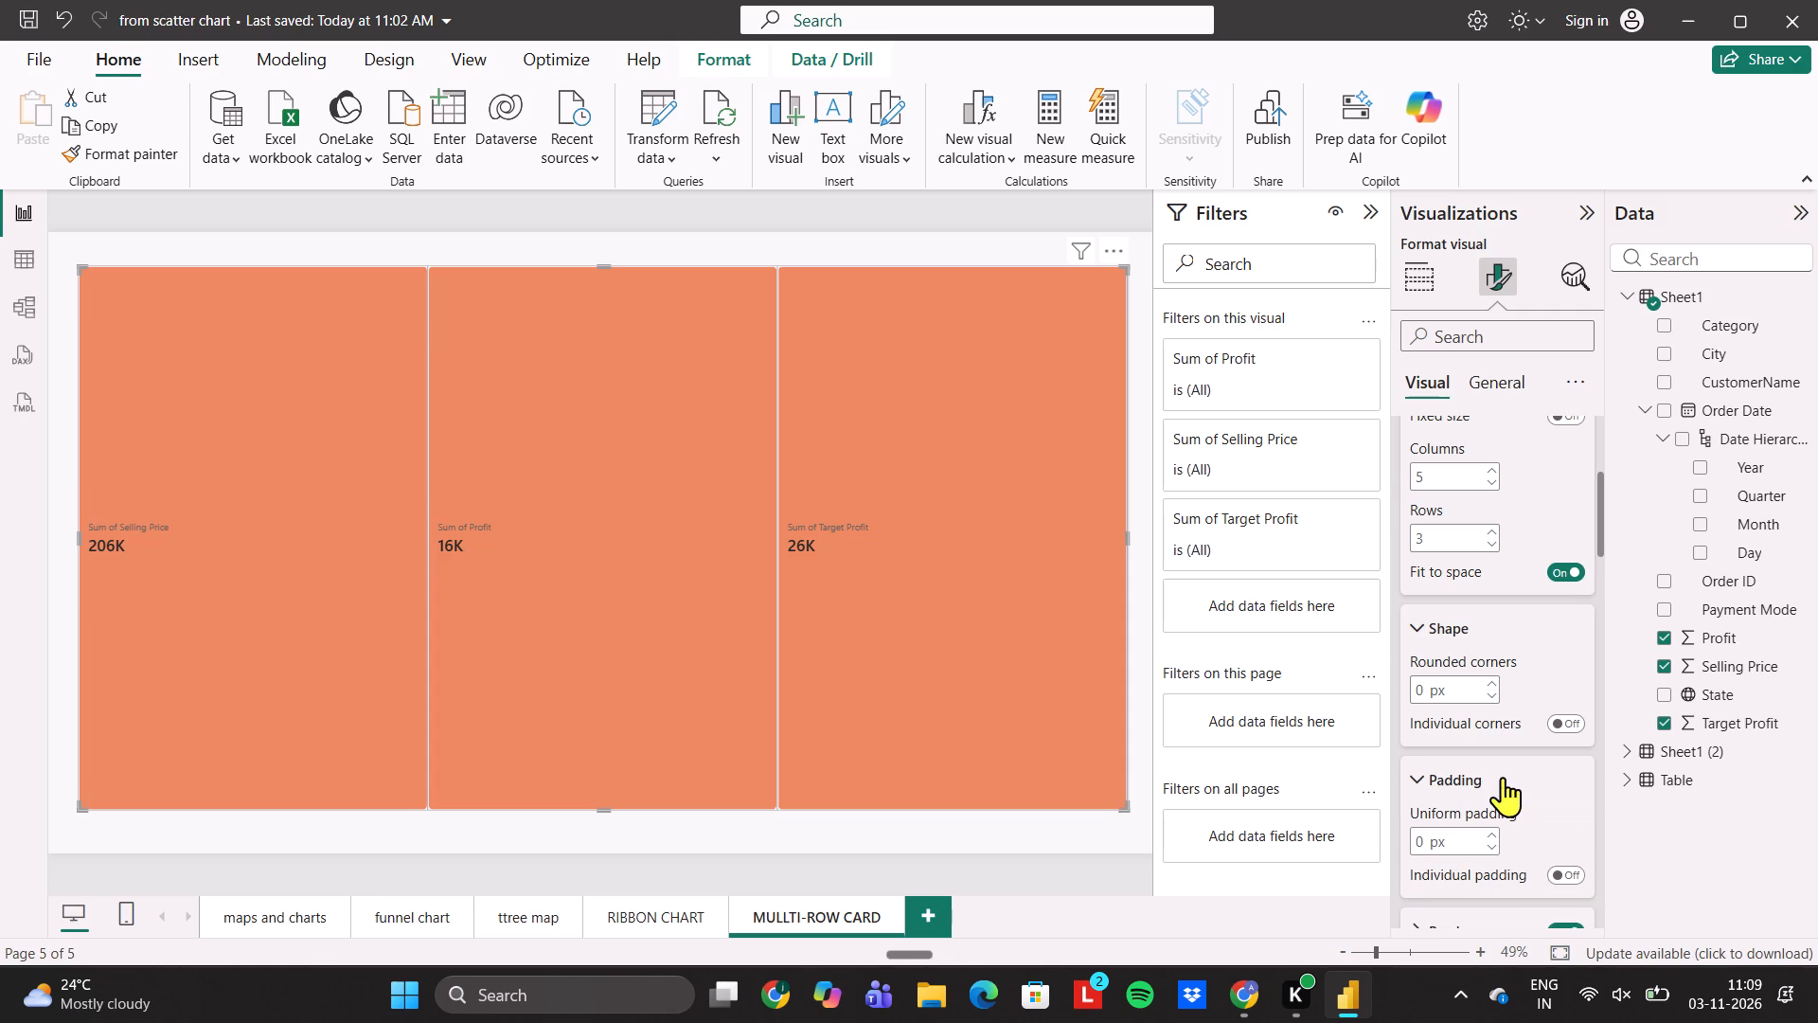
Colour the multi-card layout's border black and set its line style to Dashed.
scroll(1503, 777, "down", 2)
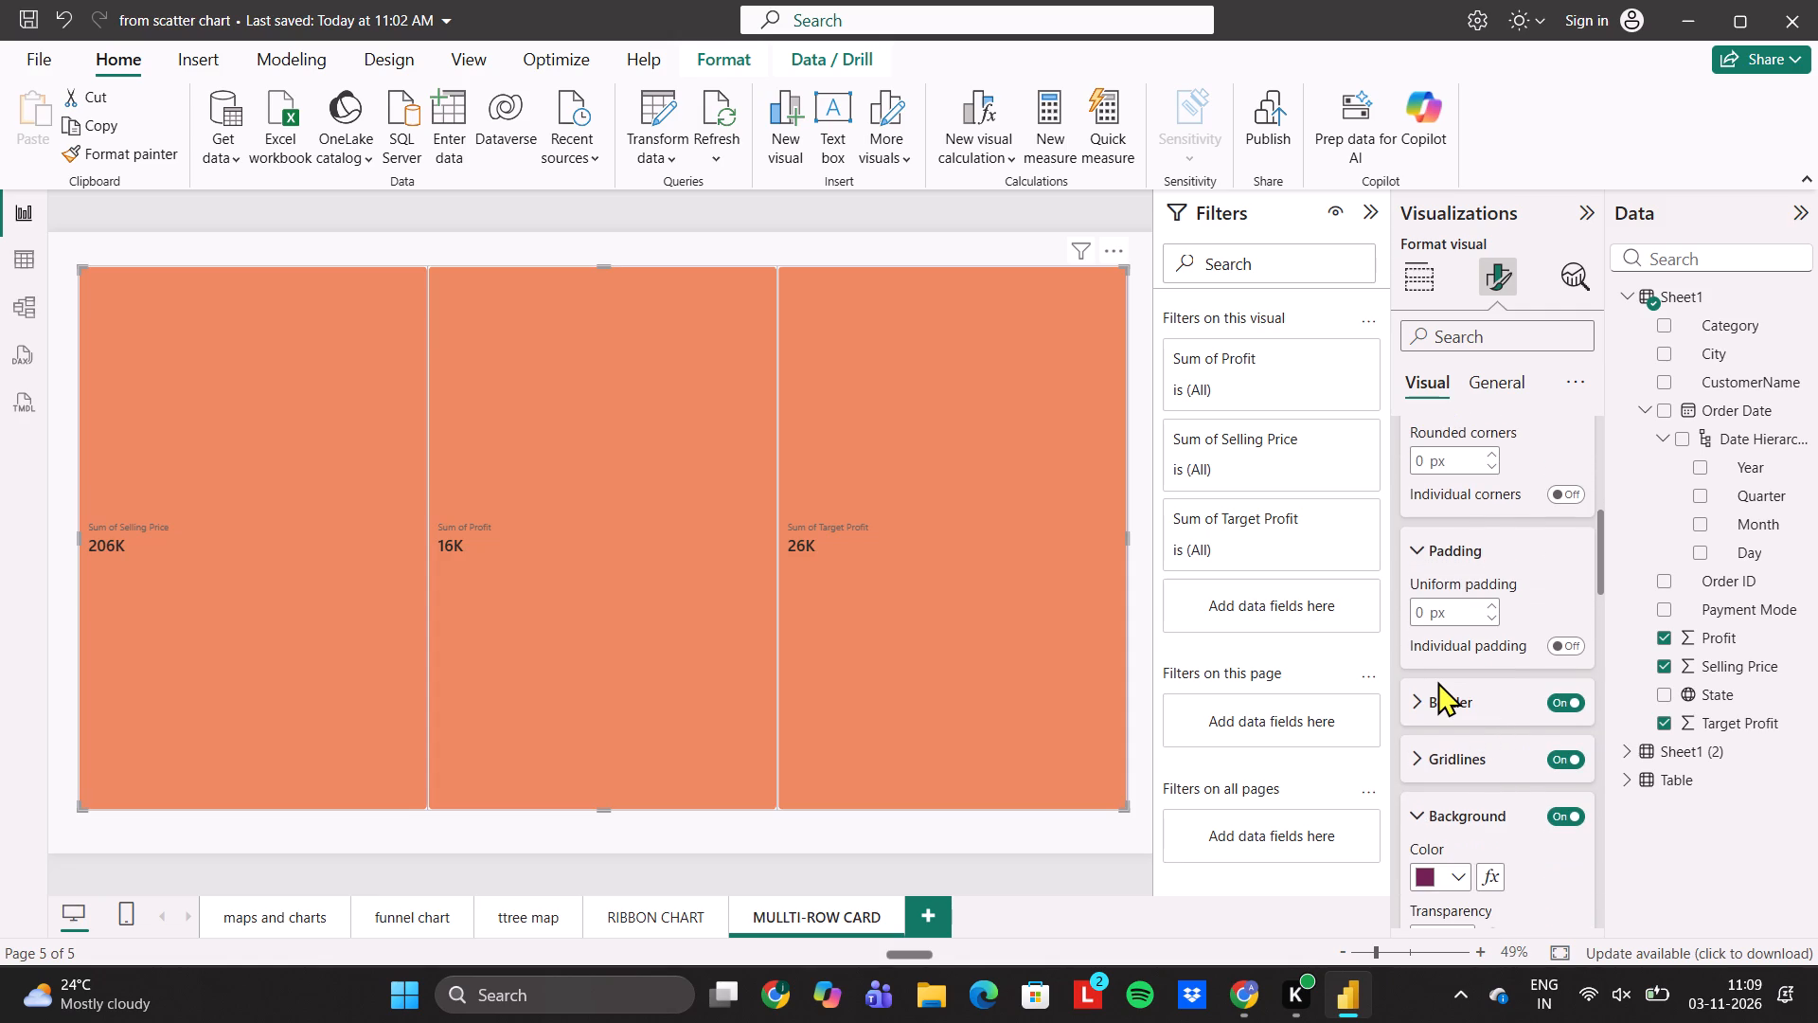
left_click(1437, 681)
left_click(1443, 687)
scroll(1443, 687, "down", 1)
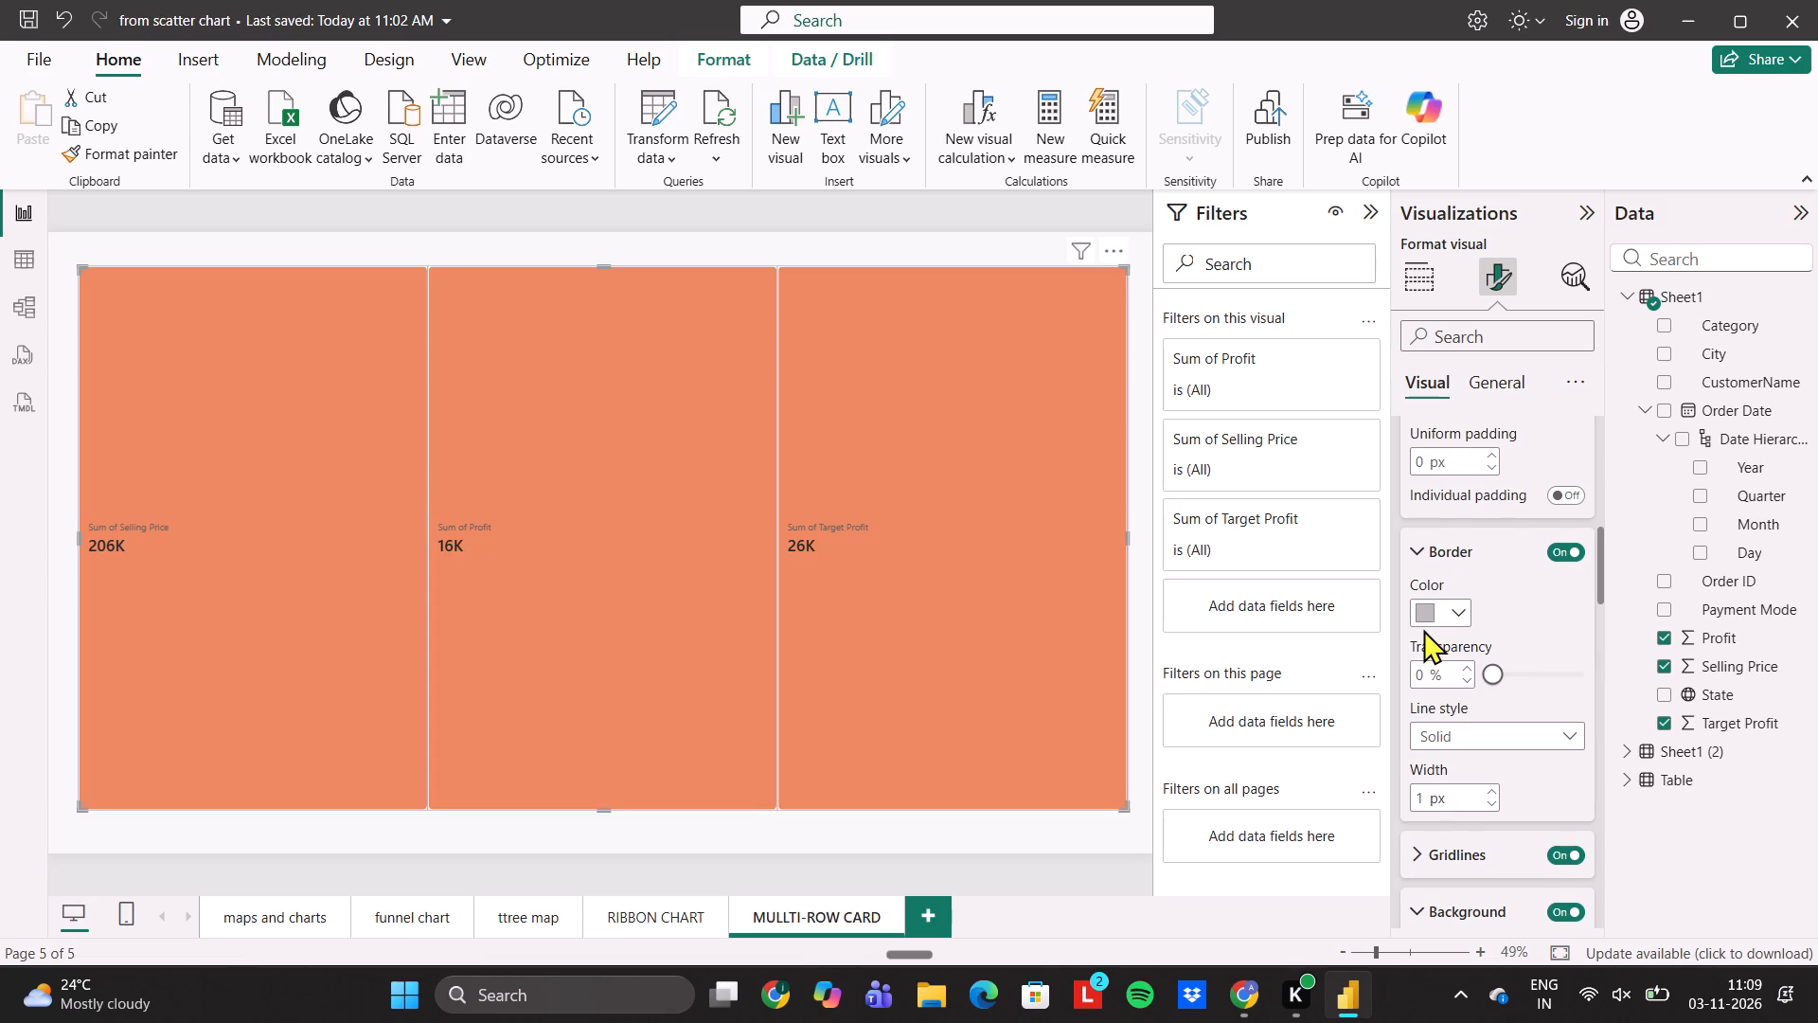
left_click(1421, 623)
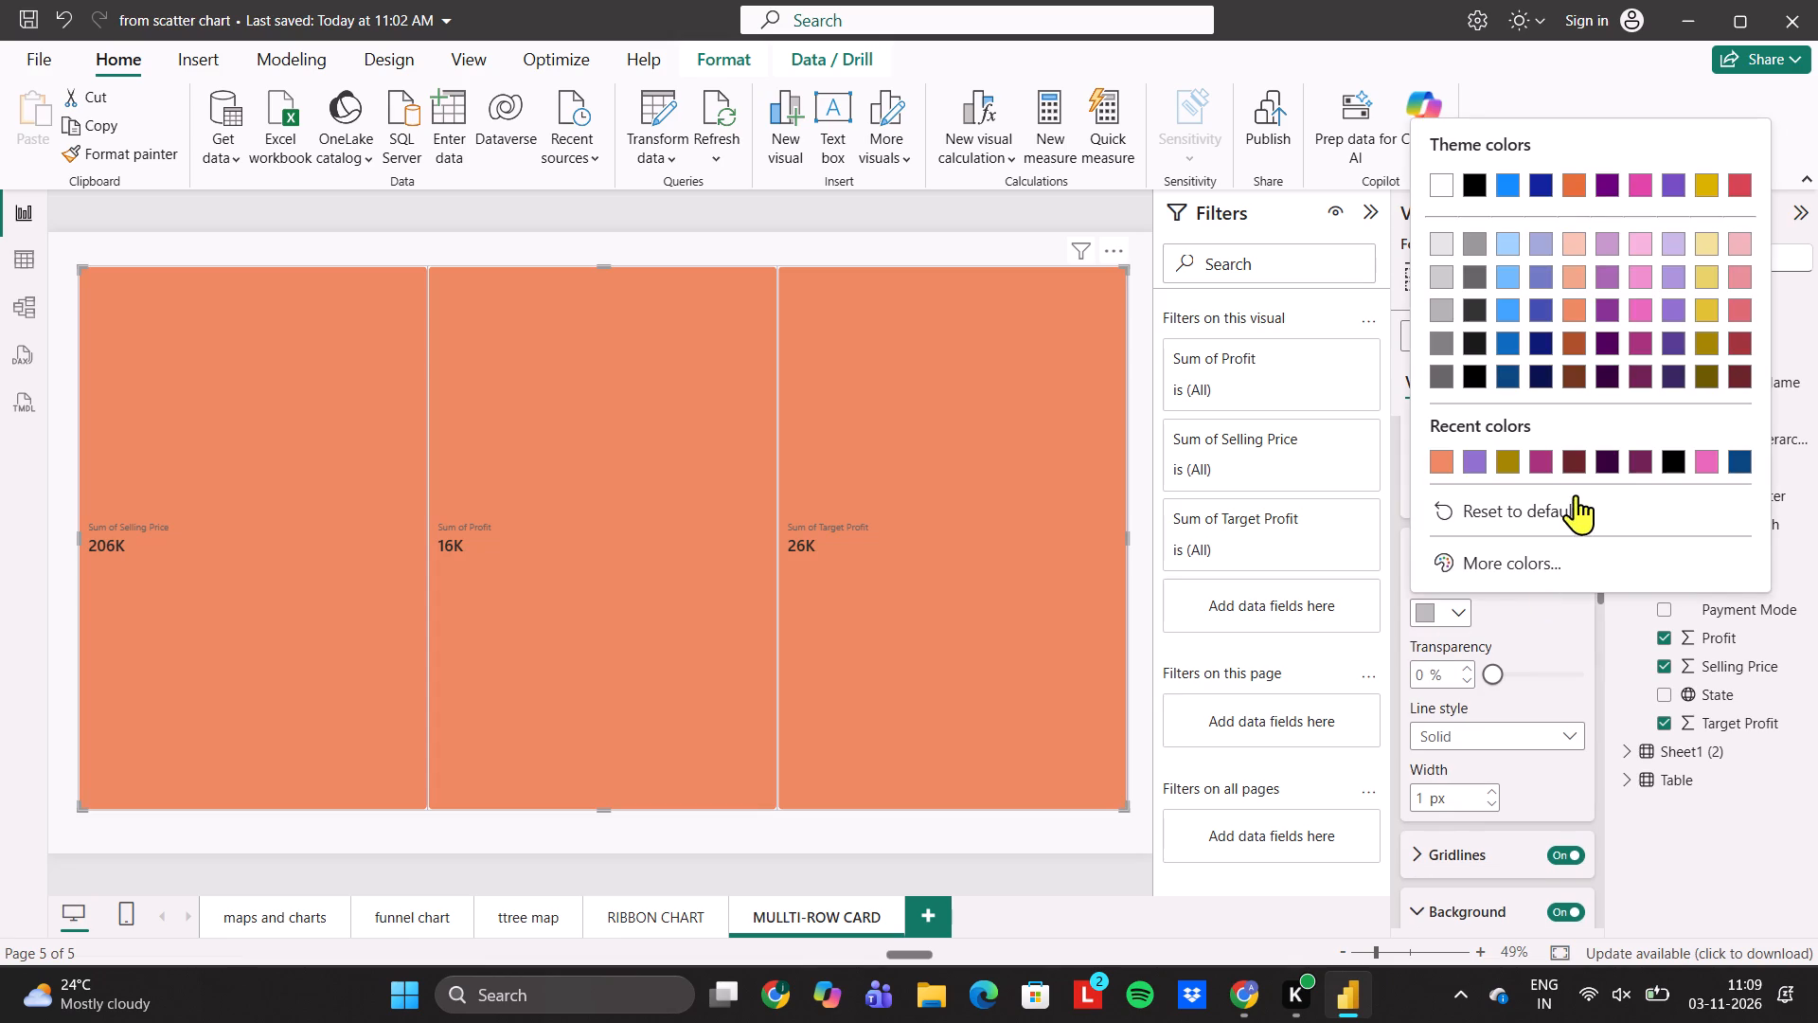
left_click(1669, 464)
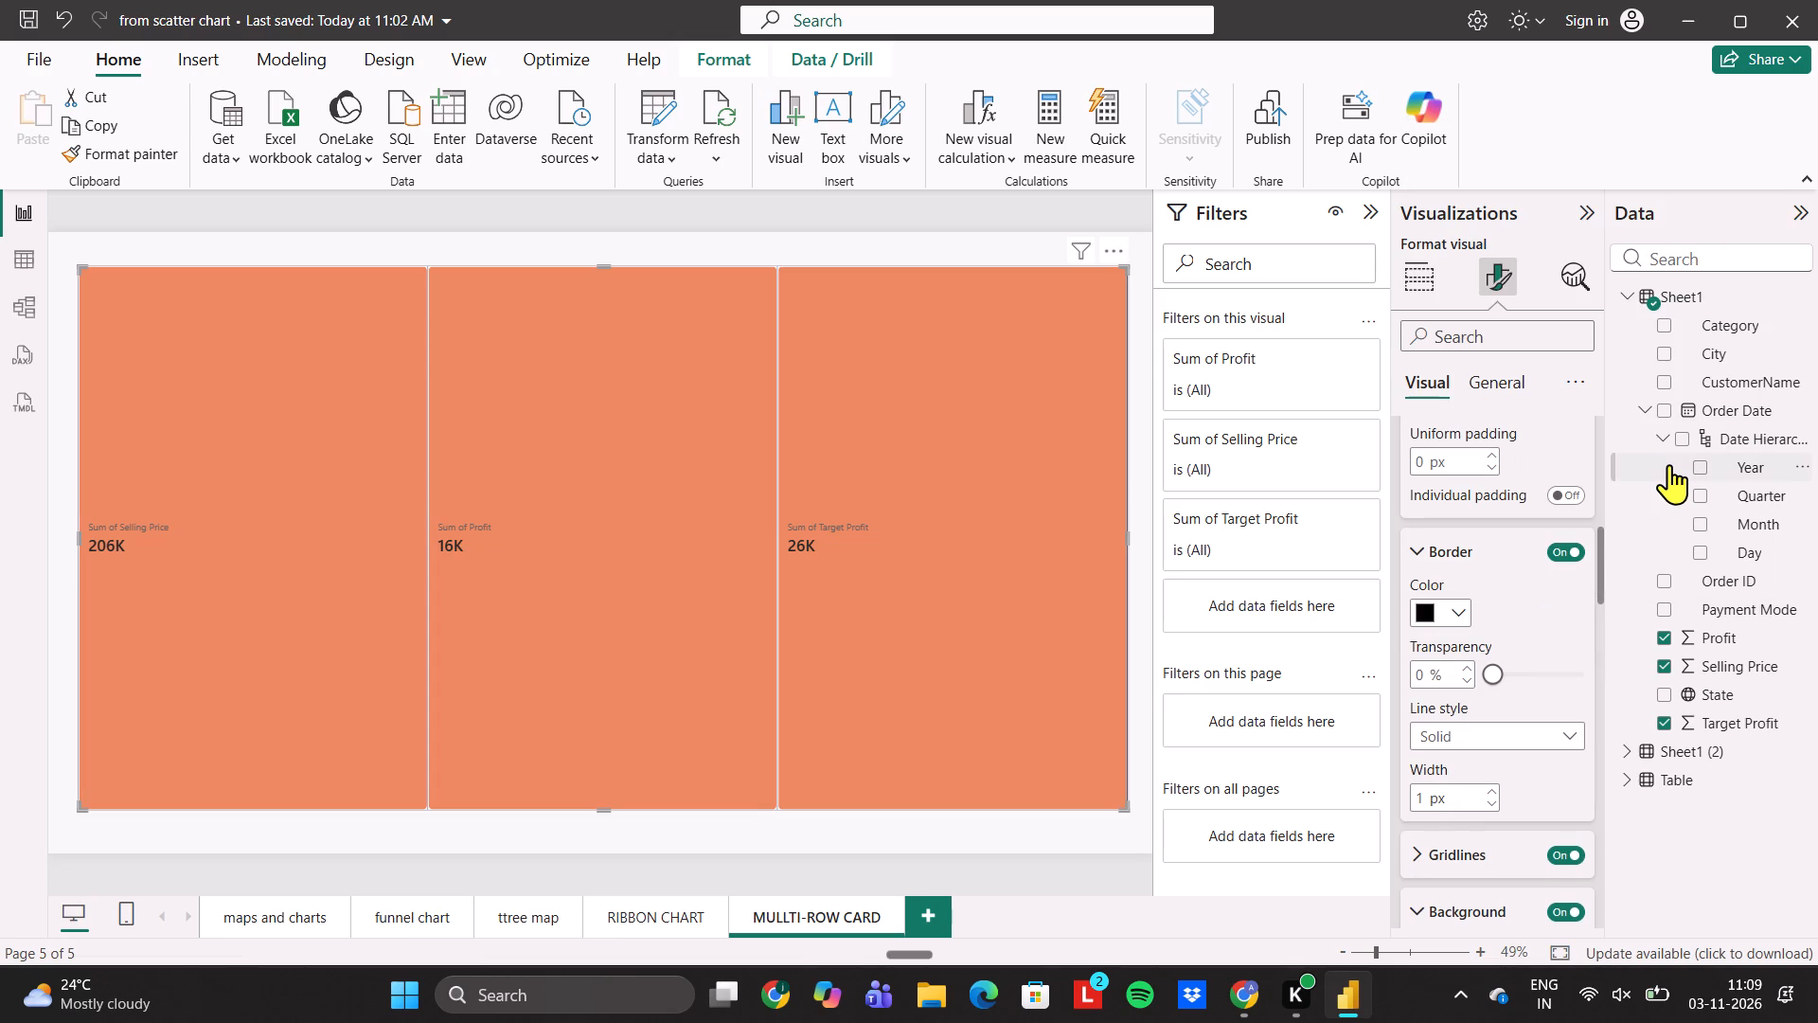
left_click(1474, 727)
left_click(1484, 791)
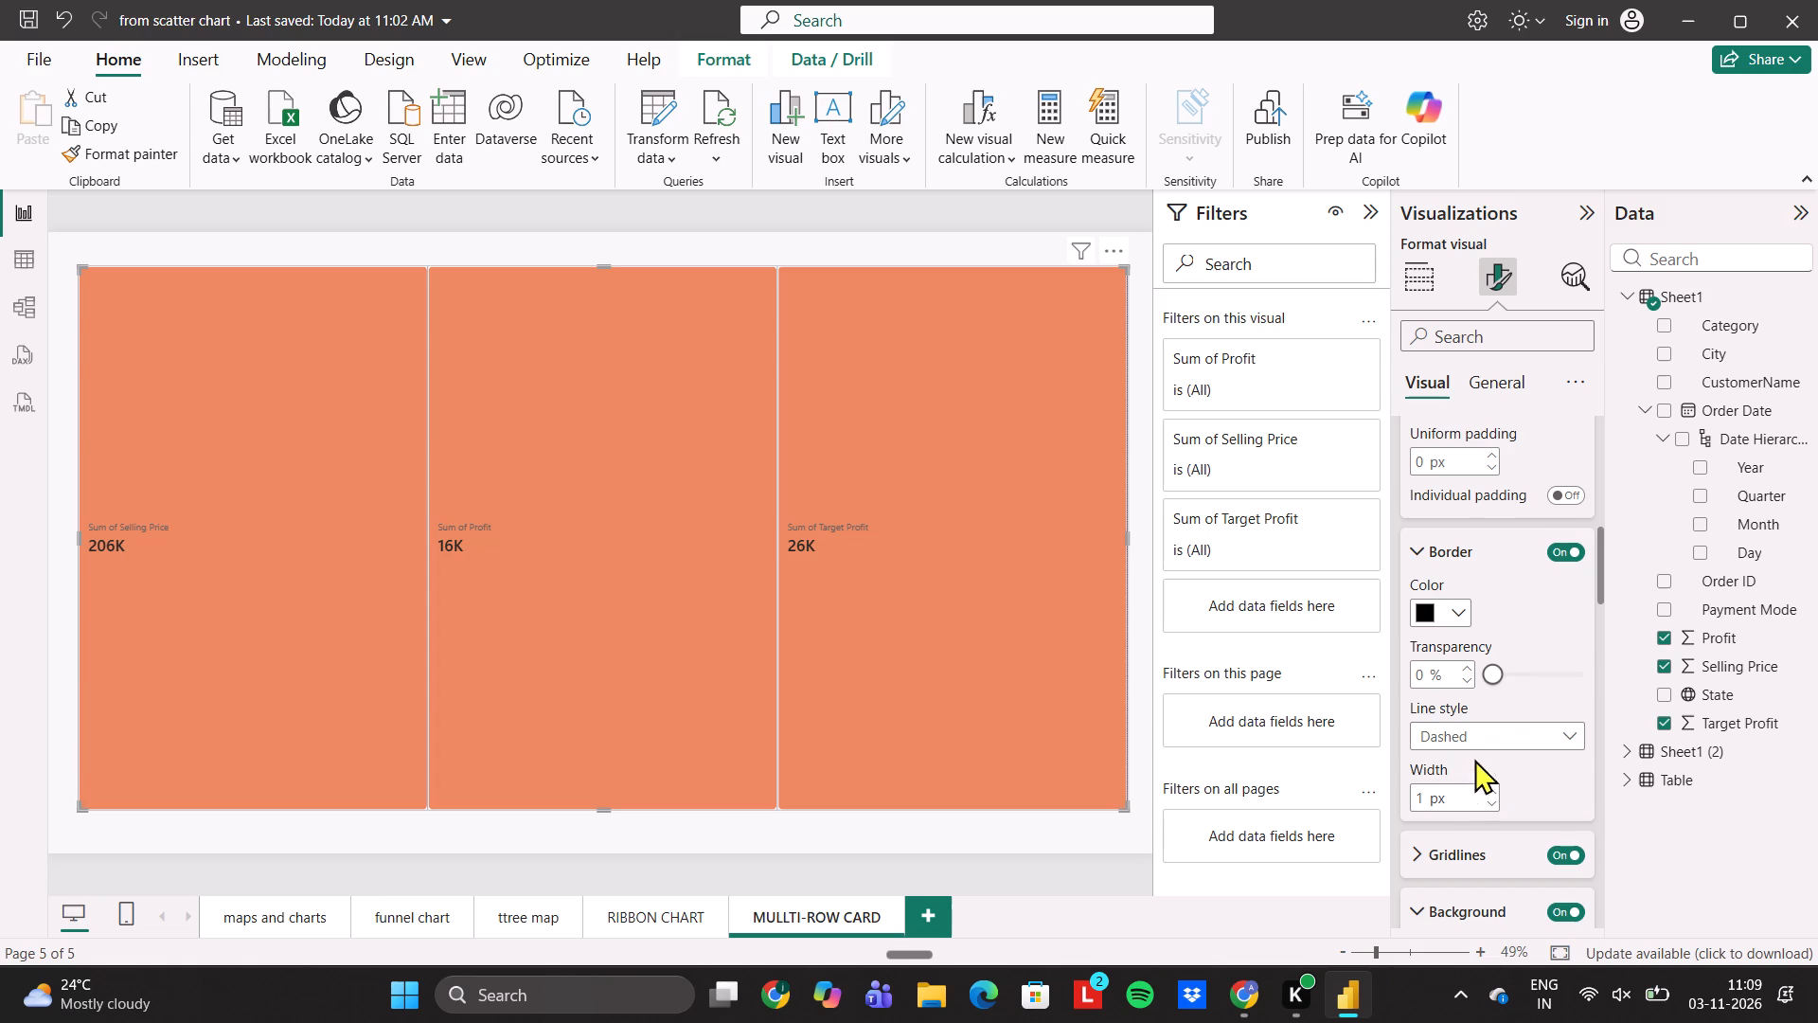
Shrink the card visual from its lower corner and shift it slightly to centre it on the page.
scroll(1431, 810, "down", 1)
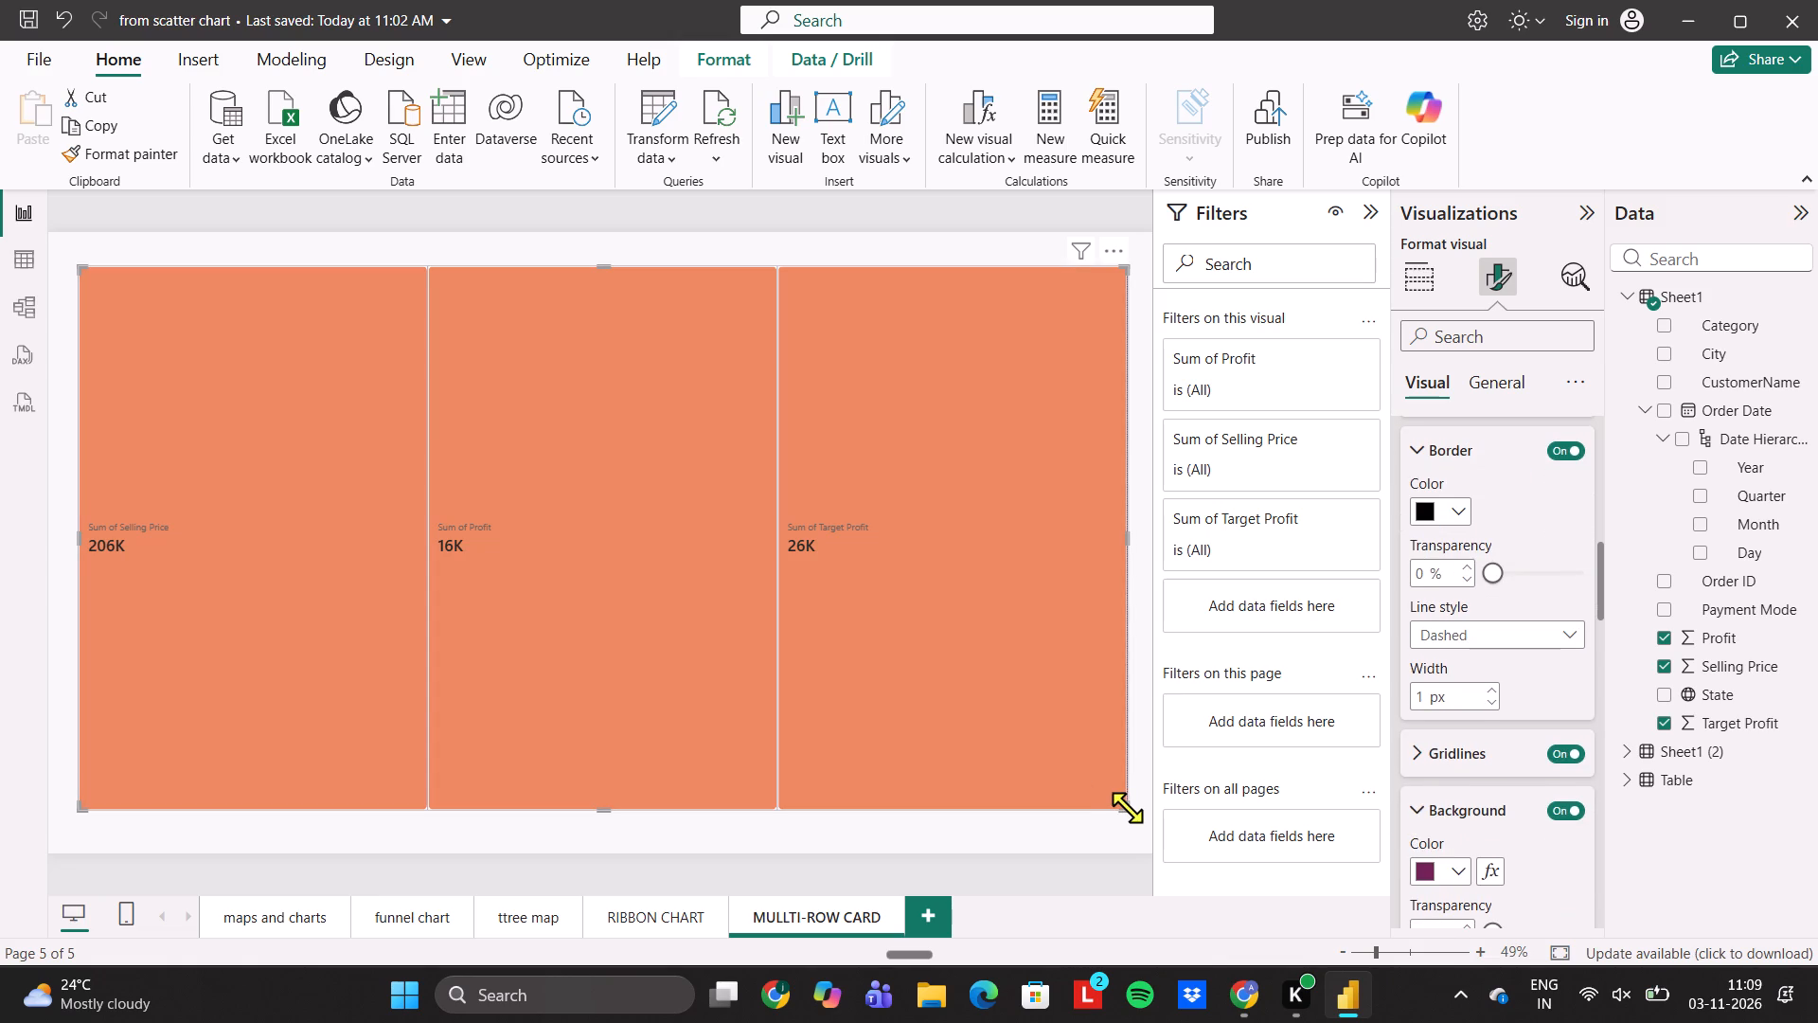
left_click_drag(1127, 807, 1053, 775)
left_click_drag(599, 530, 620, 540)
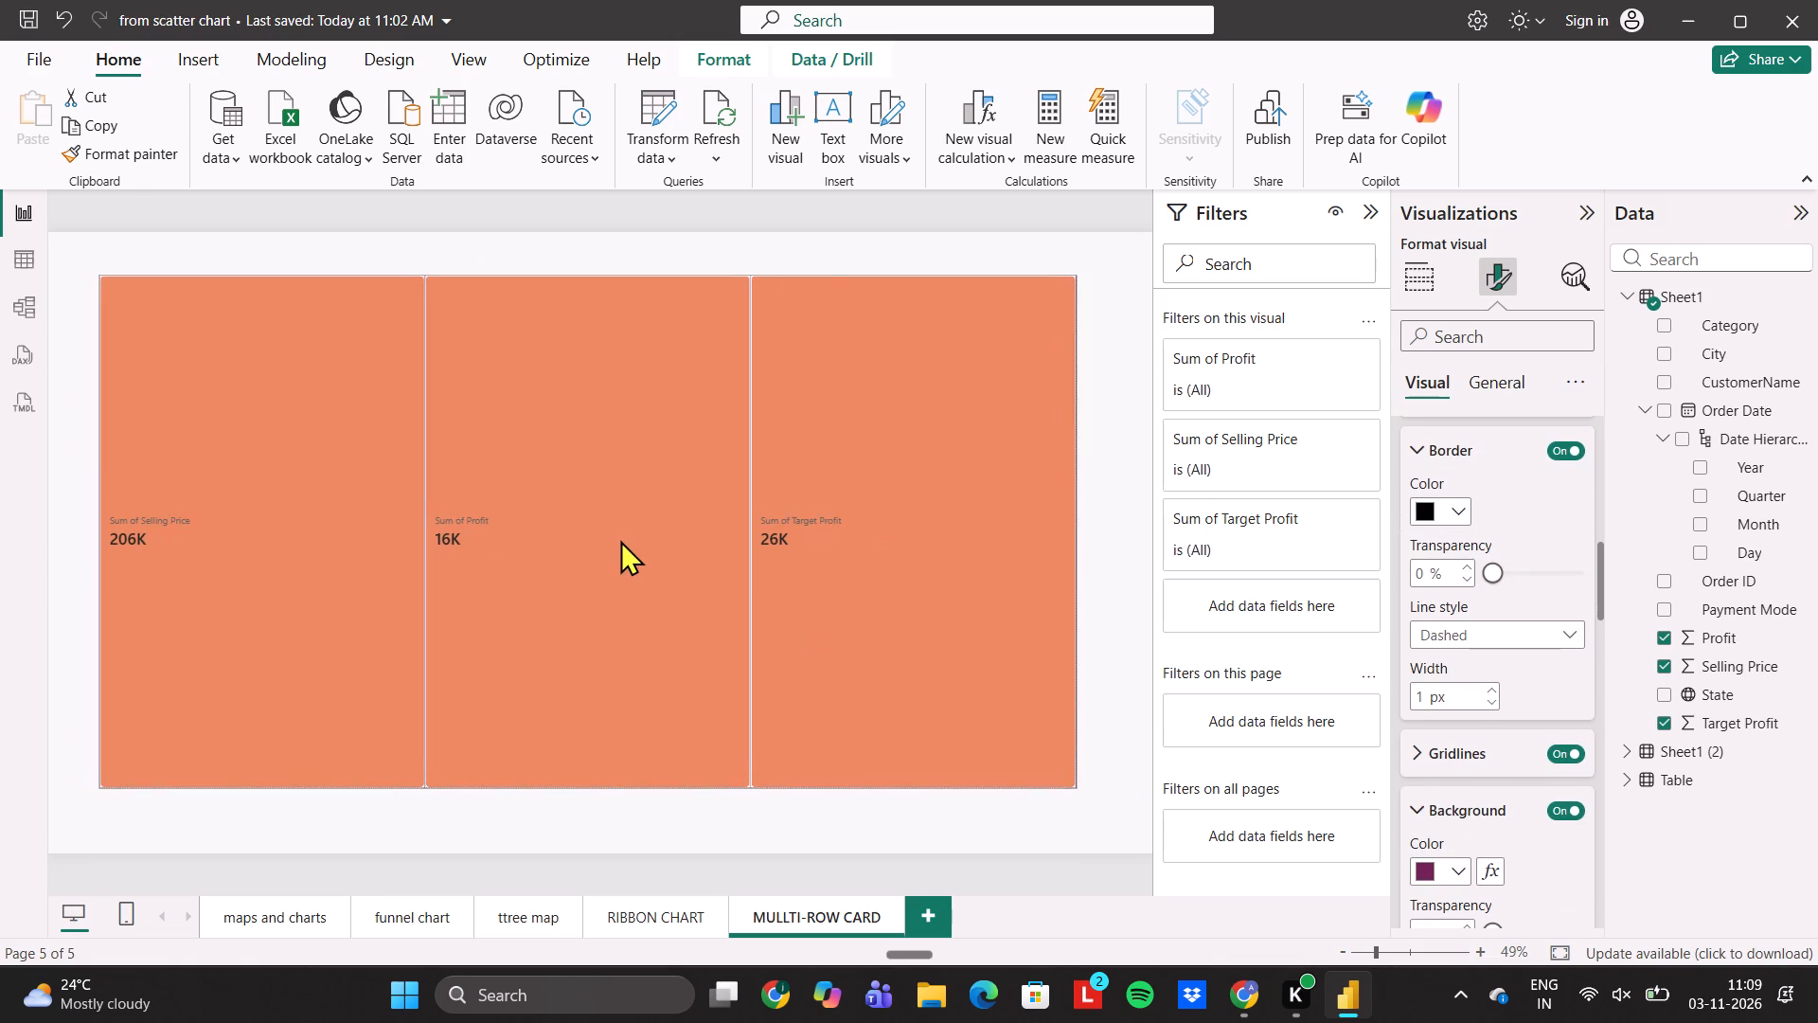
left_click_drag(620, 540, 620, 541)
Colour the multi-card layout's gridlines black and set their line style to Dotted.
left_click(1444, 744)
scroll(1444, 744, "down", 2)
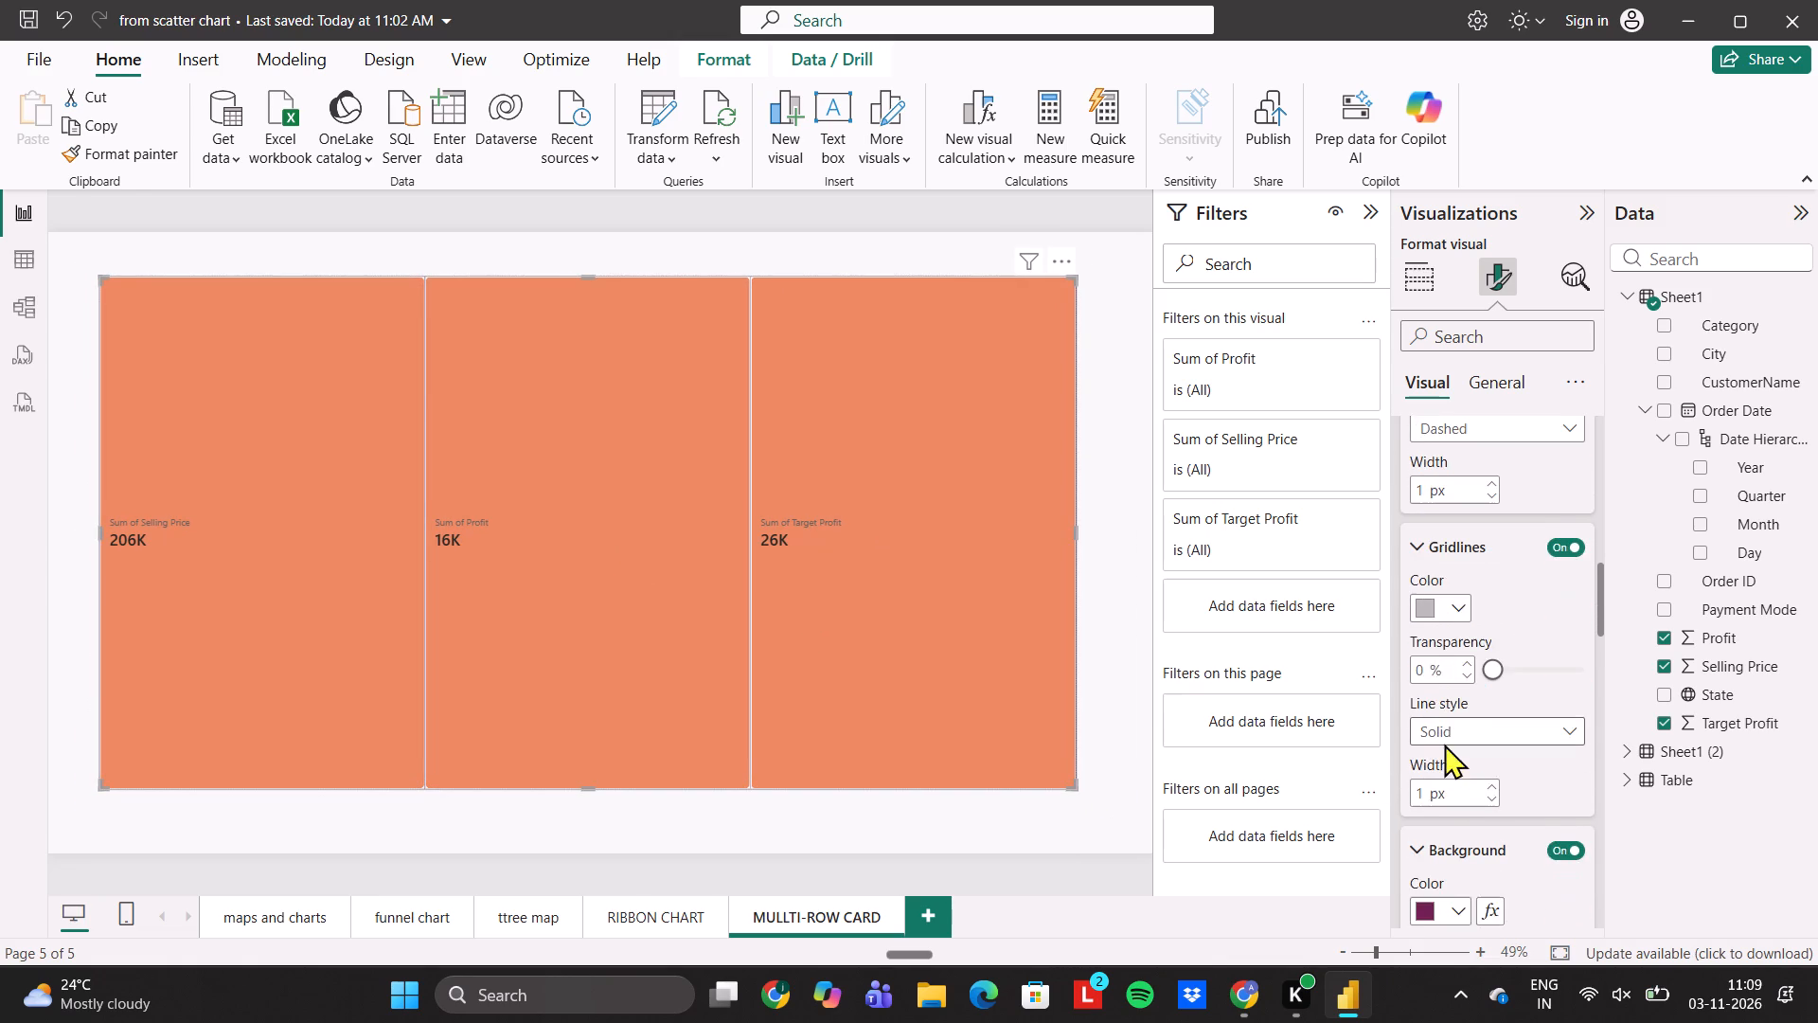
left_click(1433, 591)
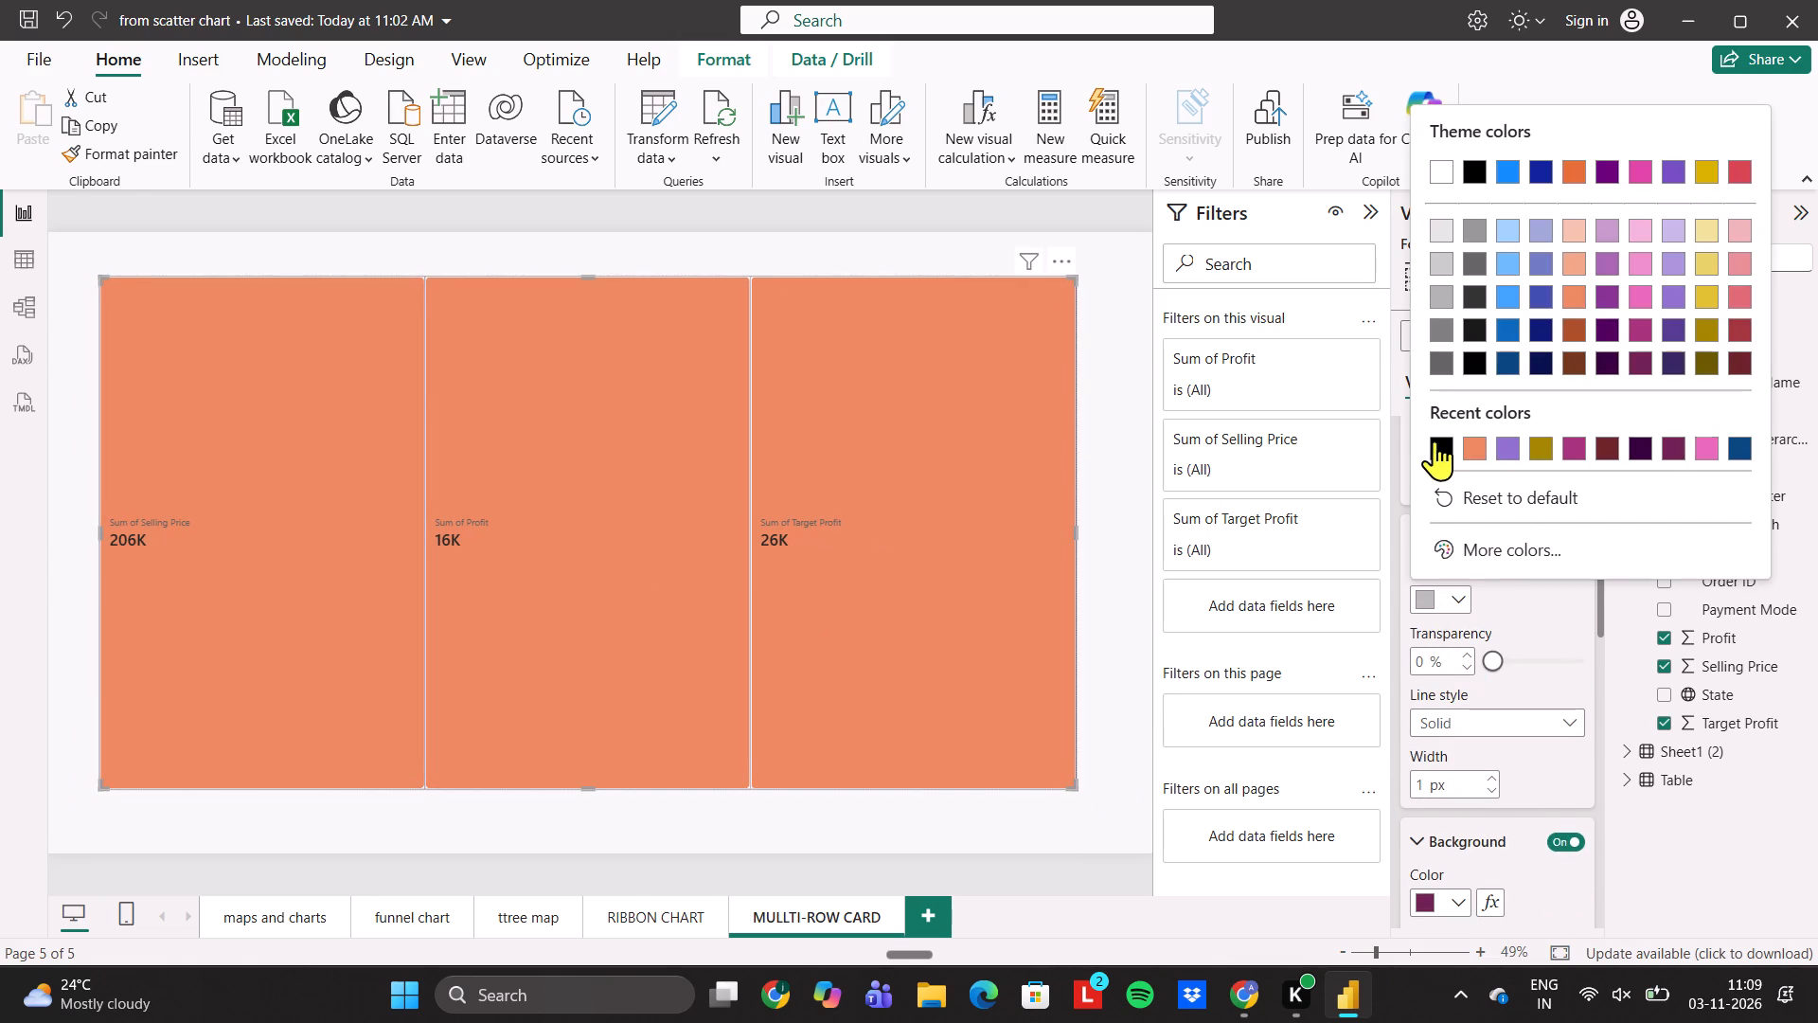
left_click(1435, 440)
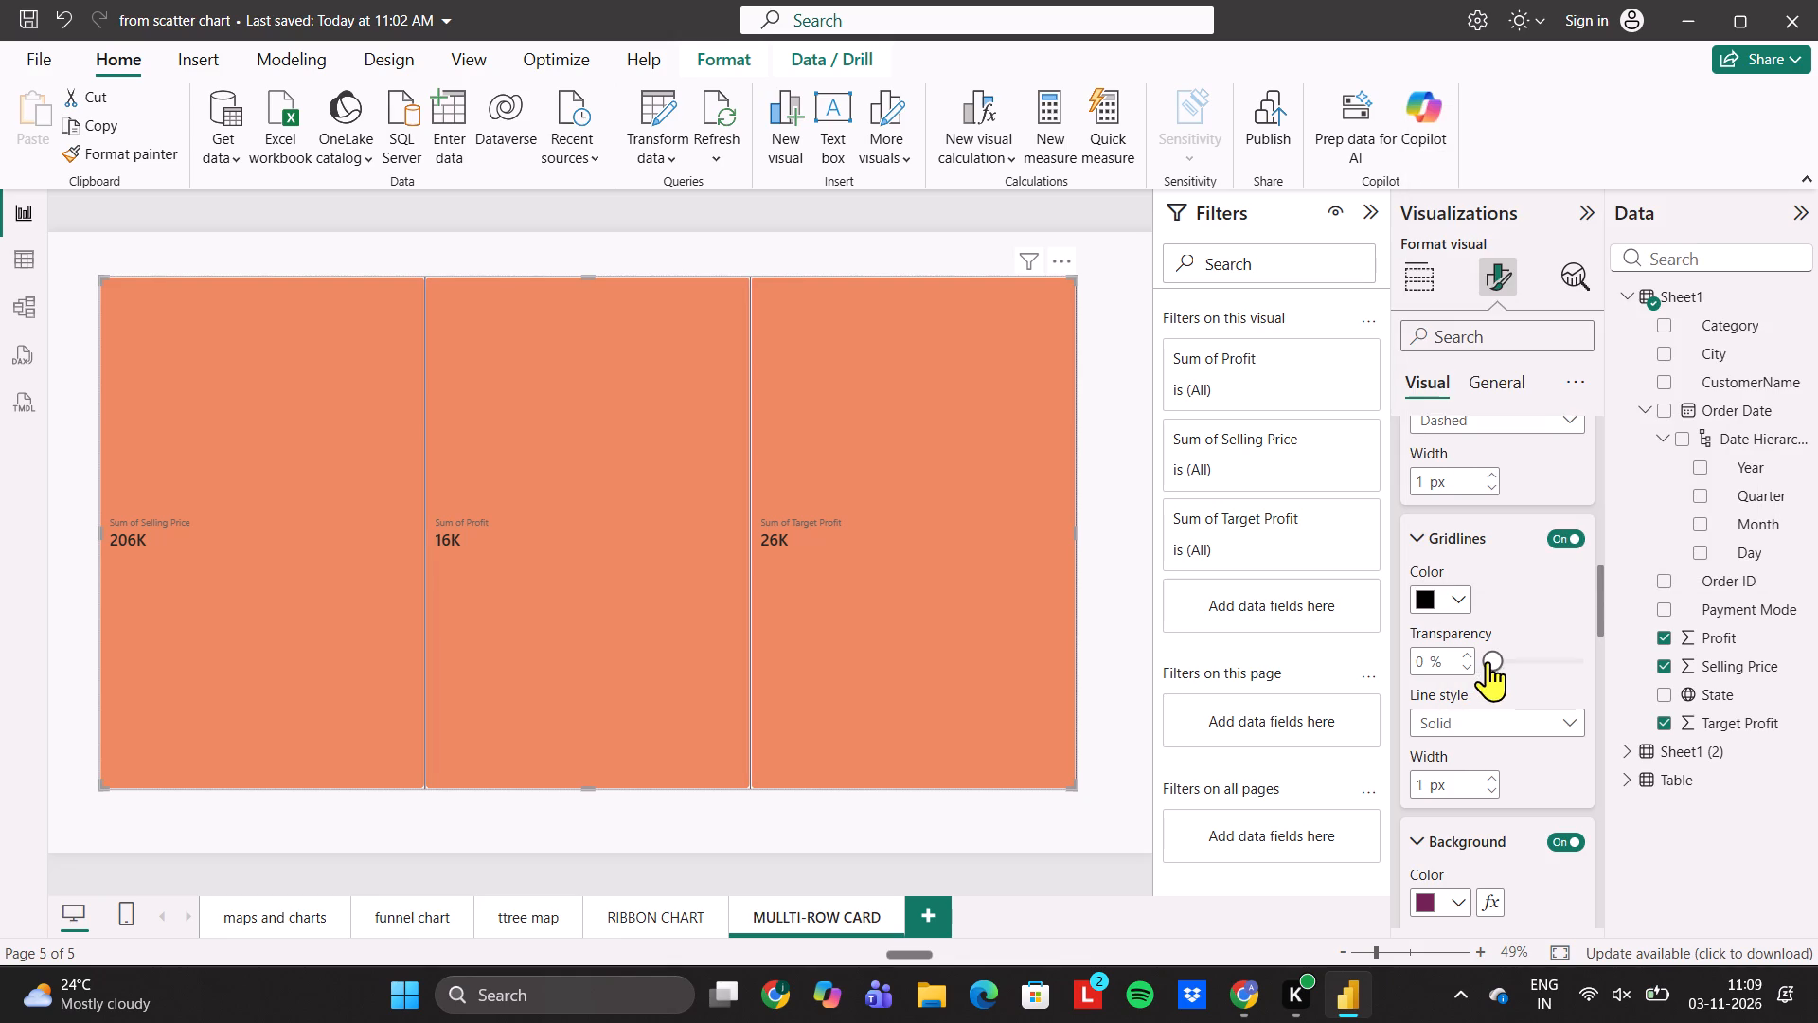
left_click(1445, 726)
left_click(1474, 799)
Change the multi-card layout's background colour to the darkest red theme shade.
scroll(1520, 807, "down", 1)
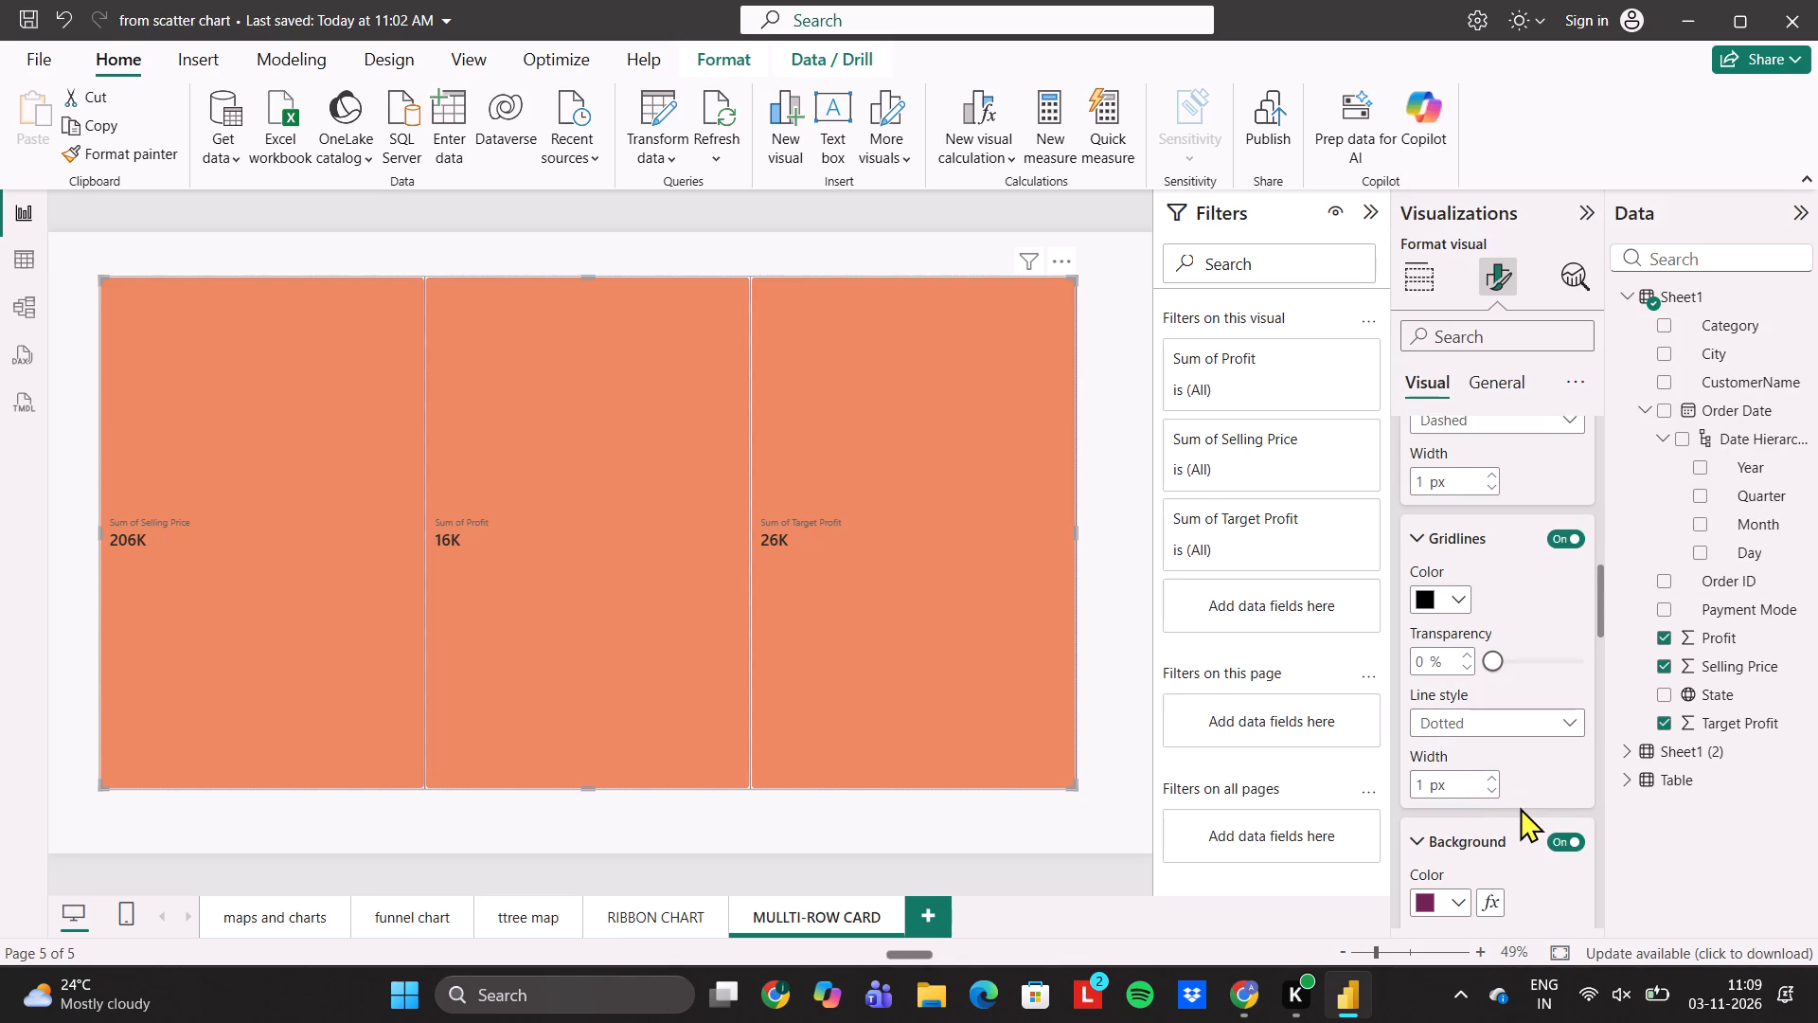
scroll(1520, 807, "down", 1)
left_click(1435, 754)
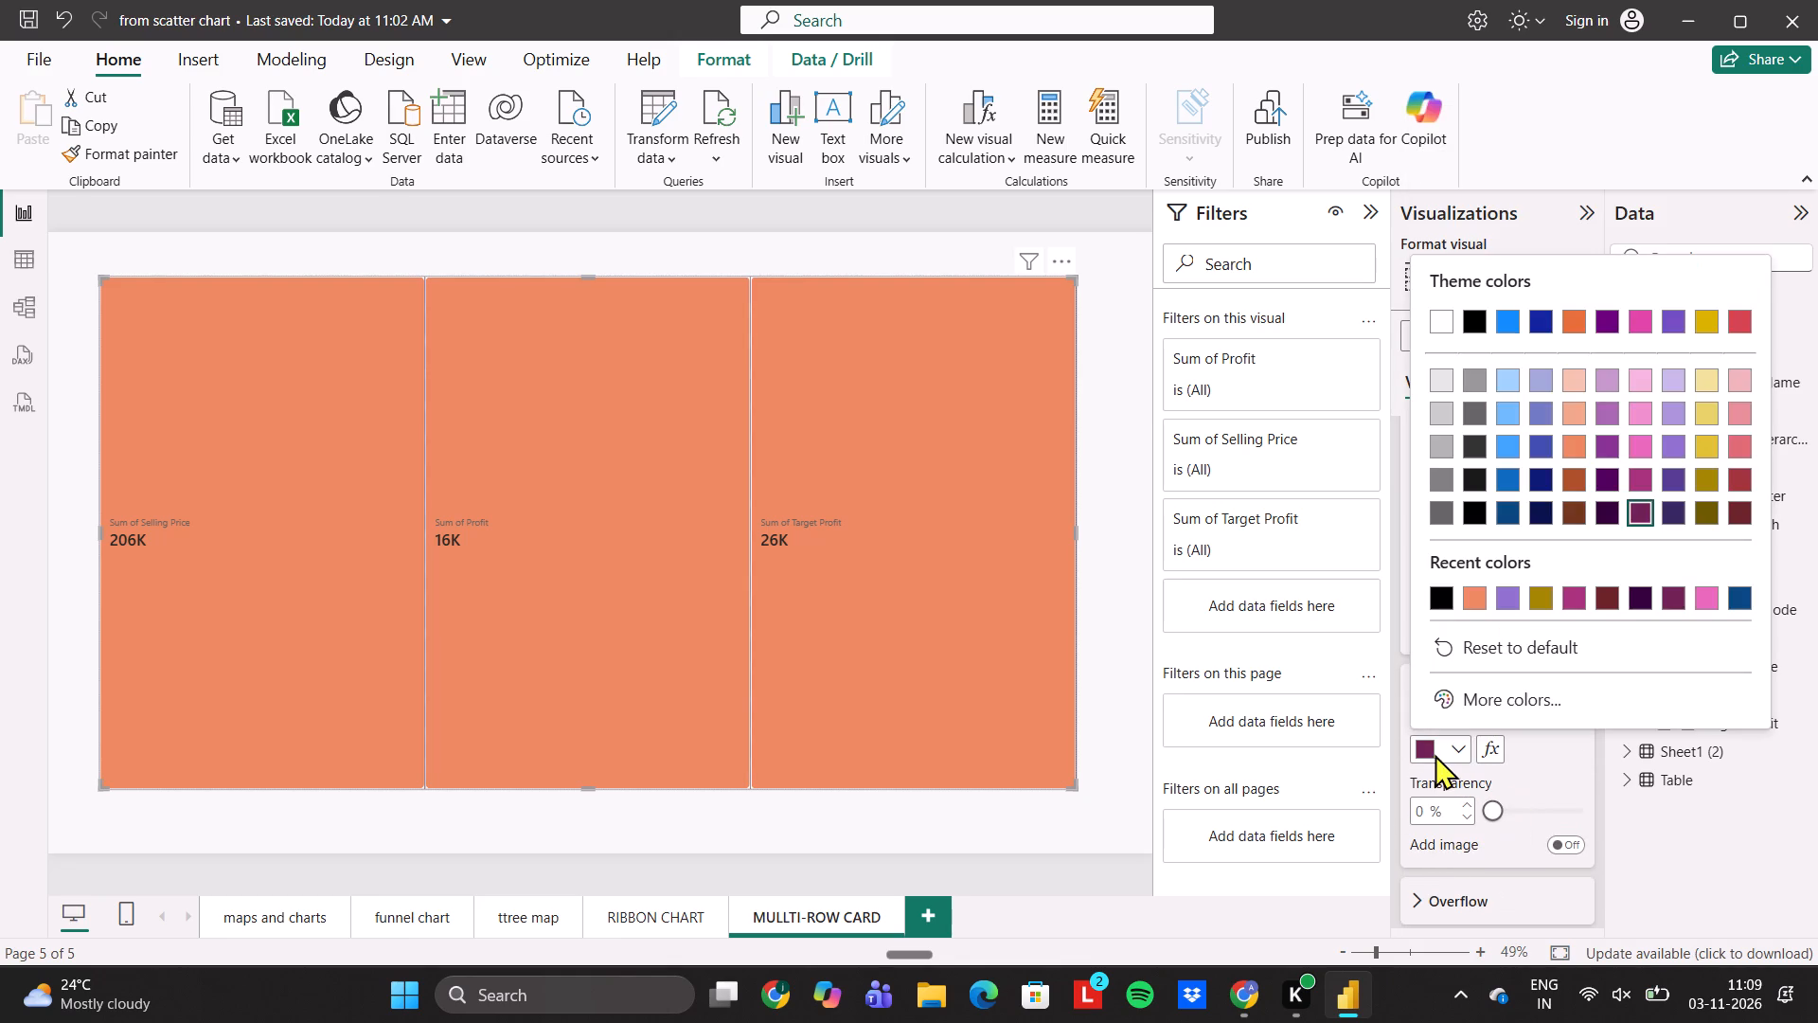
left_click(1610, 593)
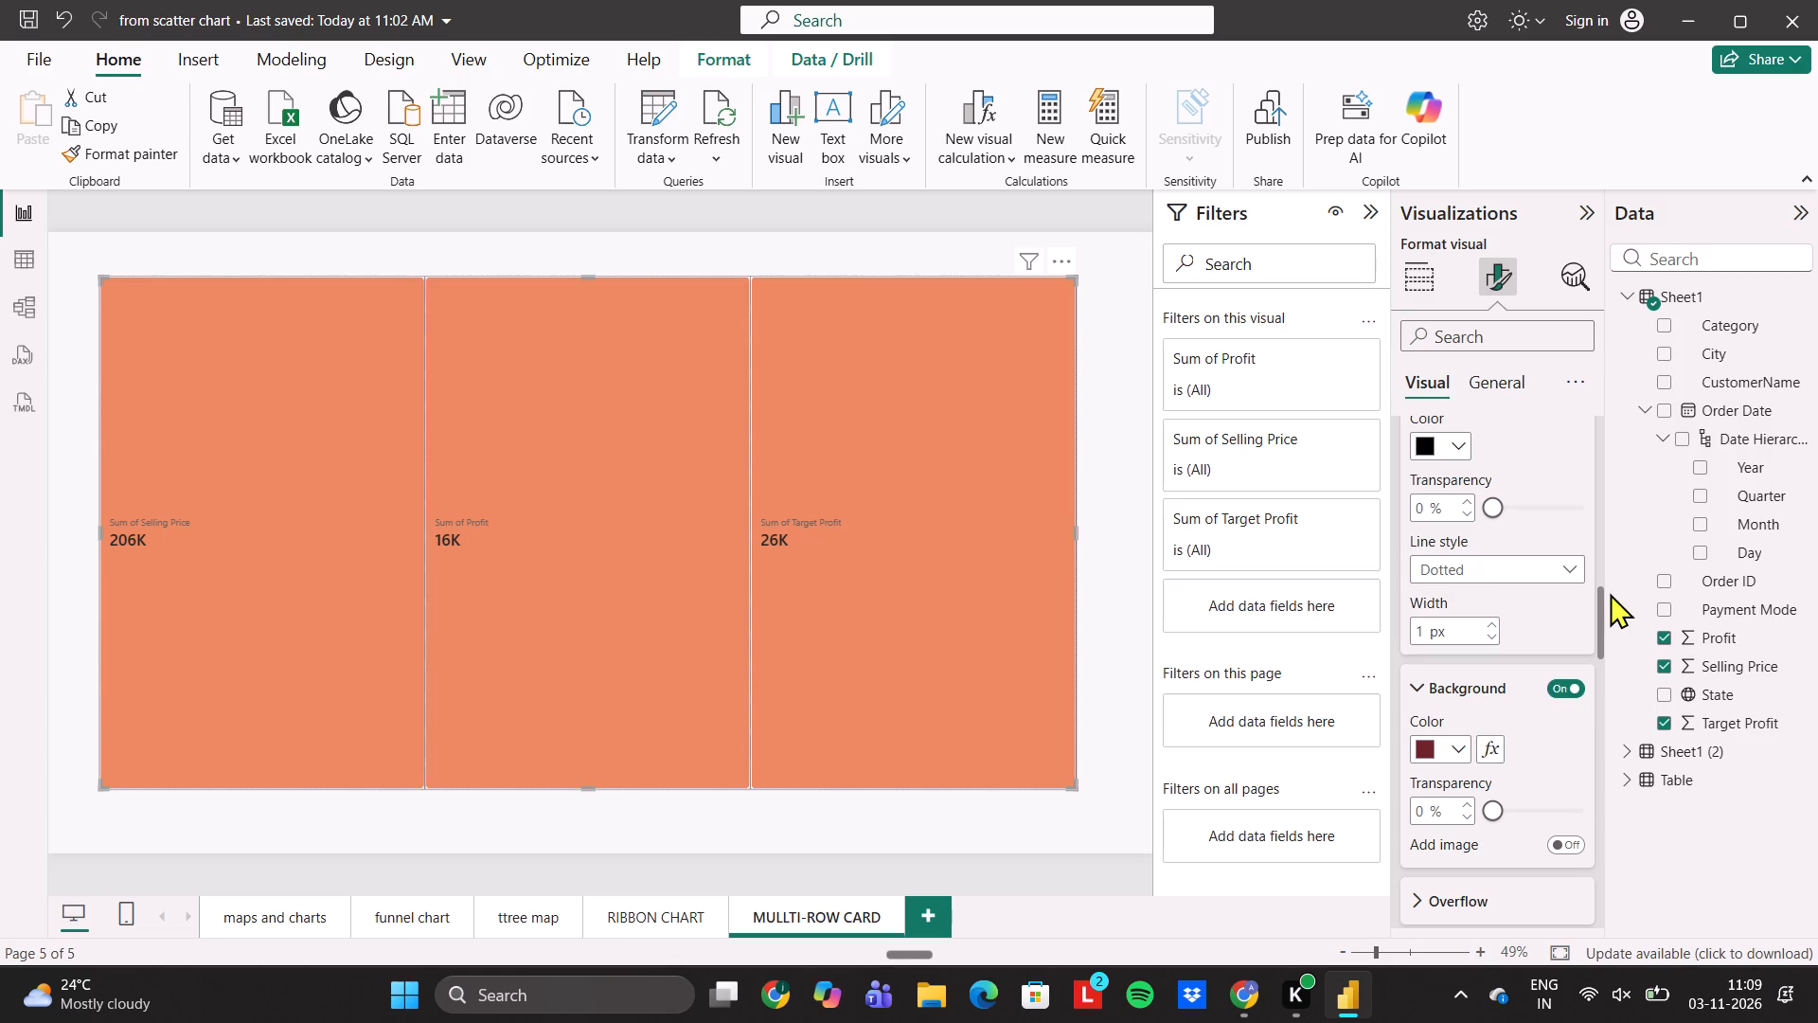
Look through the card visual's remaining format settings, including Overflow, Callout and Image, collapsing the Callout section.
scroll(1436, 803, "down", 1)
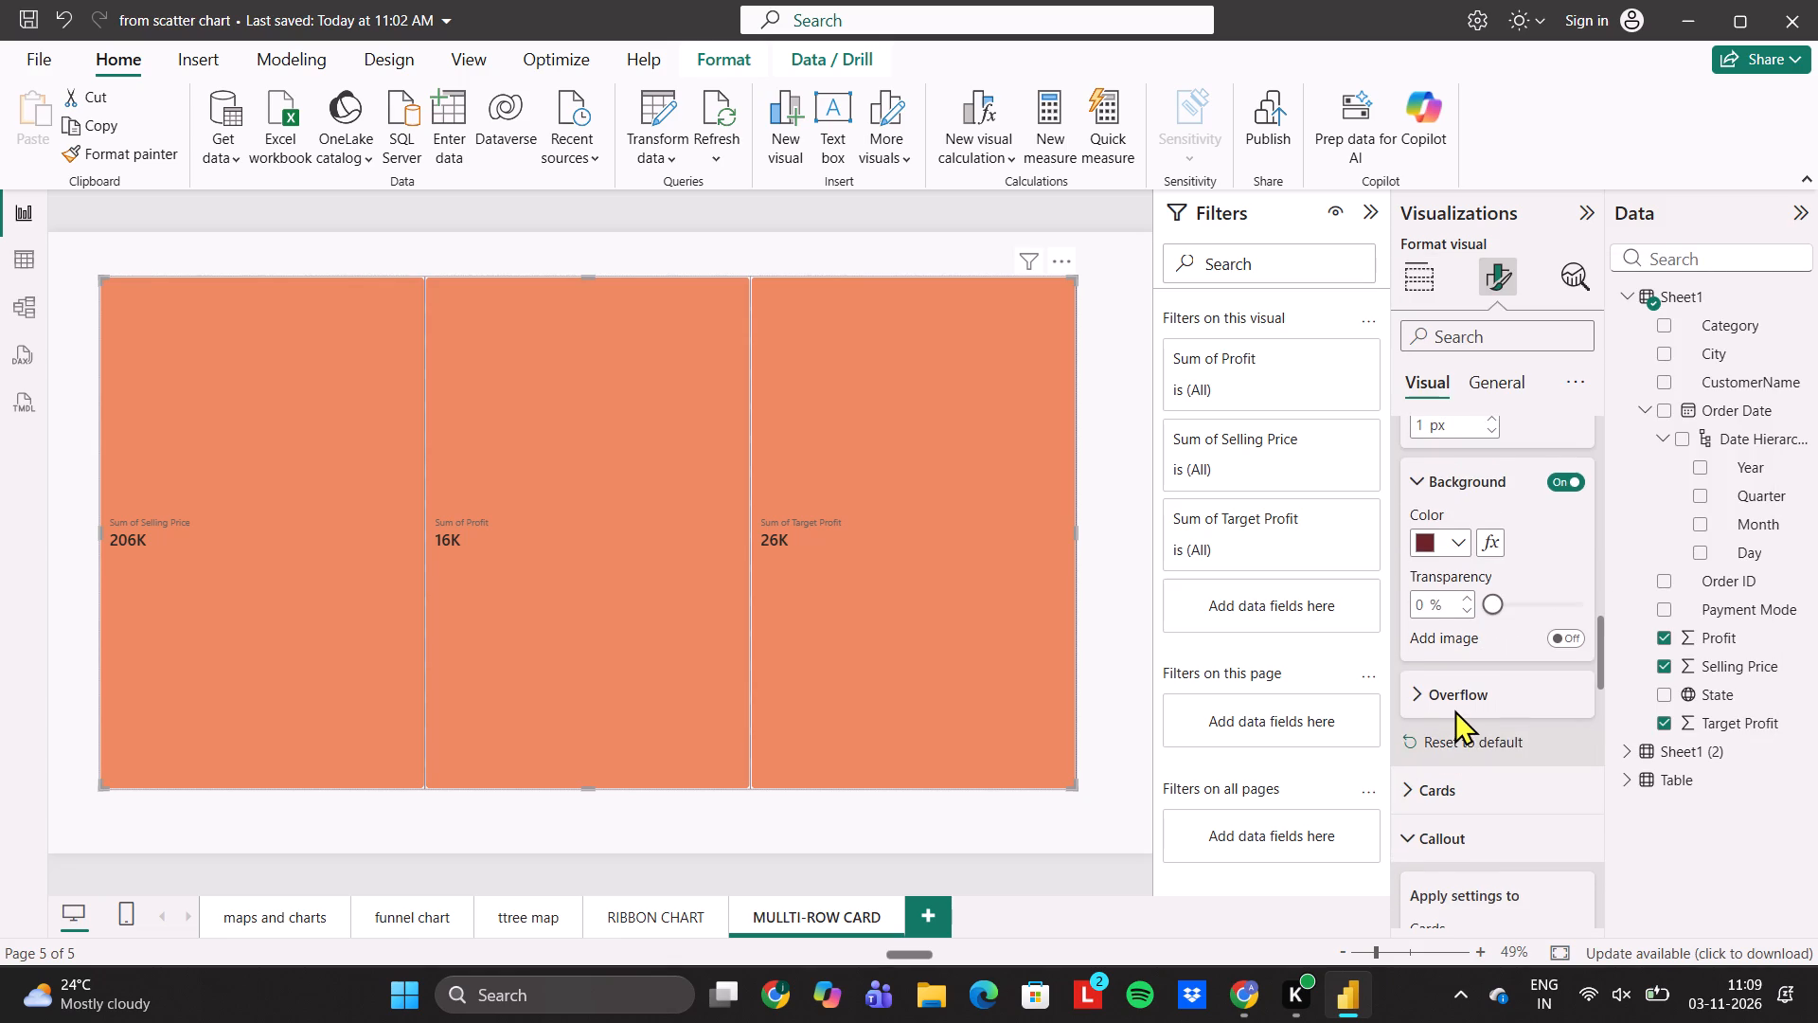
scroll(1455, 709, "down", 1)
left_click(1488, 769)
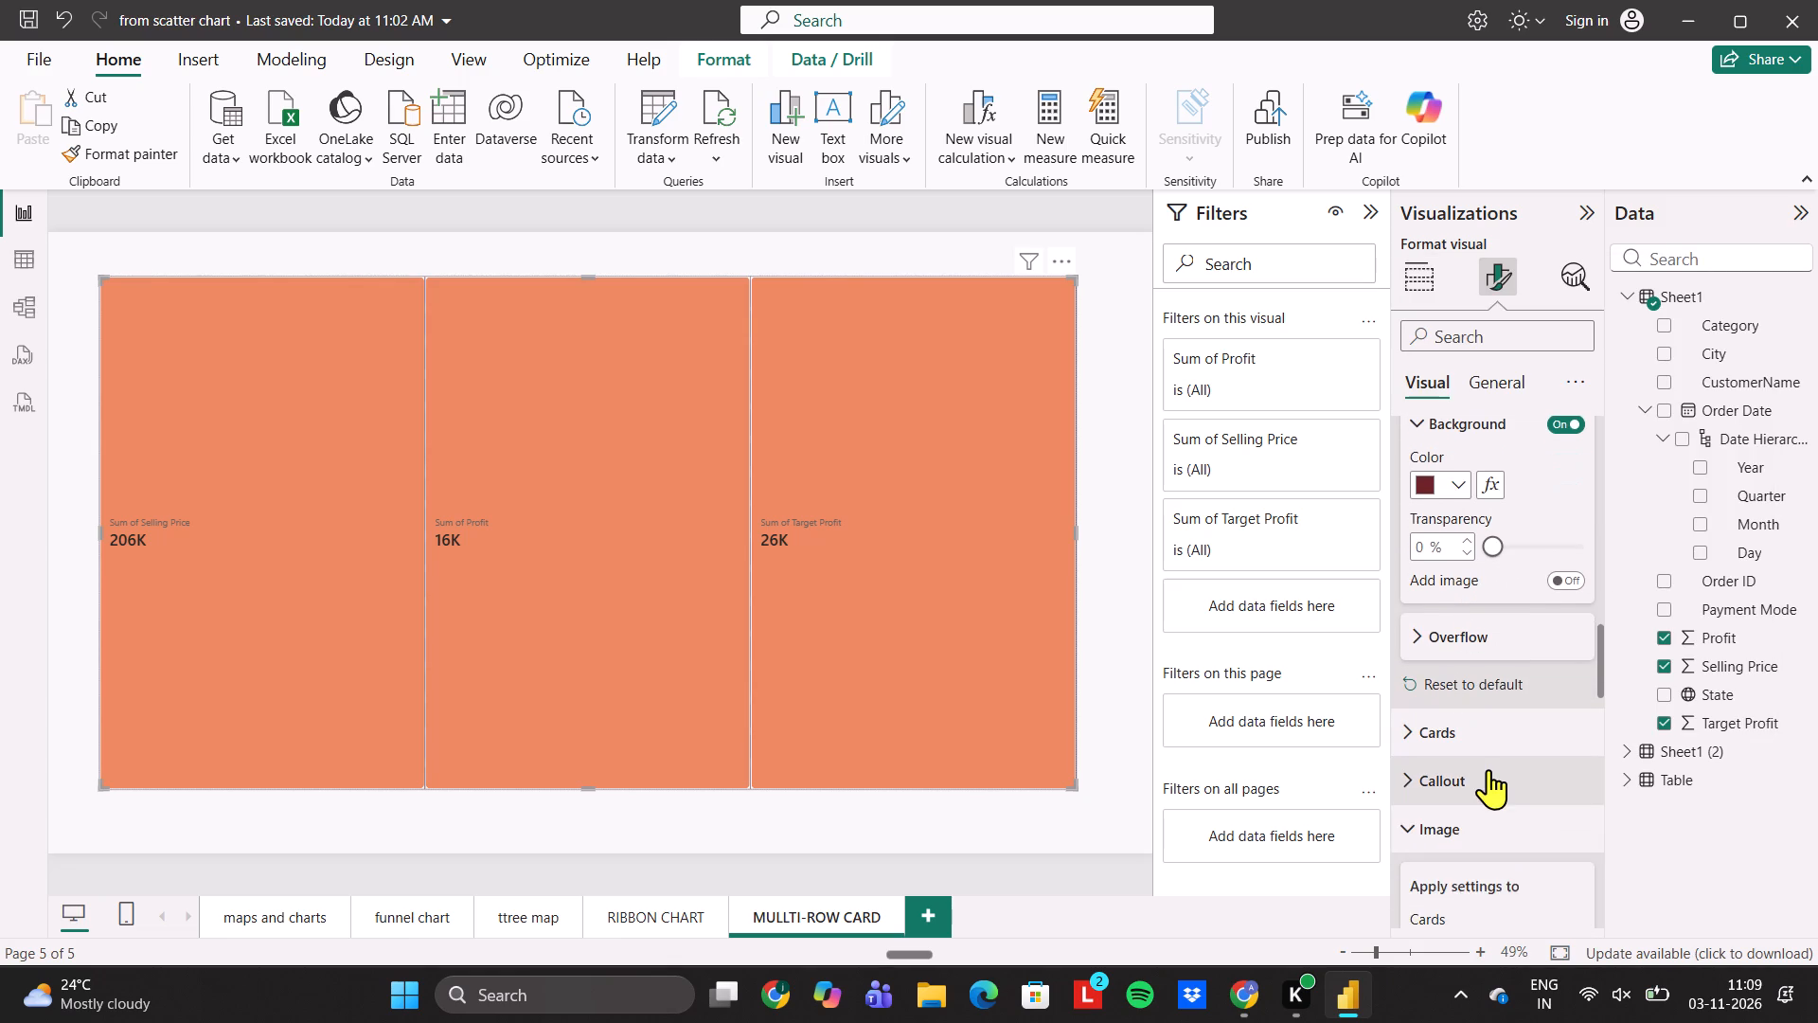
scroll(1488, 769, "down", 5)
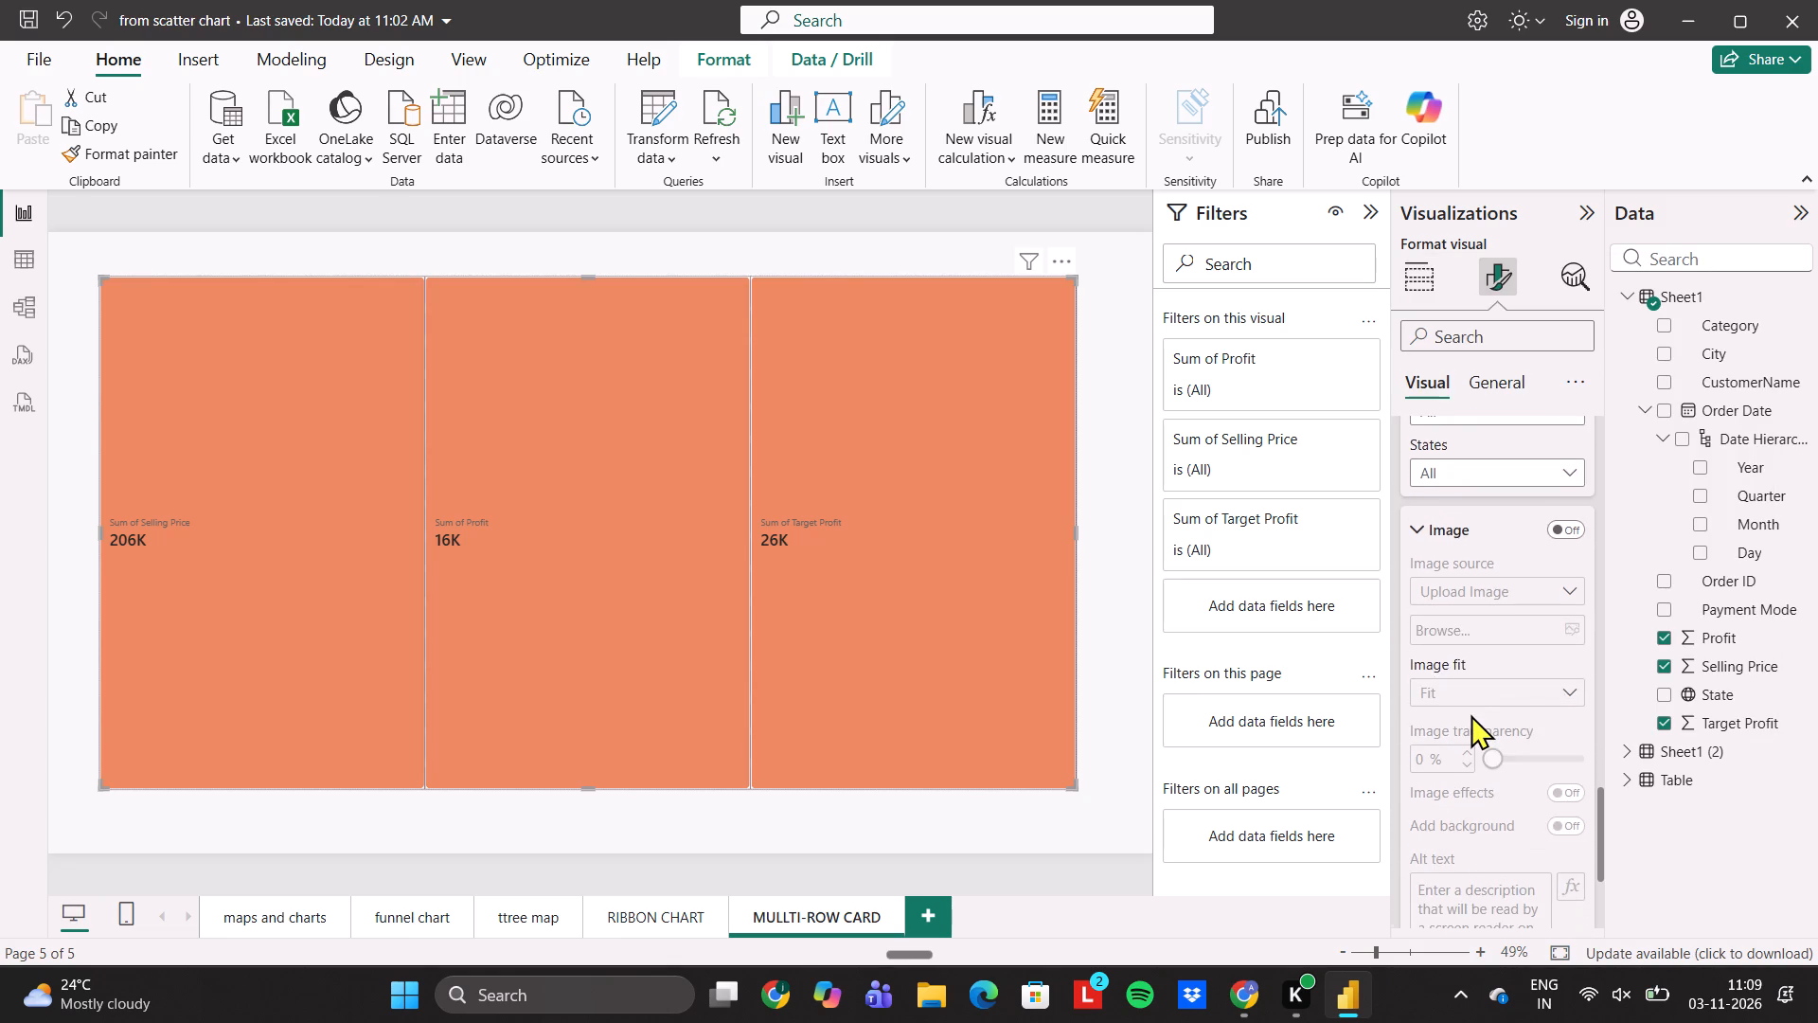
scroll(1470, 714, "down", 2)
scroll(1470, 714, "up", 15)
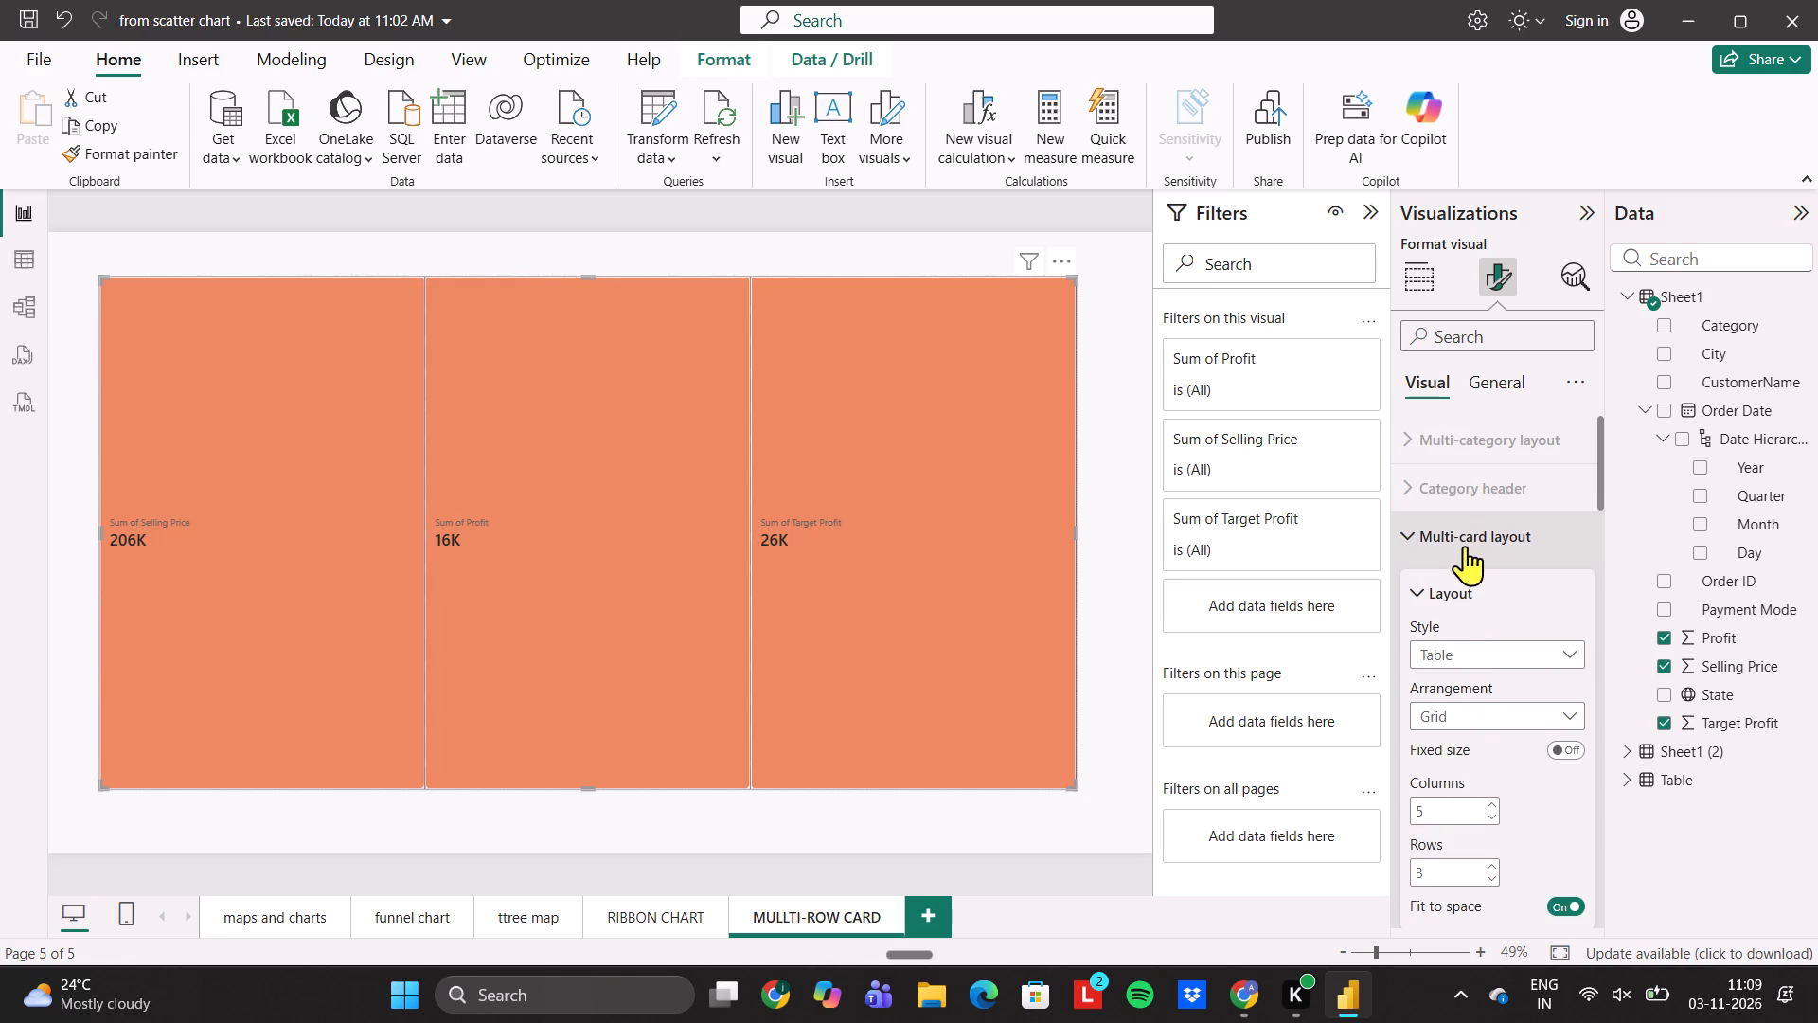
Set the number of columns in the multi-card layout to 7.
scroll(1485, 762, "down", 1)
left_click(1491, 684)
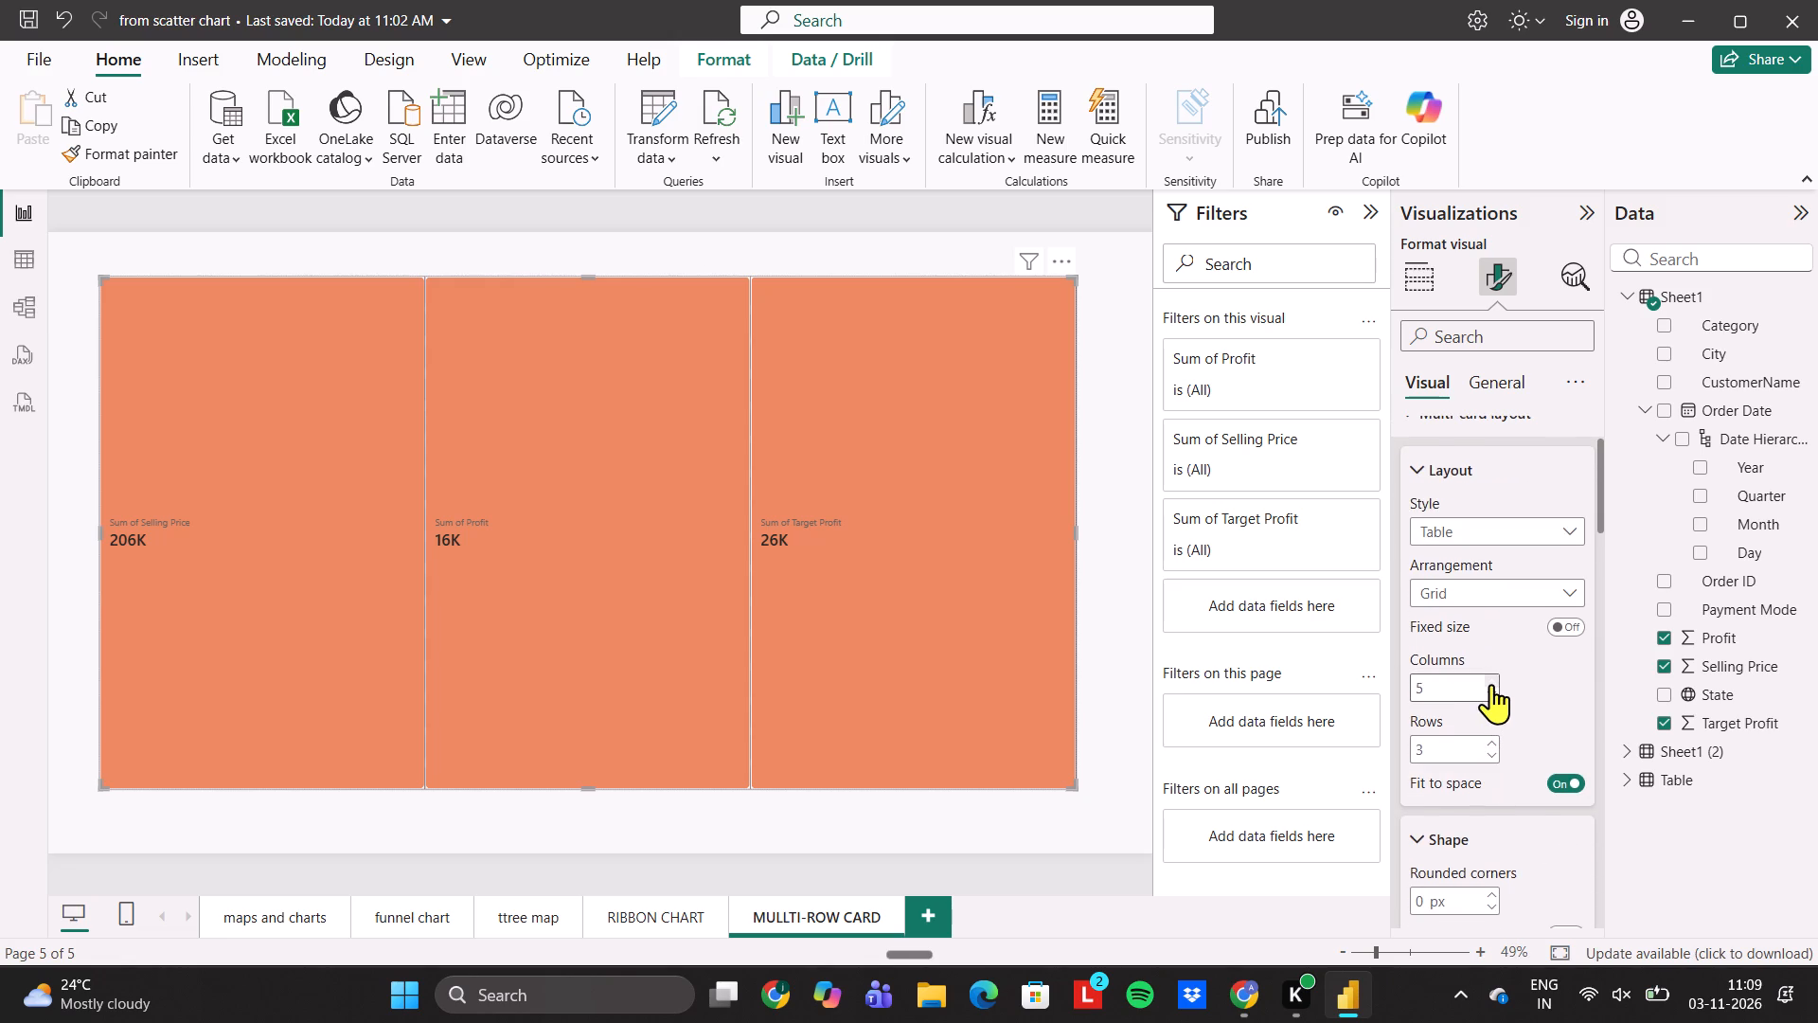
left_click(1491, 684)
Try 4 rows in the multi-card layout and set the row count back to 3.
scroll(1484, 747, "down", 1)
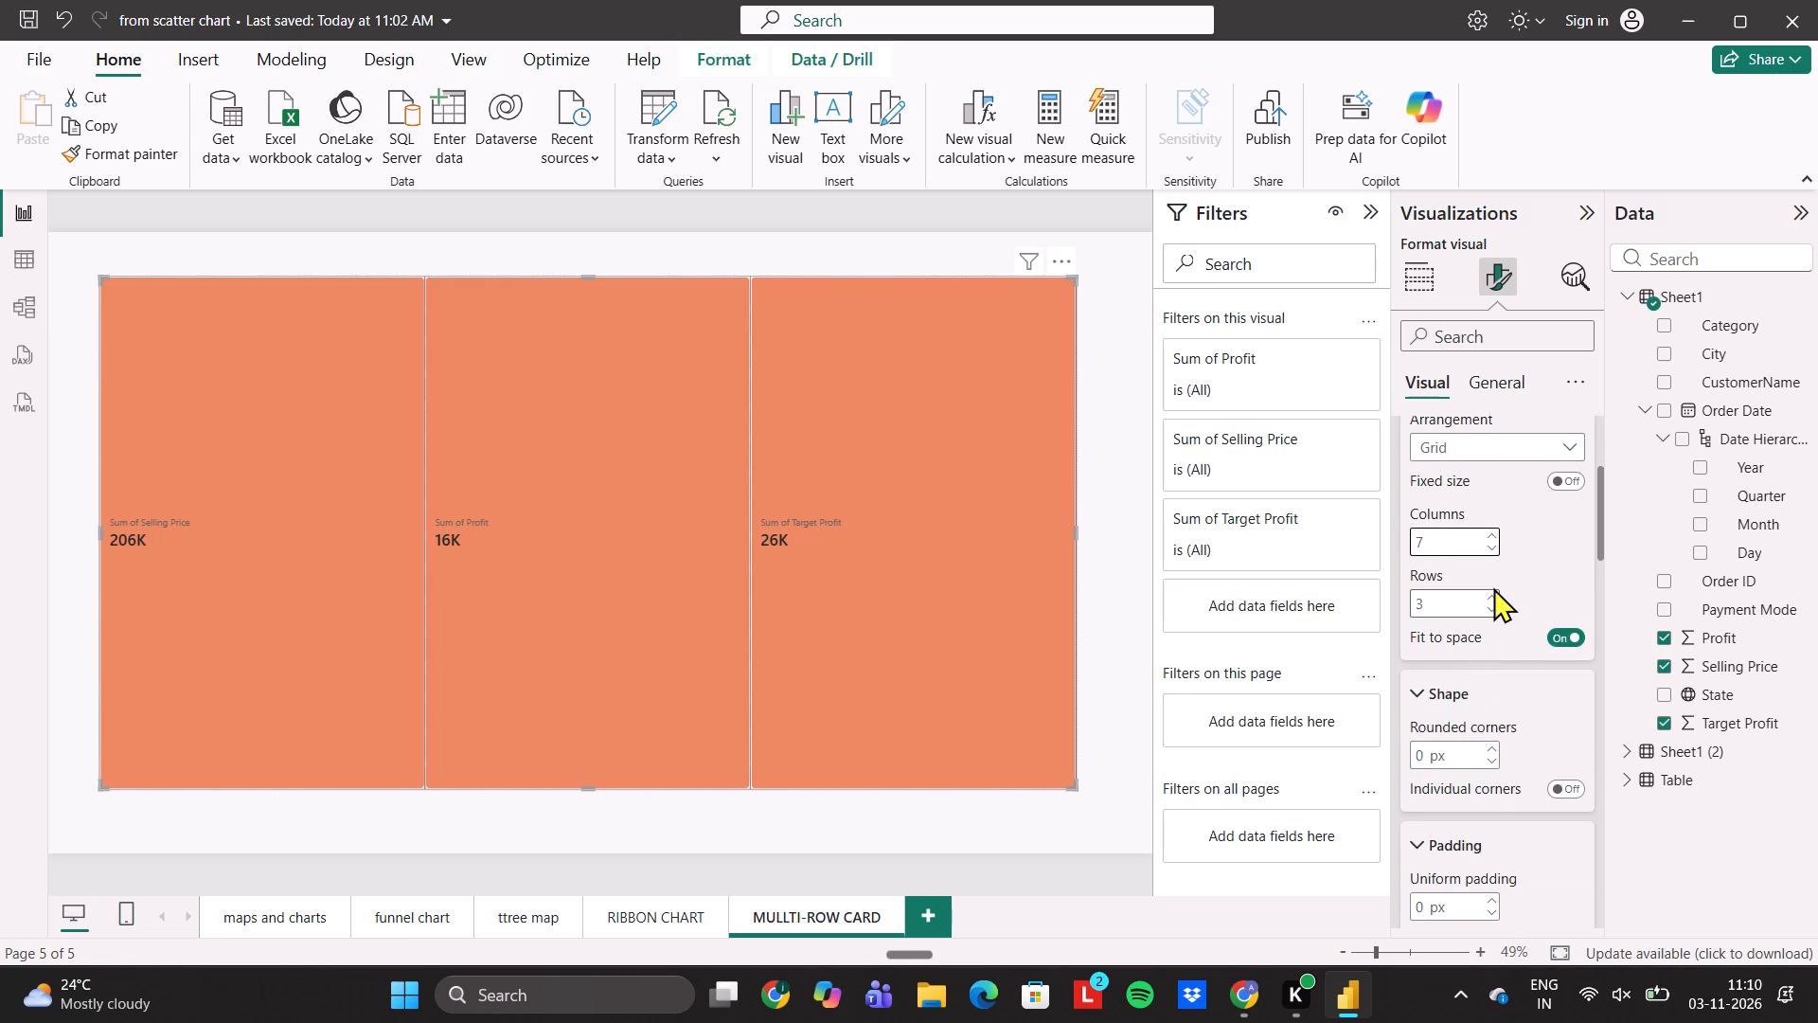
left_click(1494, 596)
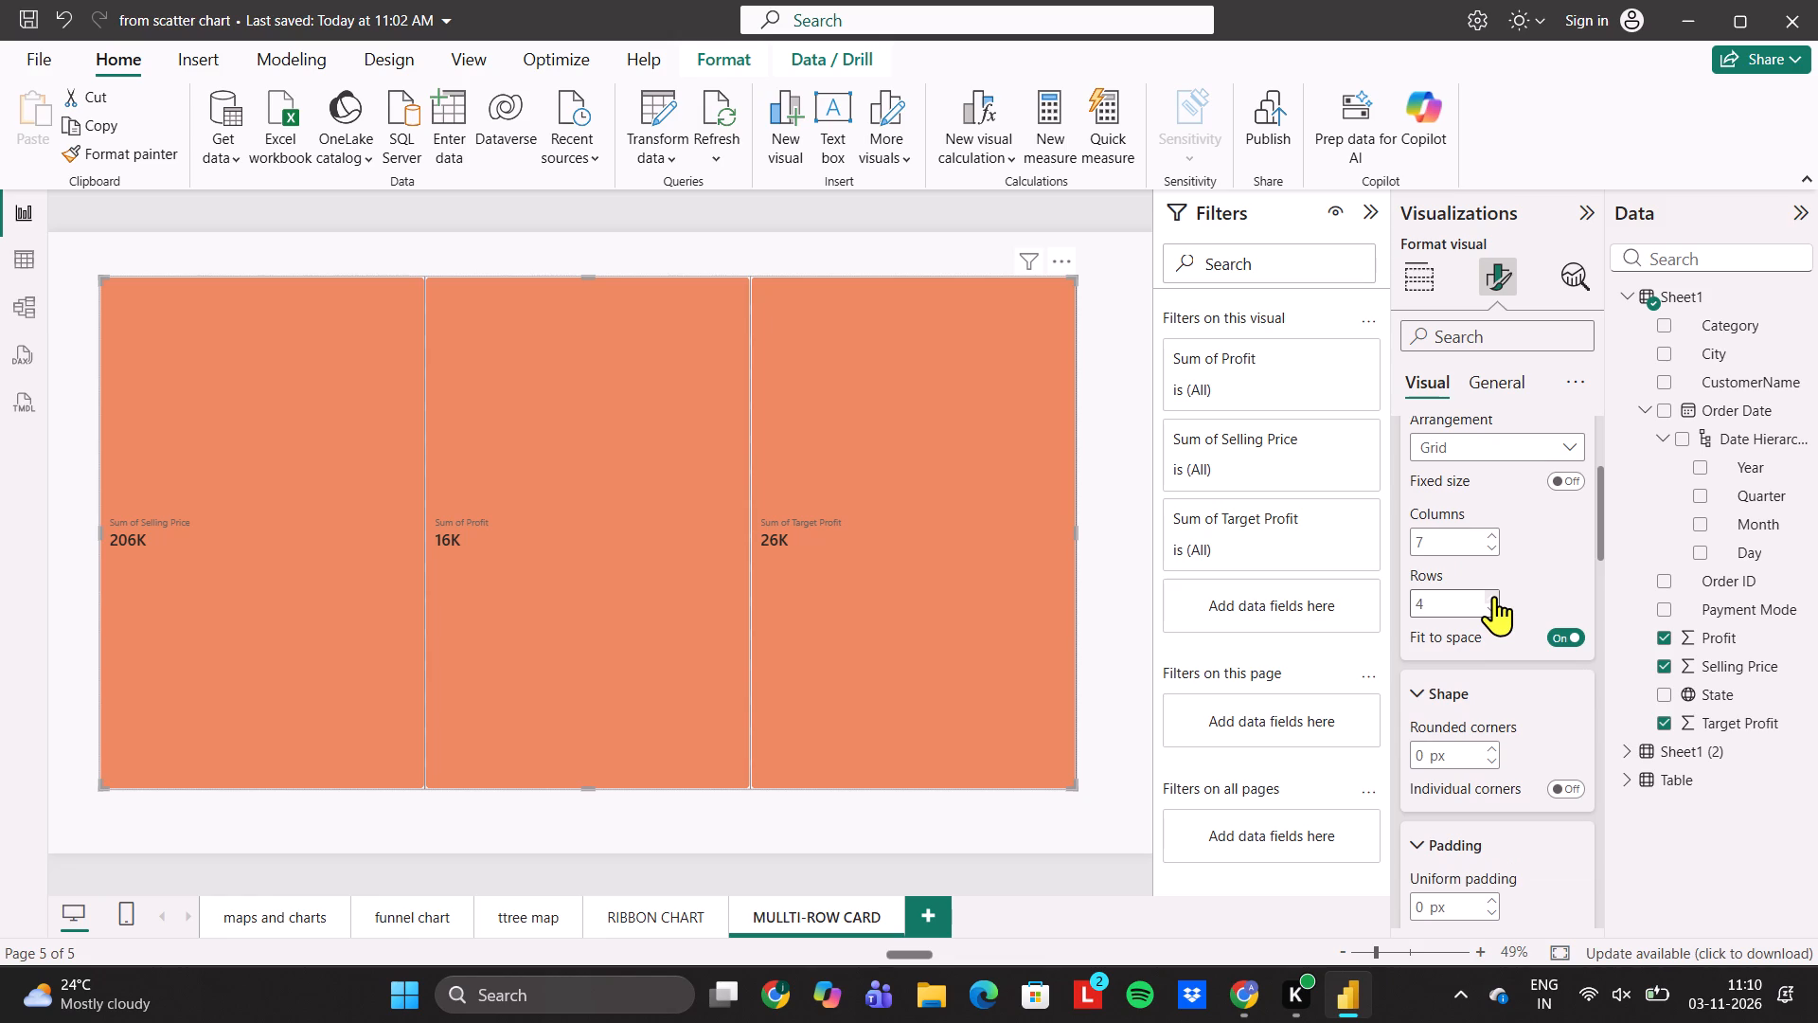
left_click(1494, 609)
Set the rounded corners of the multi-card layout's shape to 12 px.
scroll(1494, 609, "down", 1)
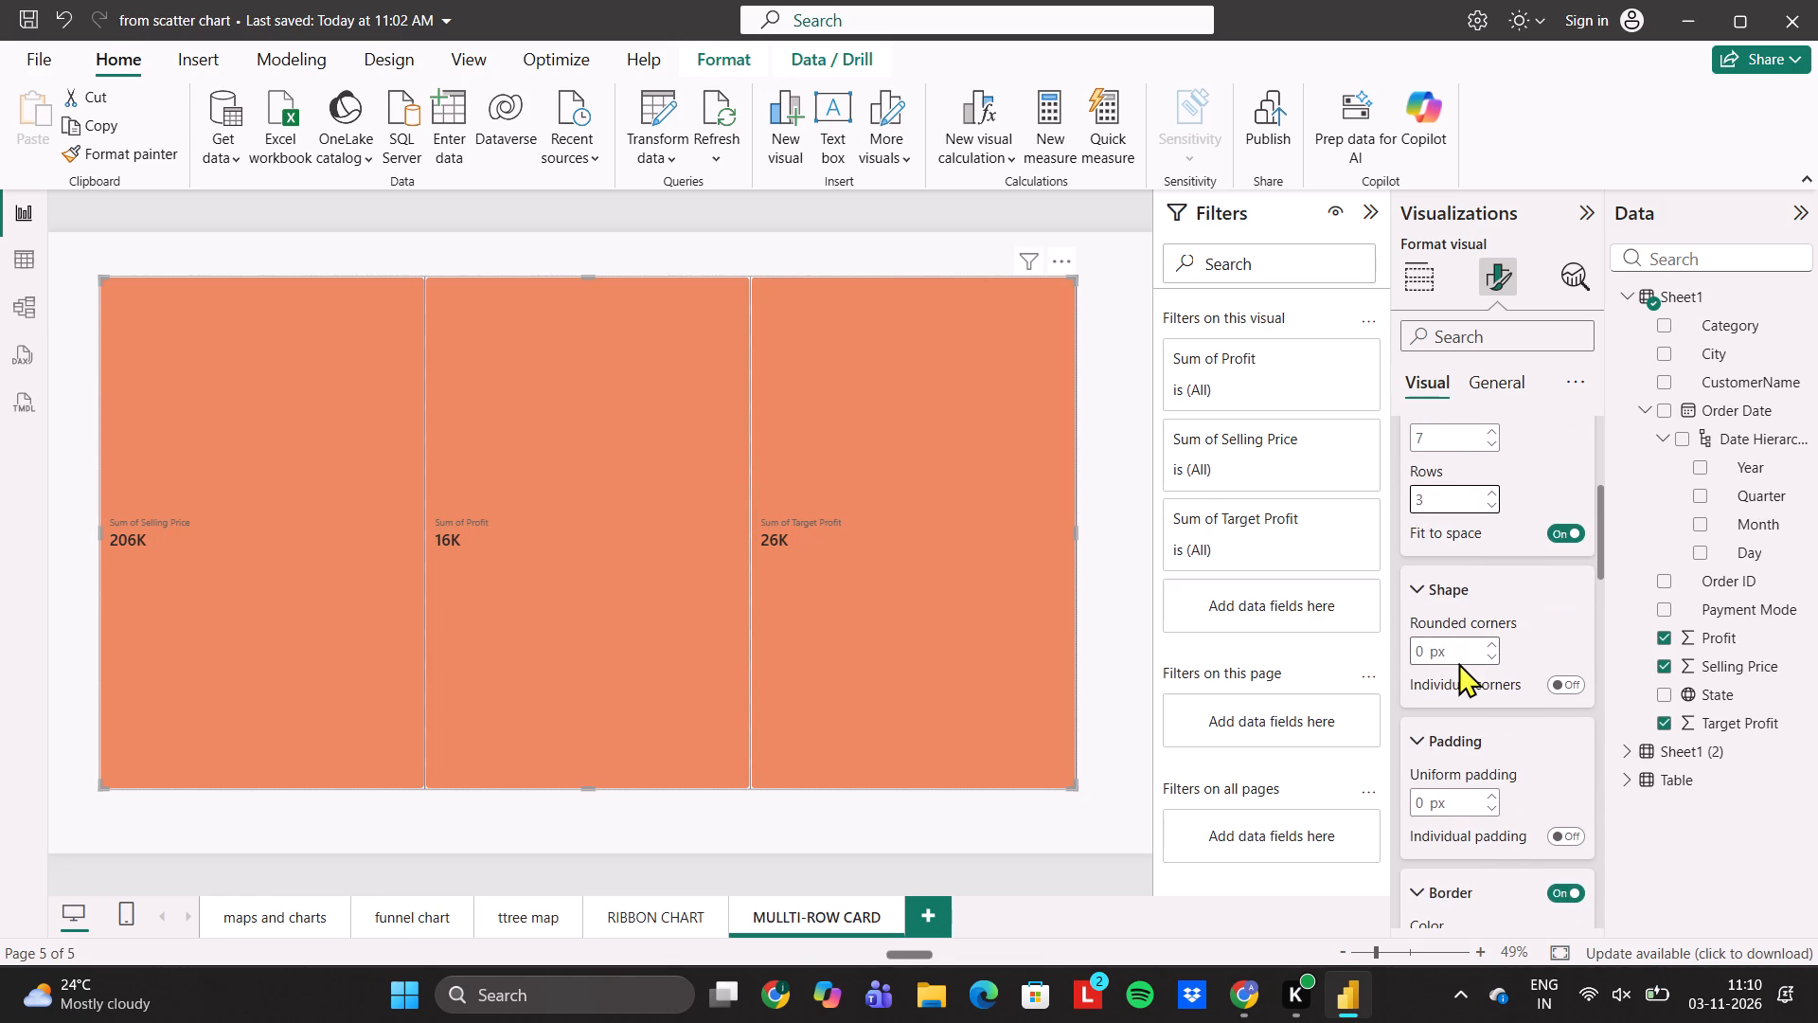
left_click(1469, 642)
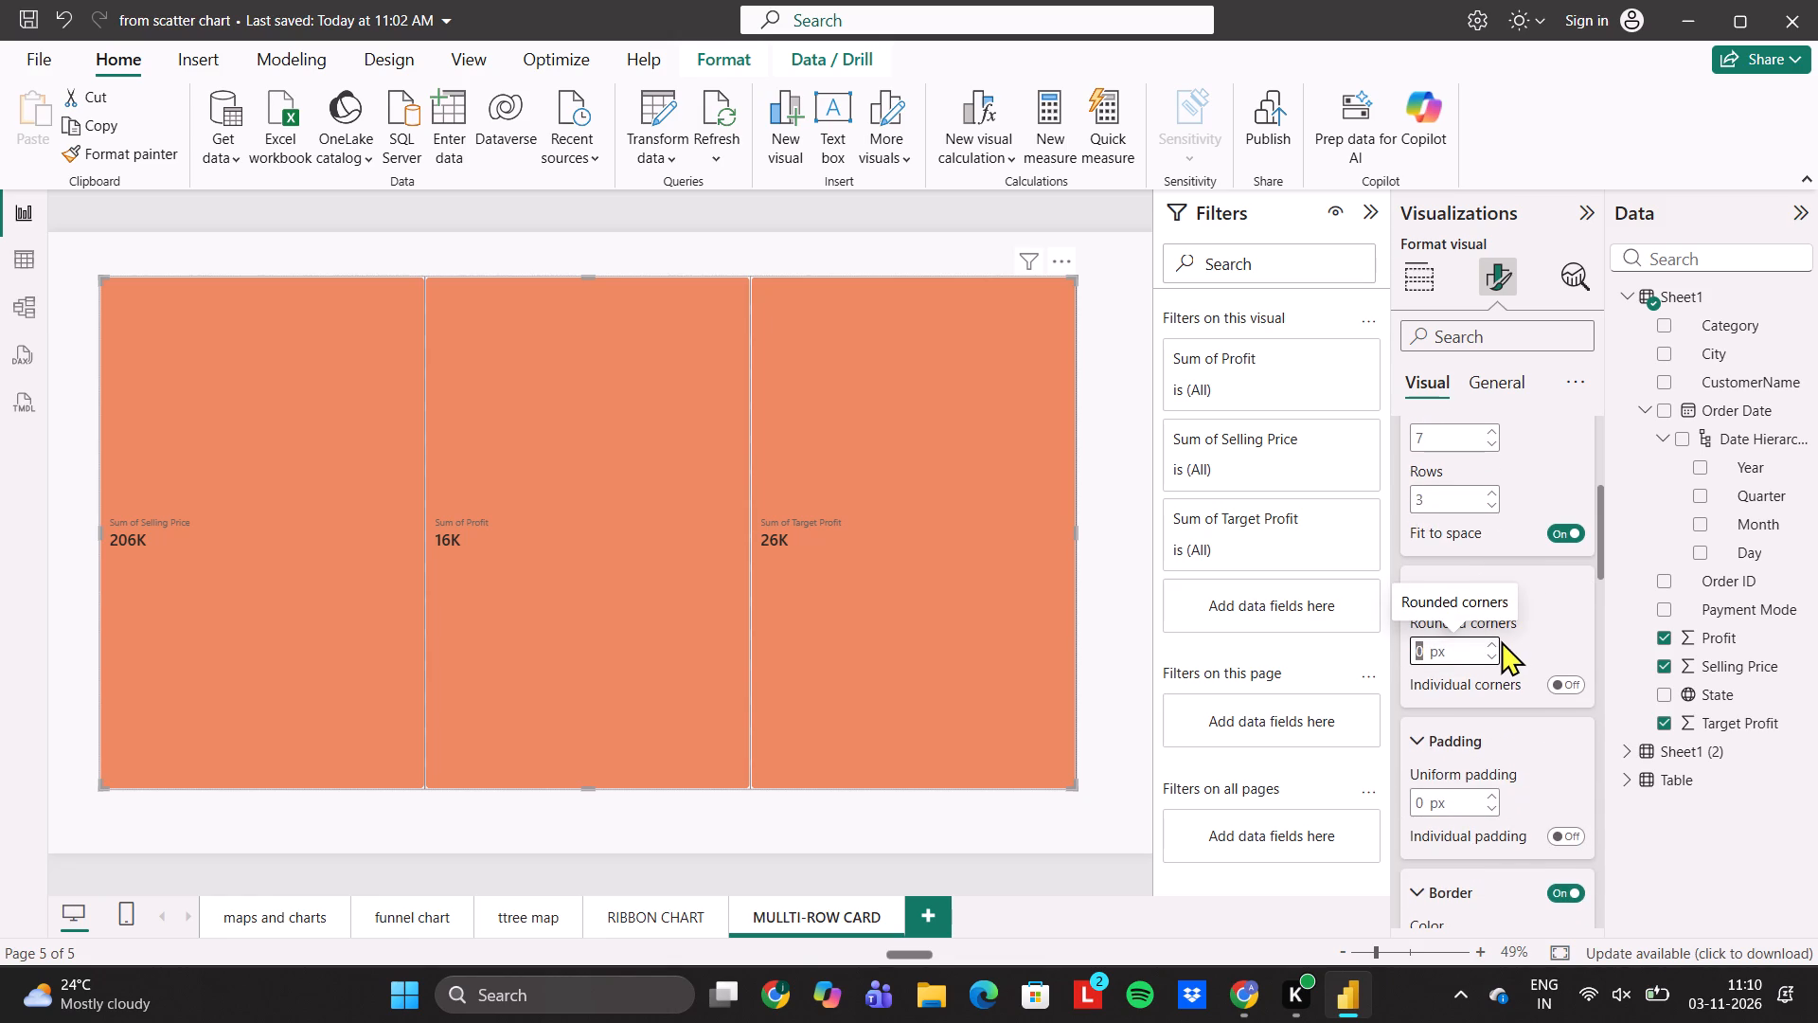
left_click(1492, 644)
triple_click(1492, 644)
triple_click(1492, 644)
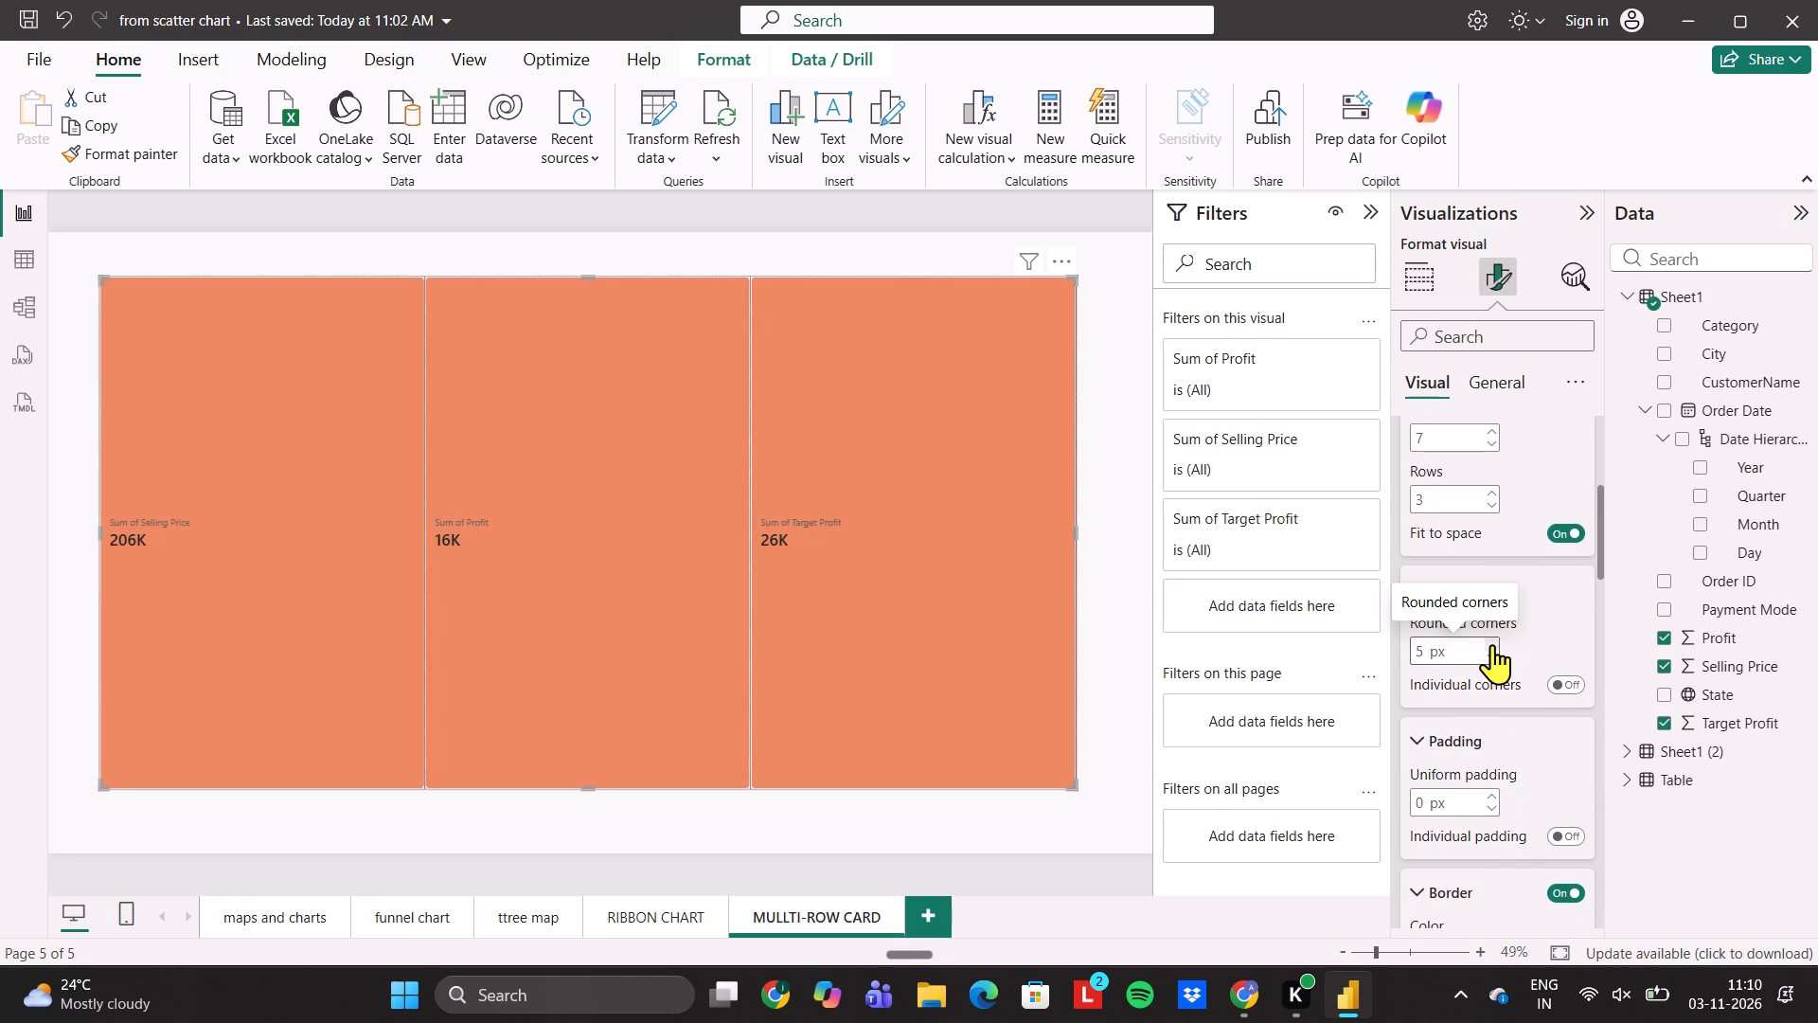
triple_click(1492, 644)
double_click(1492, 644)
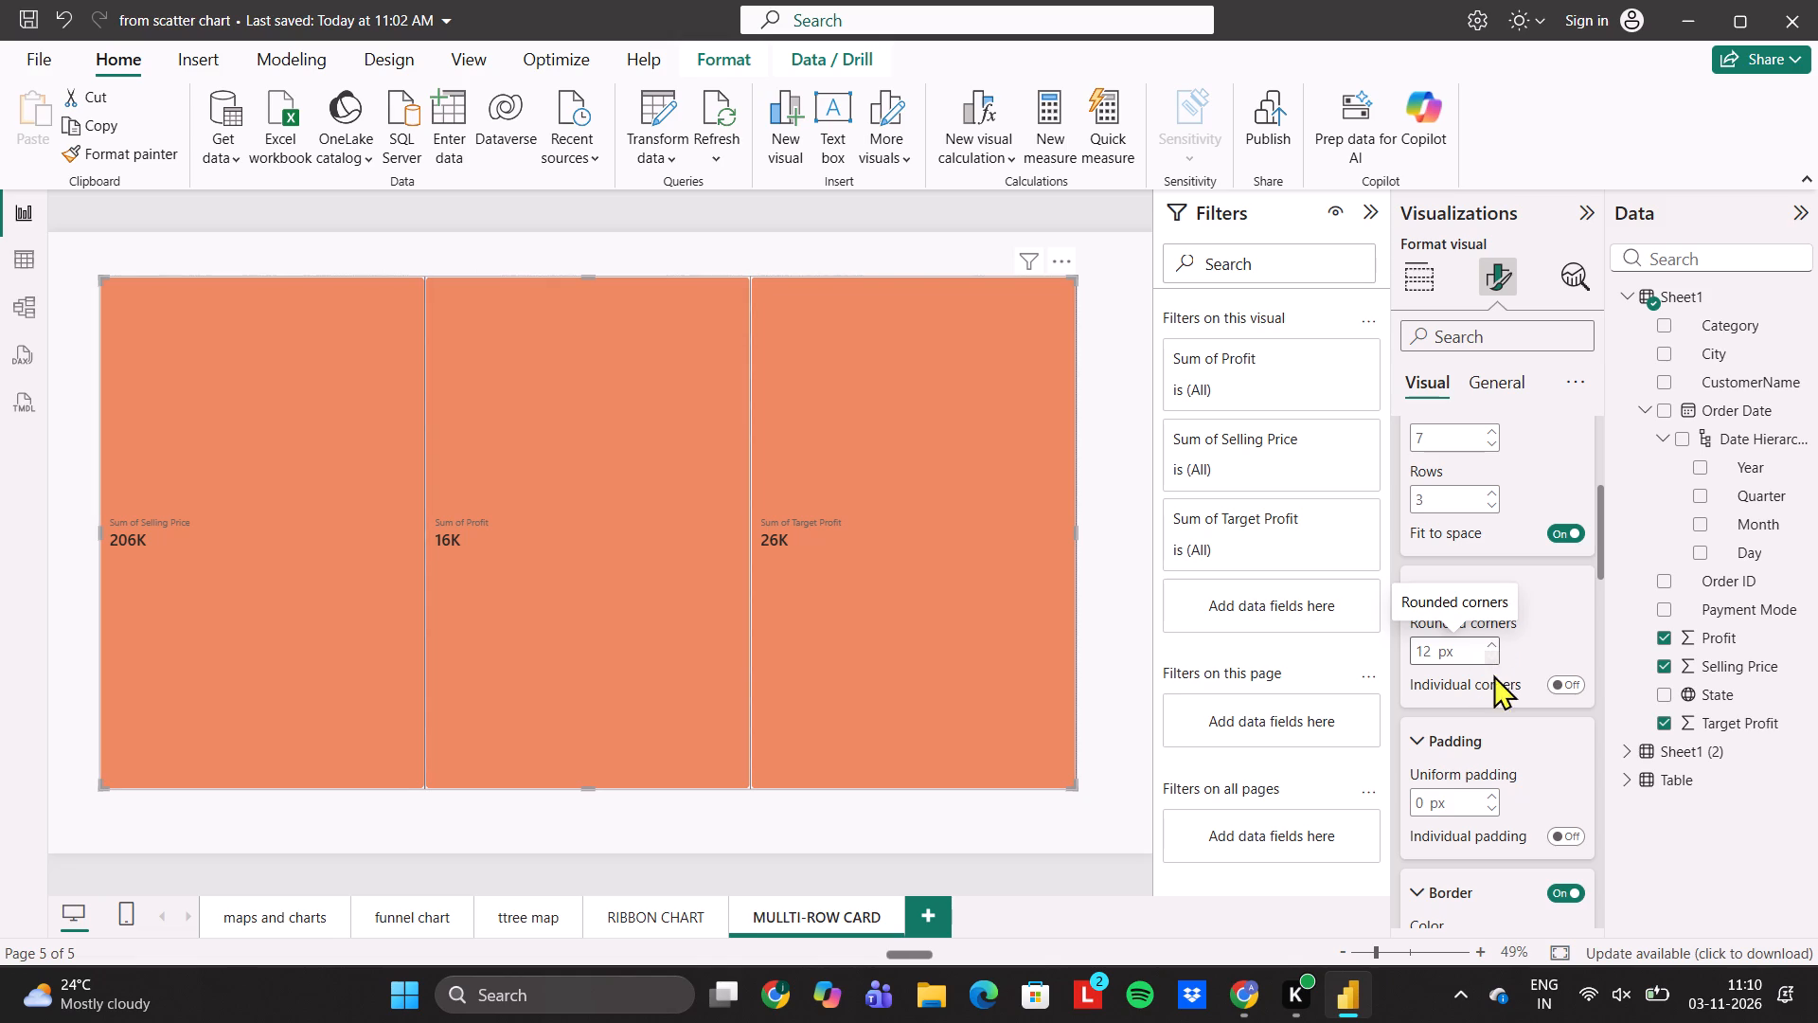
Enable individual corners for the multi-card layout's shape, set all four corners to 999 px, and deselect the visual.
left_click(1553, 681)
left_click_drag(1489, 751, 1519, 746)
left_click_drag(1519, 746, 1471, 748)
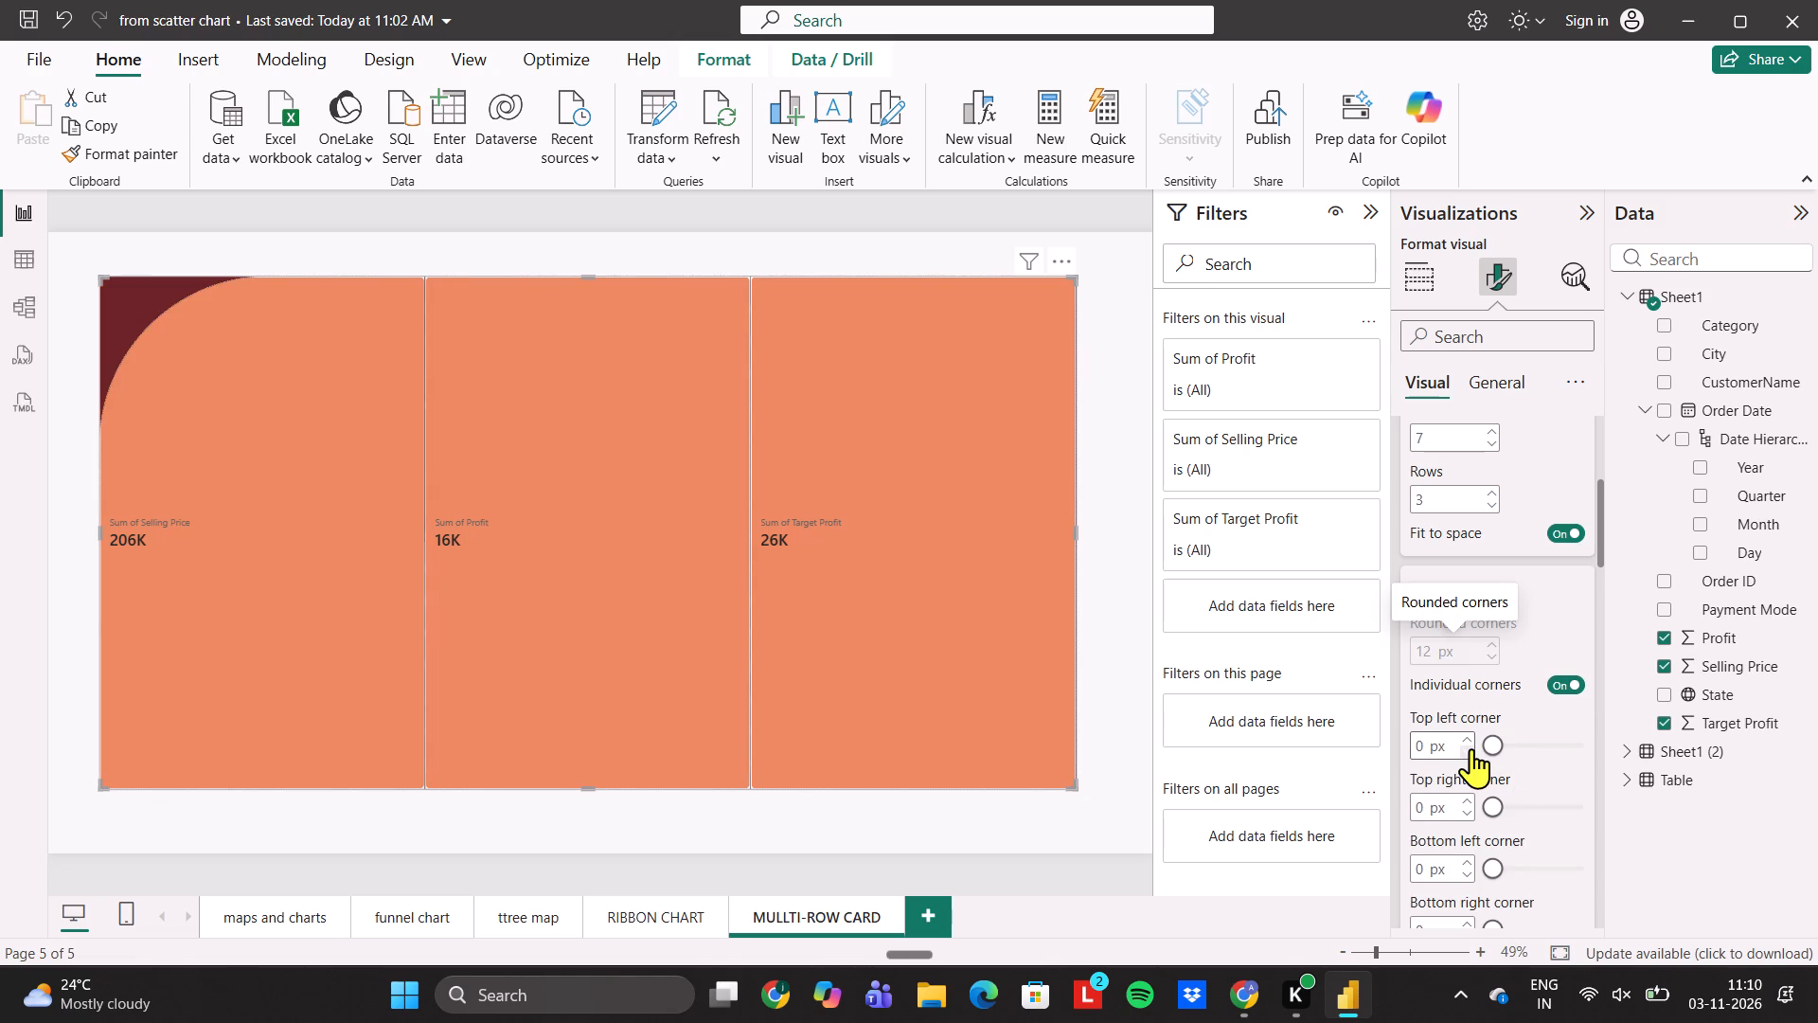
scroll(1493, 757, "down", 1)
left_click_drag(1491, 738, 1560, 730)
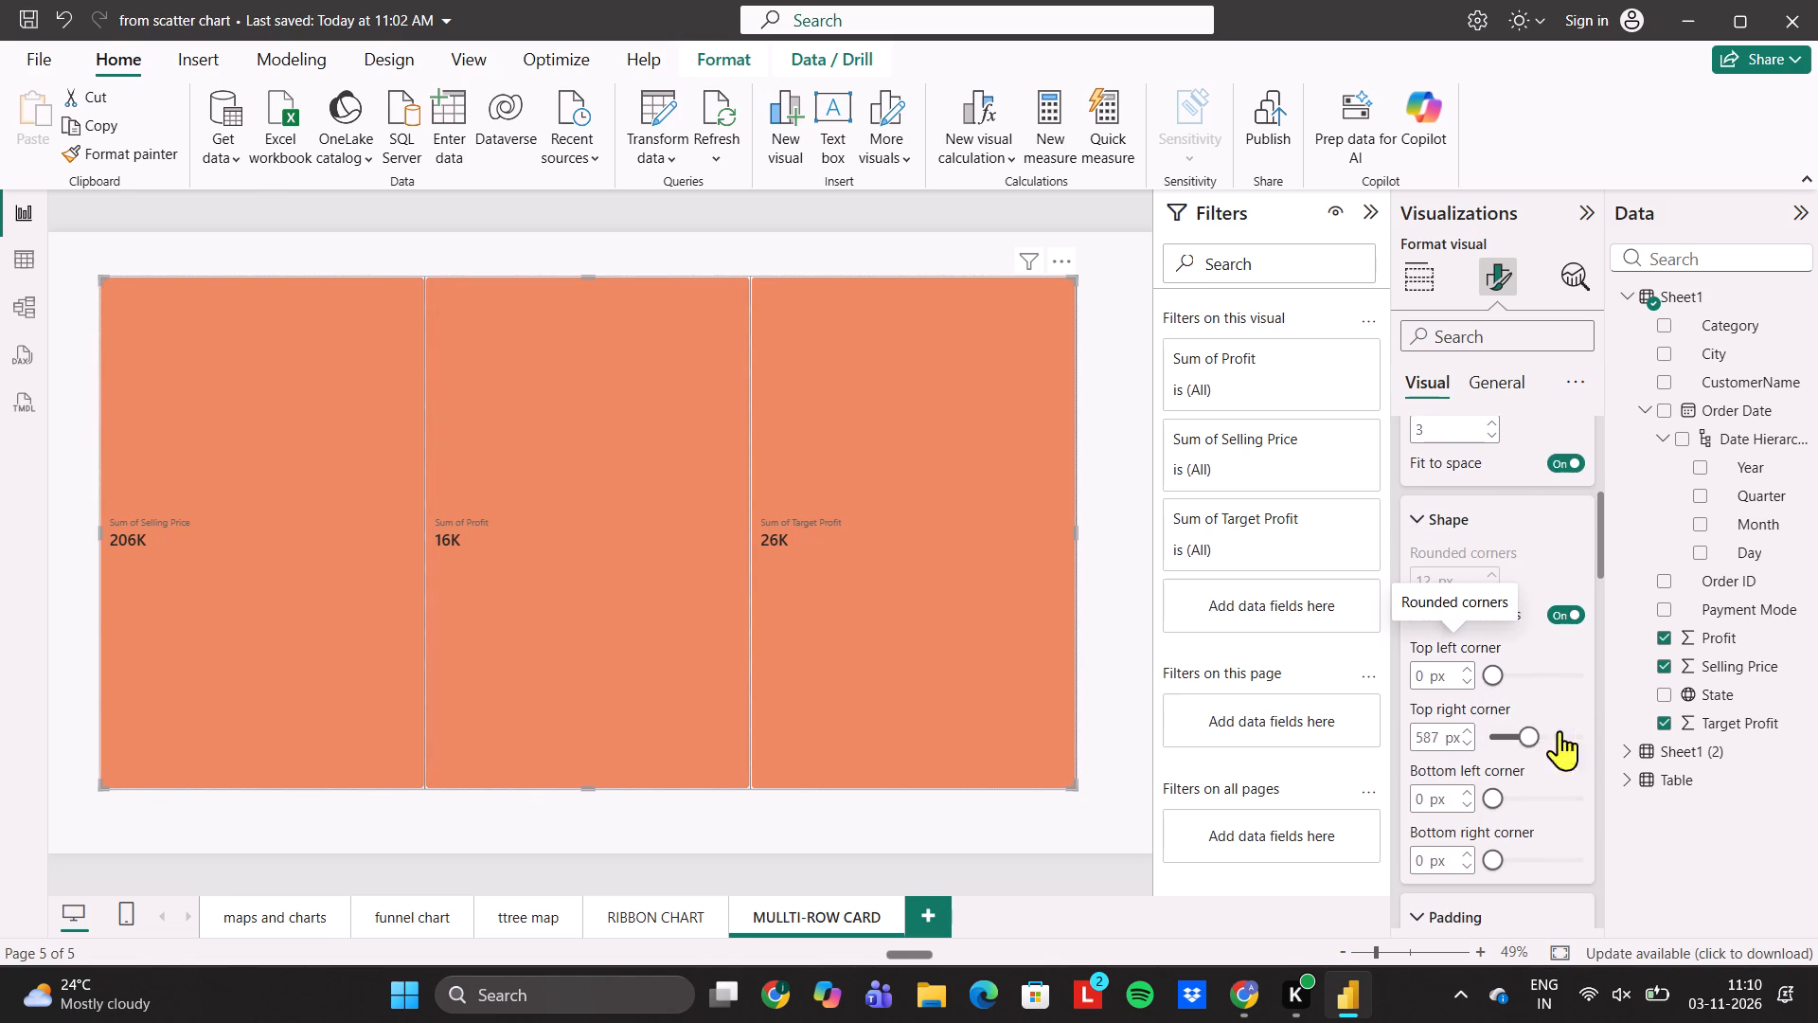
left_click_drag(1560, 730, 1667, 730)
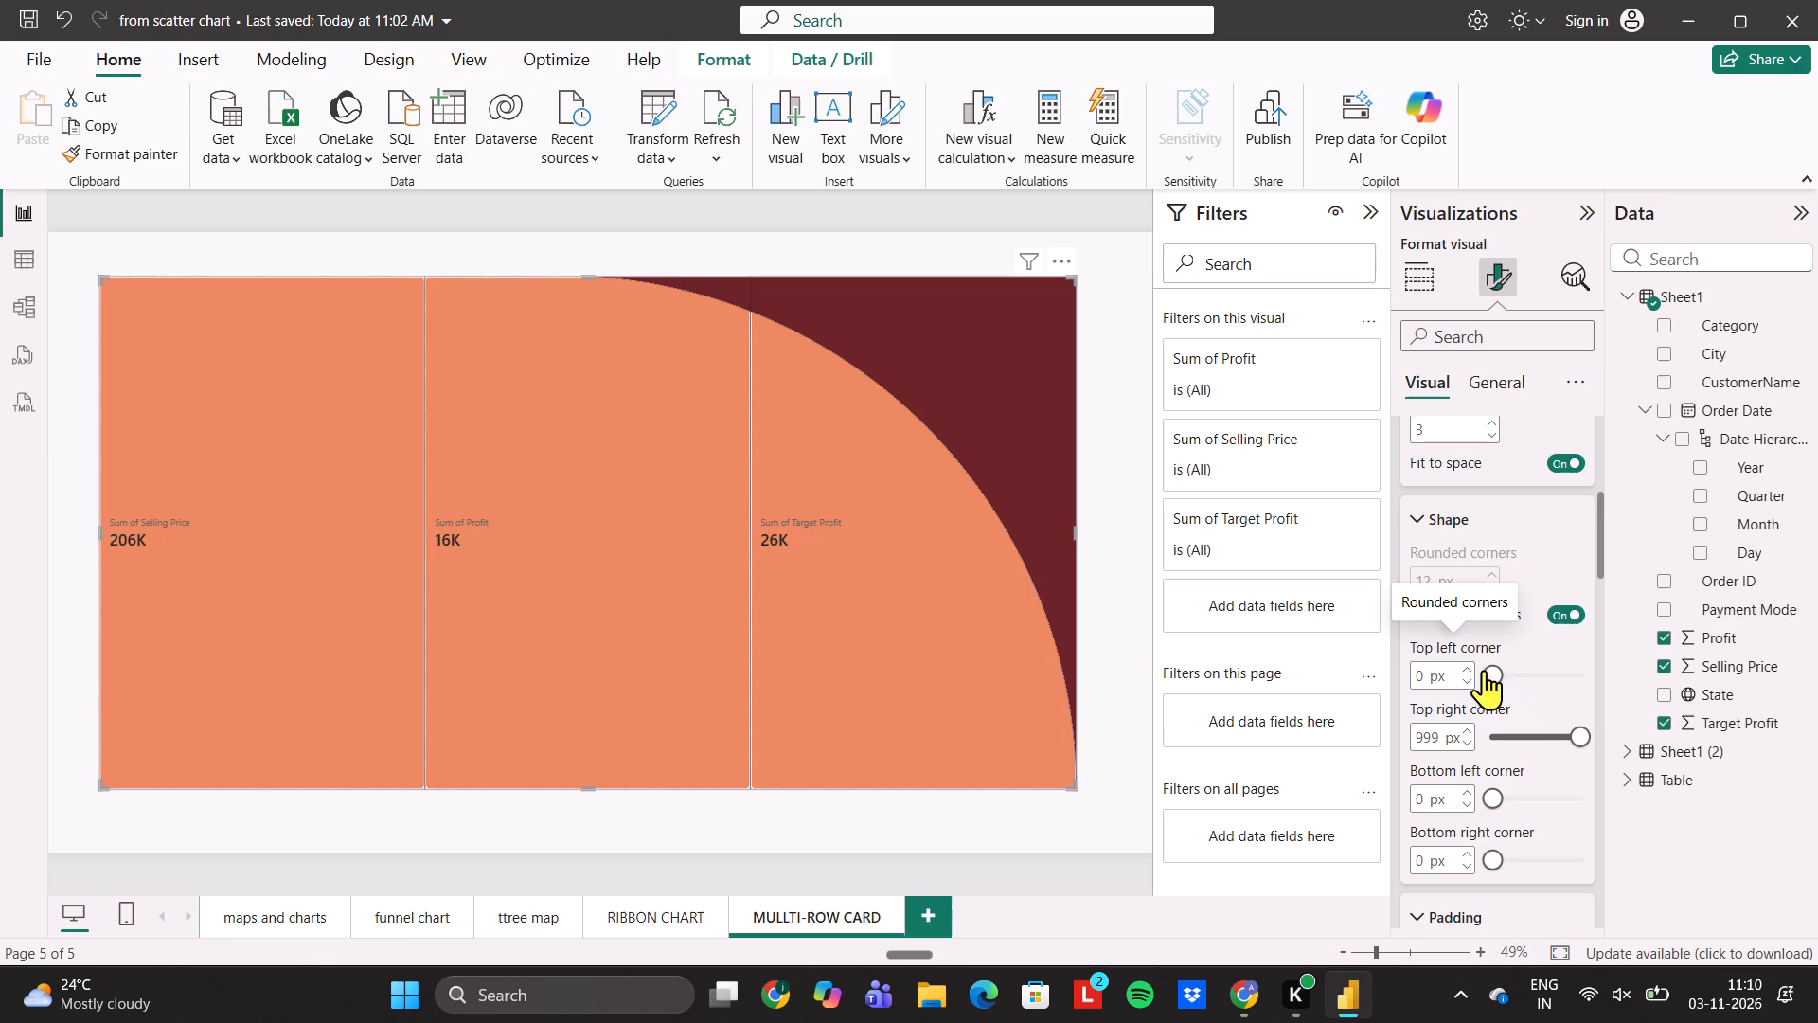
left_click_drag(1492, 680, 1673, 649)
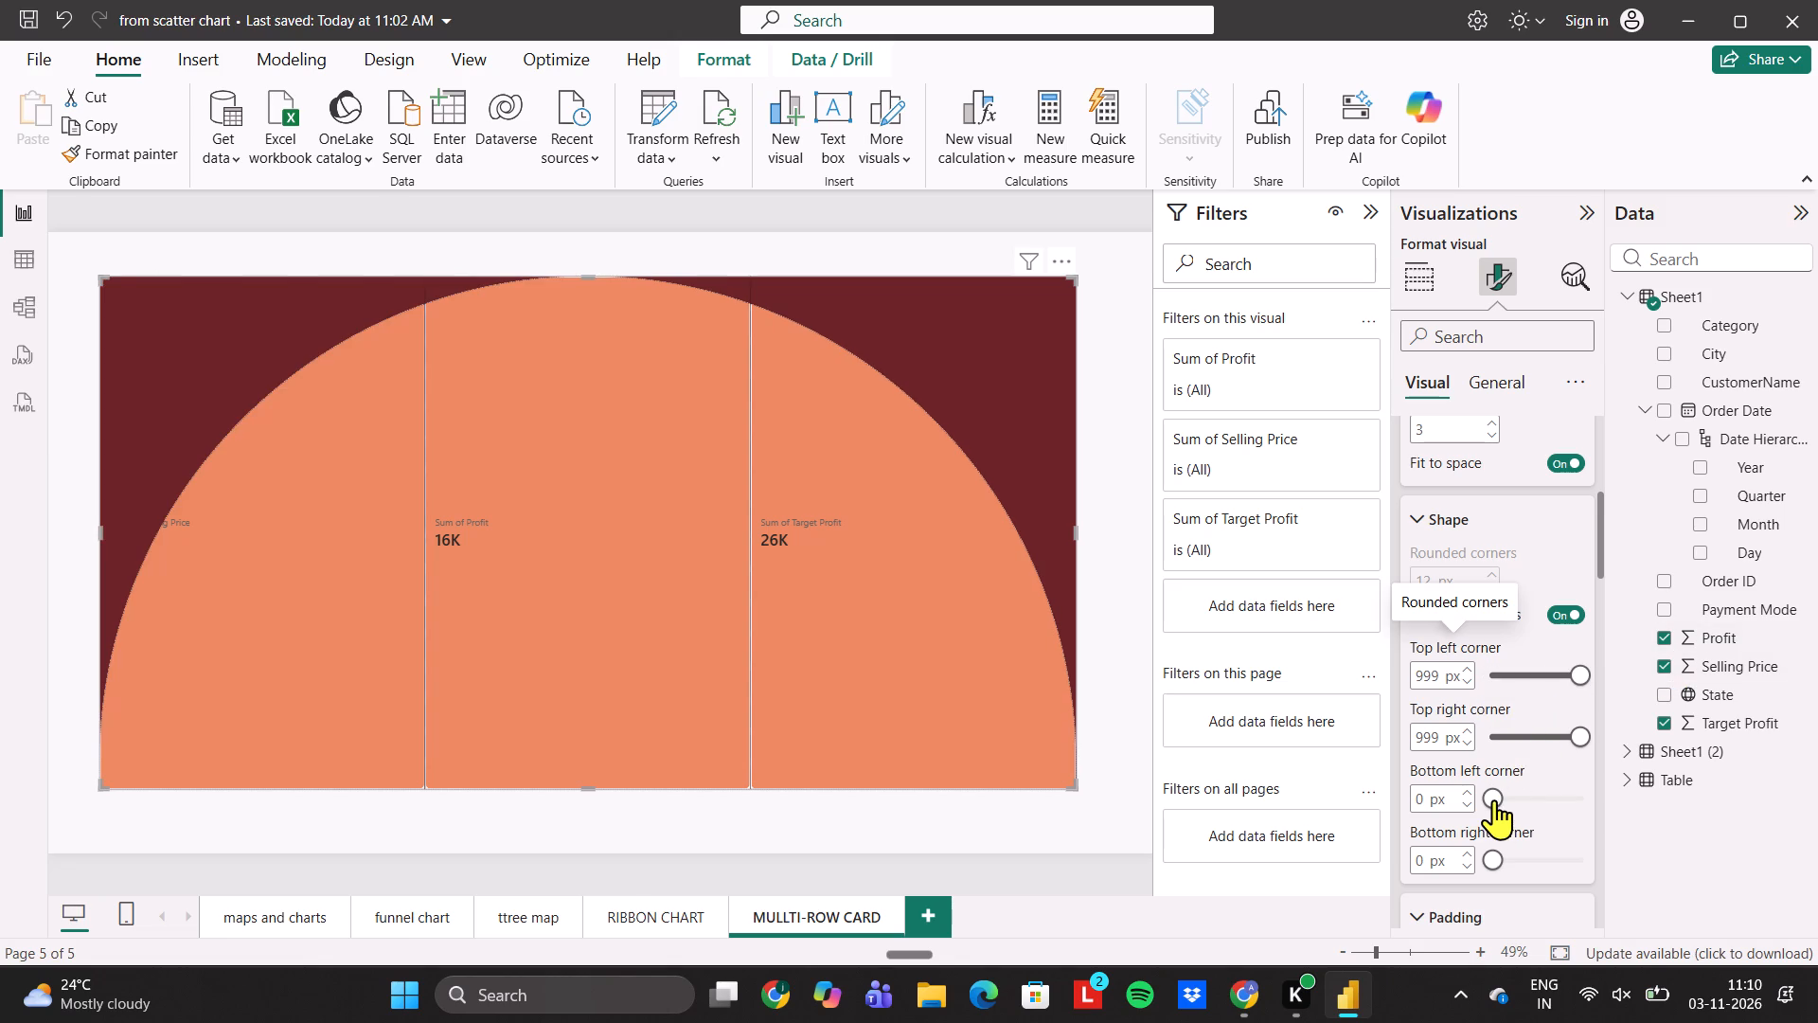
left_click_drag(1494, 799, 1633, 762)
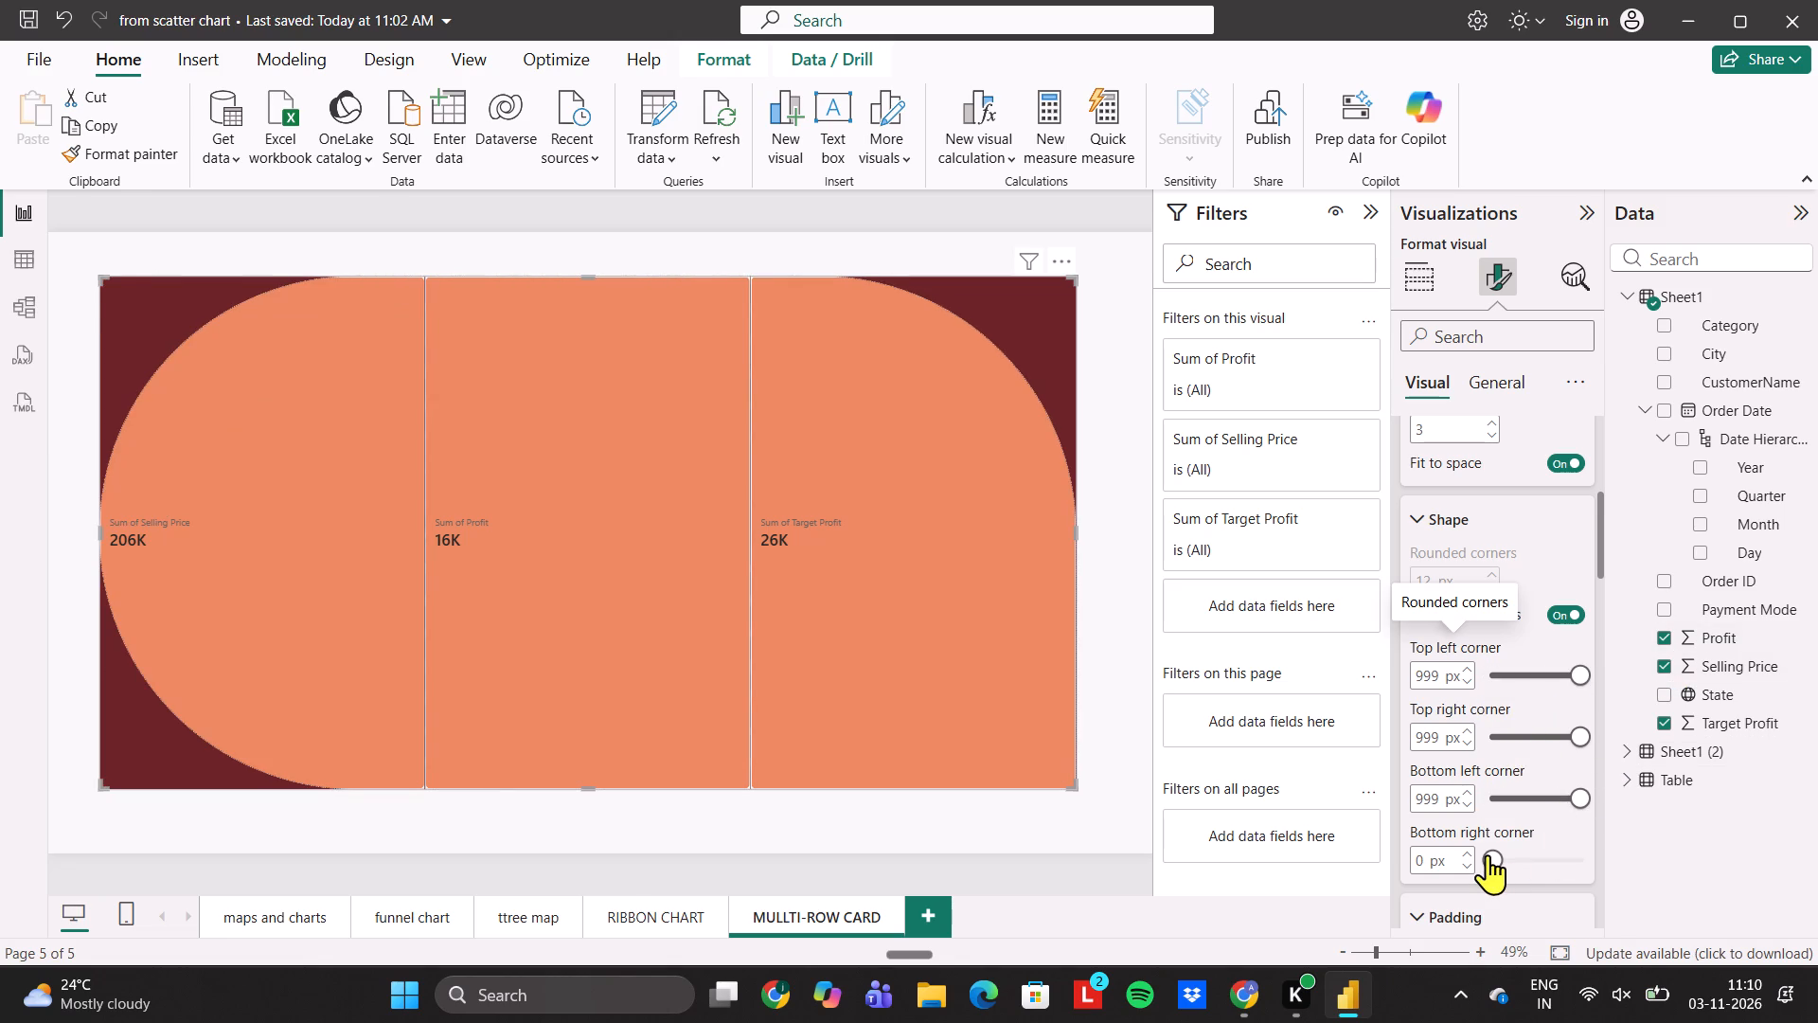
left_click_drag(1488, 854, 1615, 861)
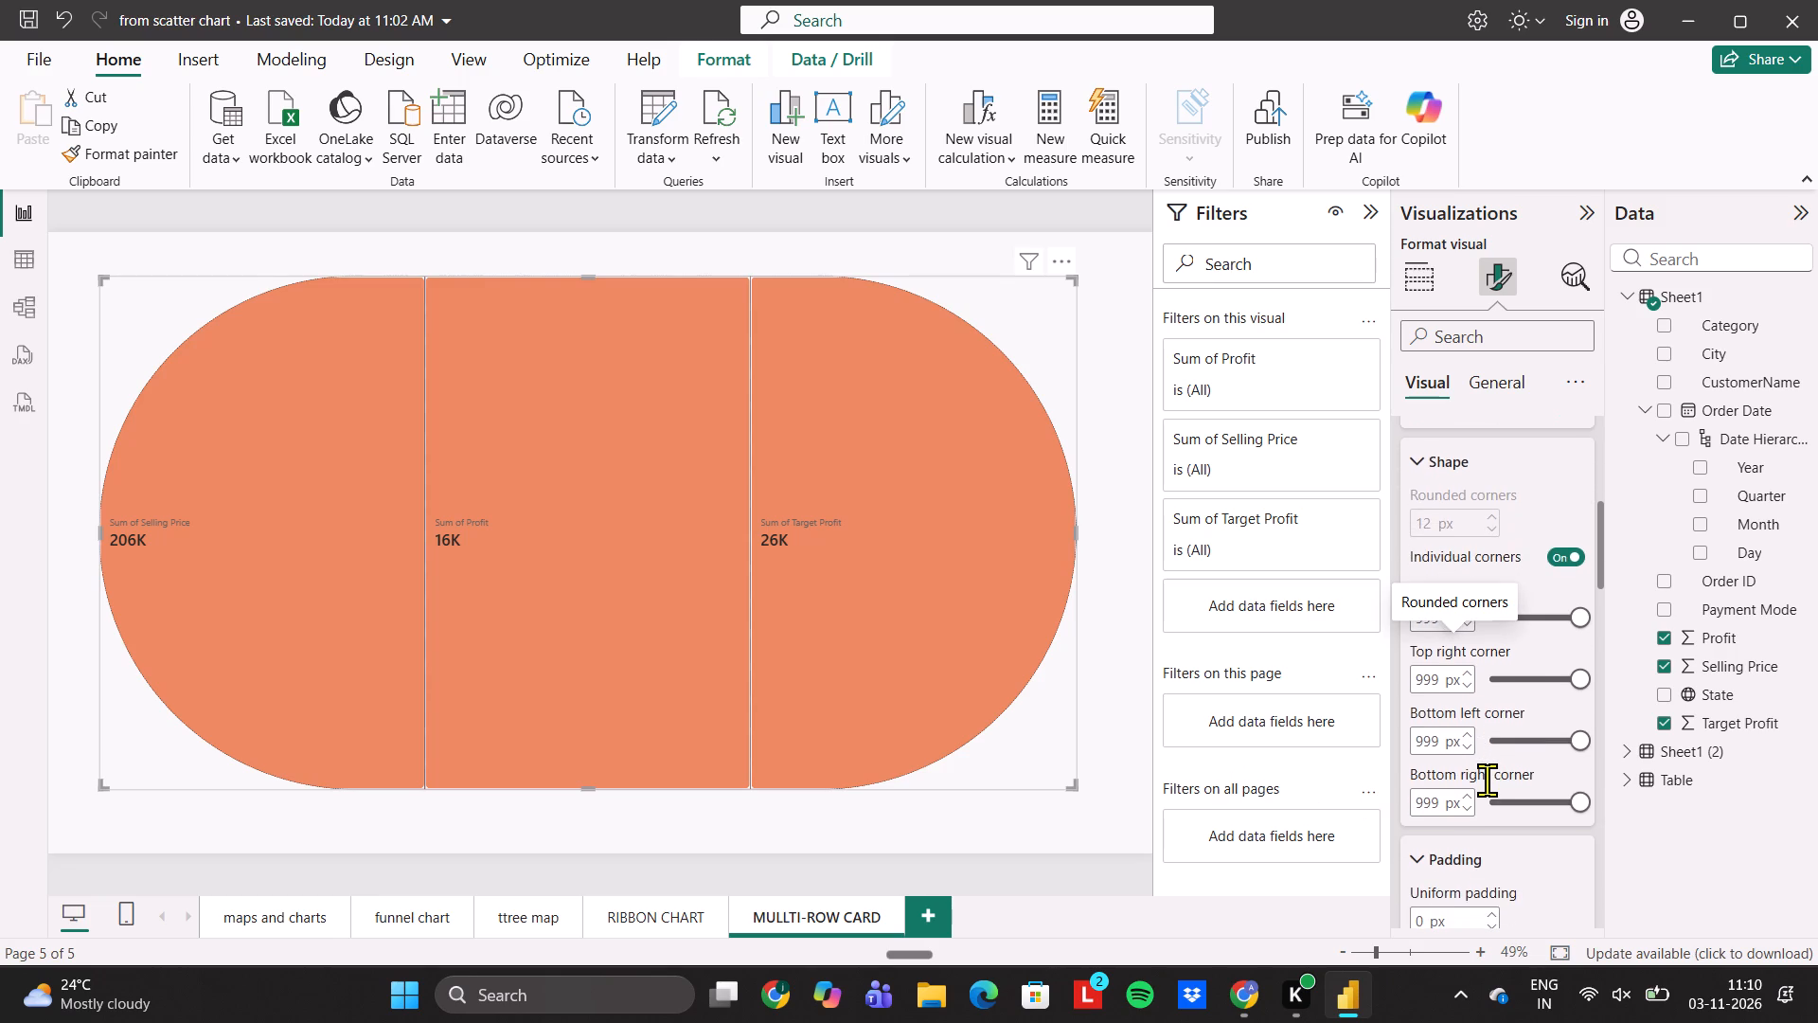
left_click(930, 608)
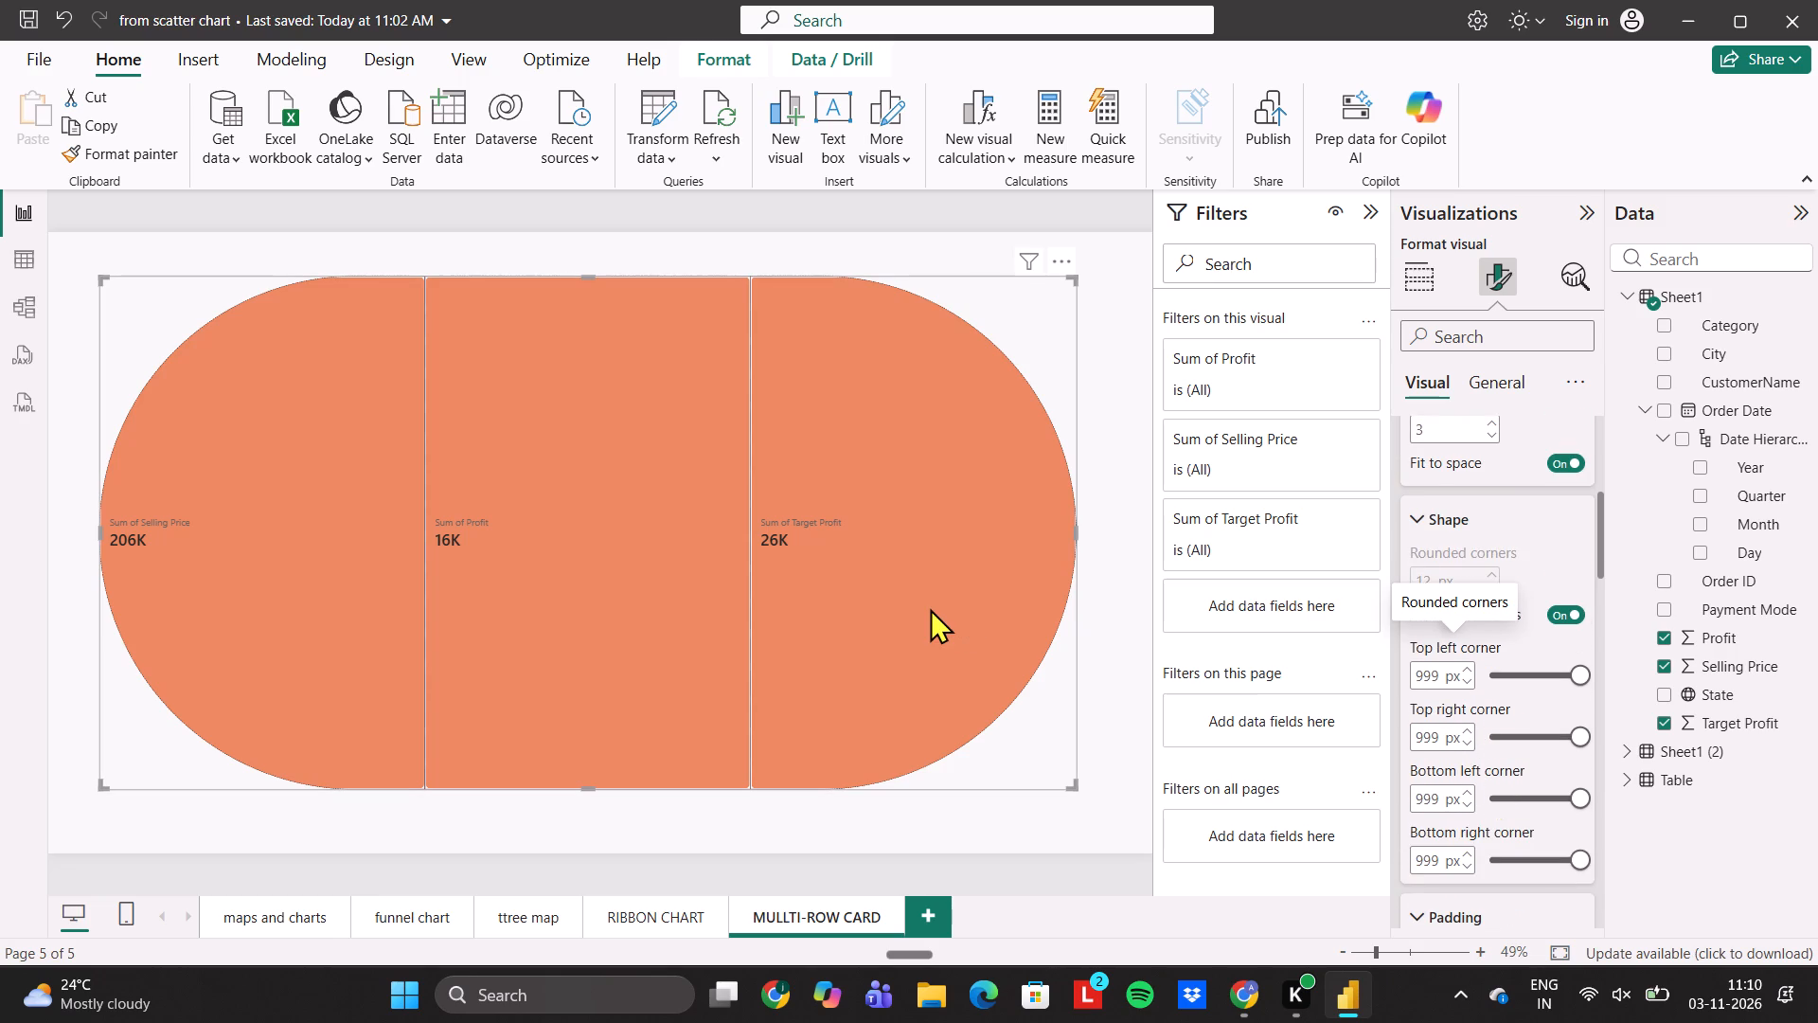
left_click(1063, 820)
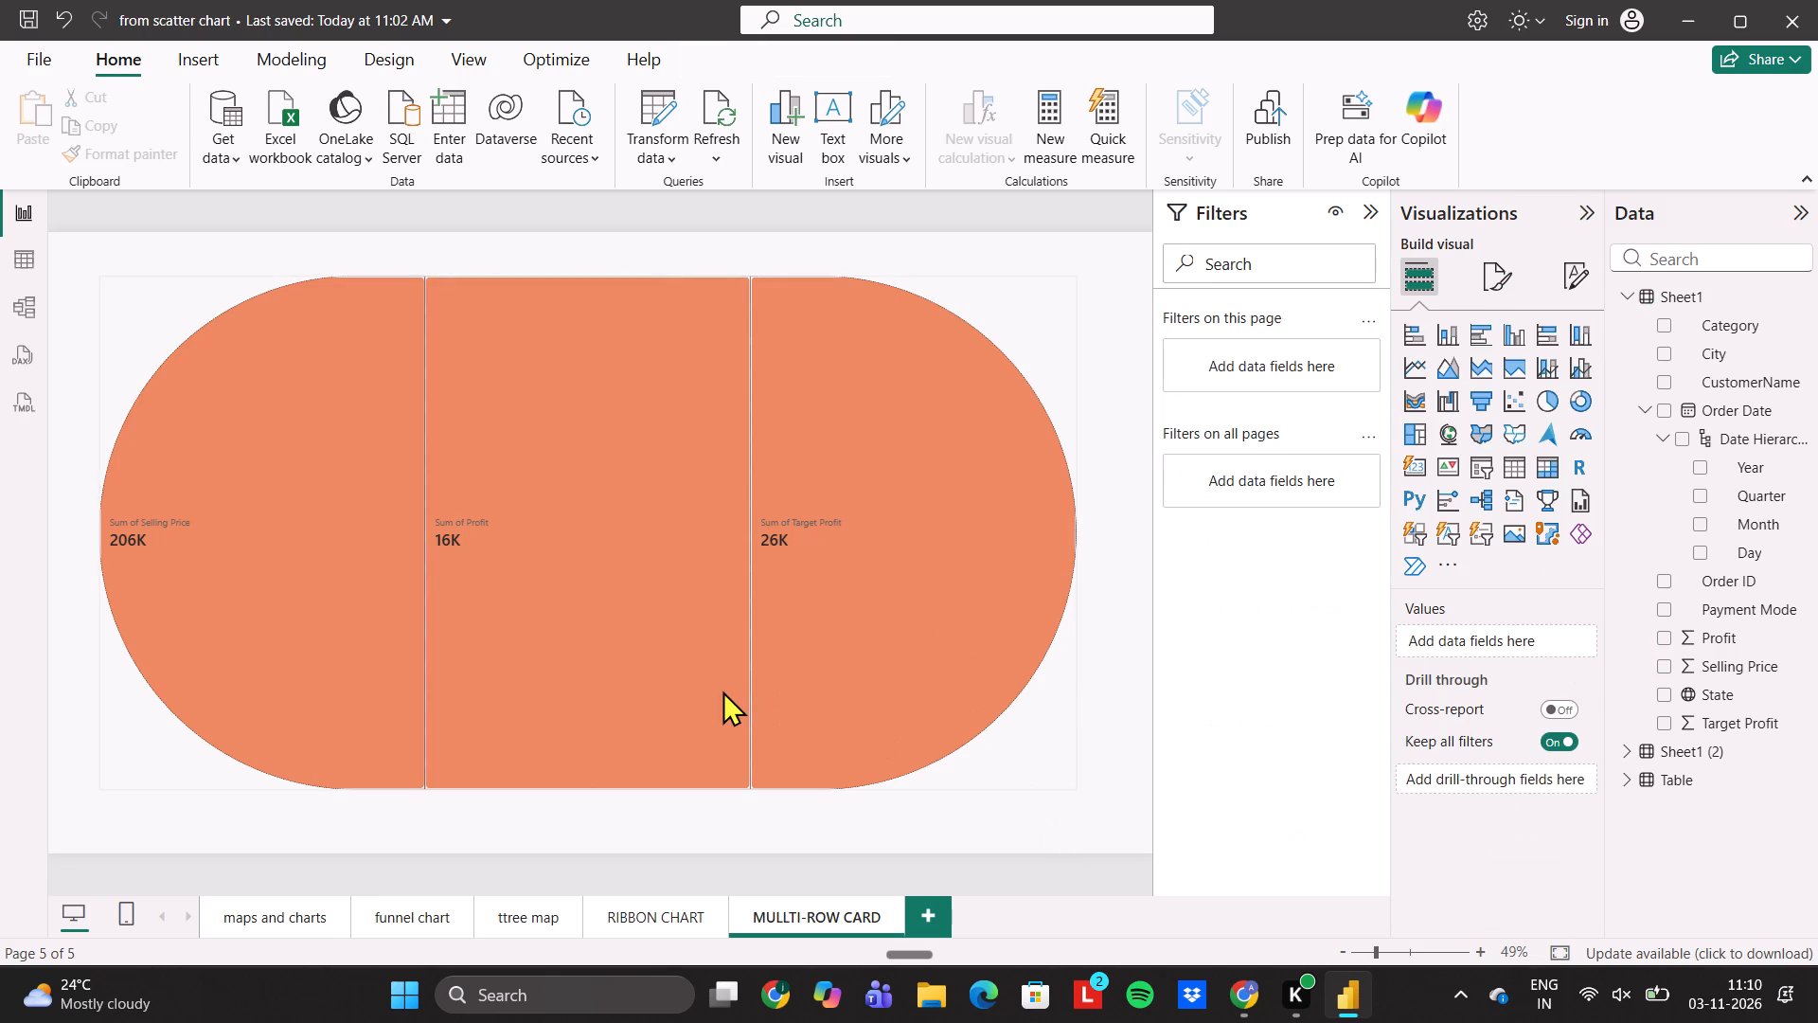
Save the report.
key("ctrl+s")
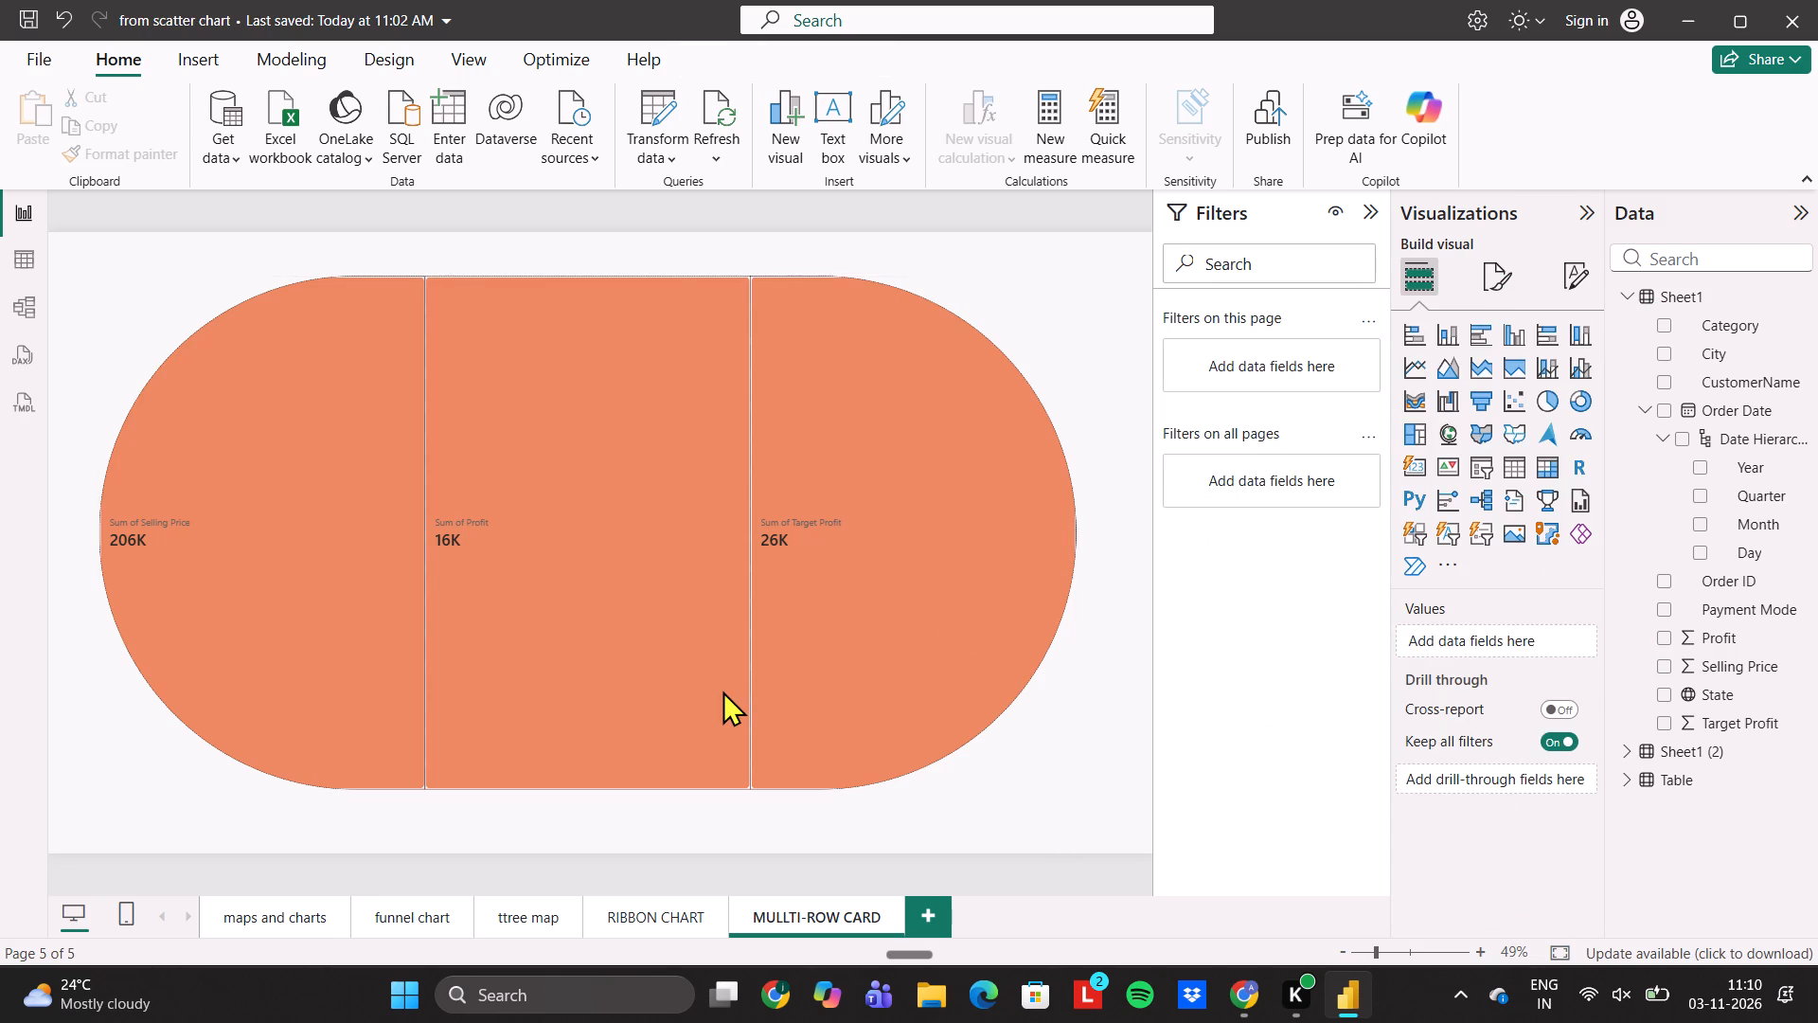
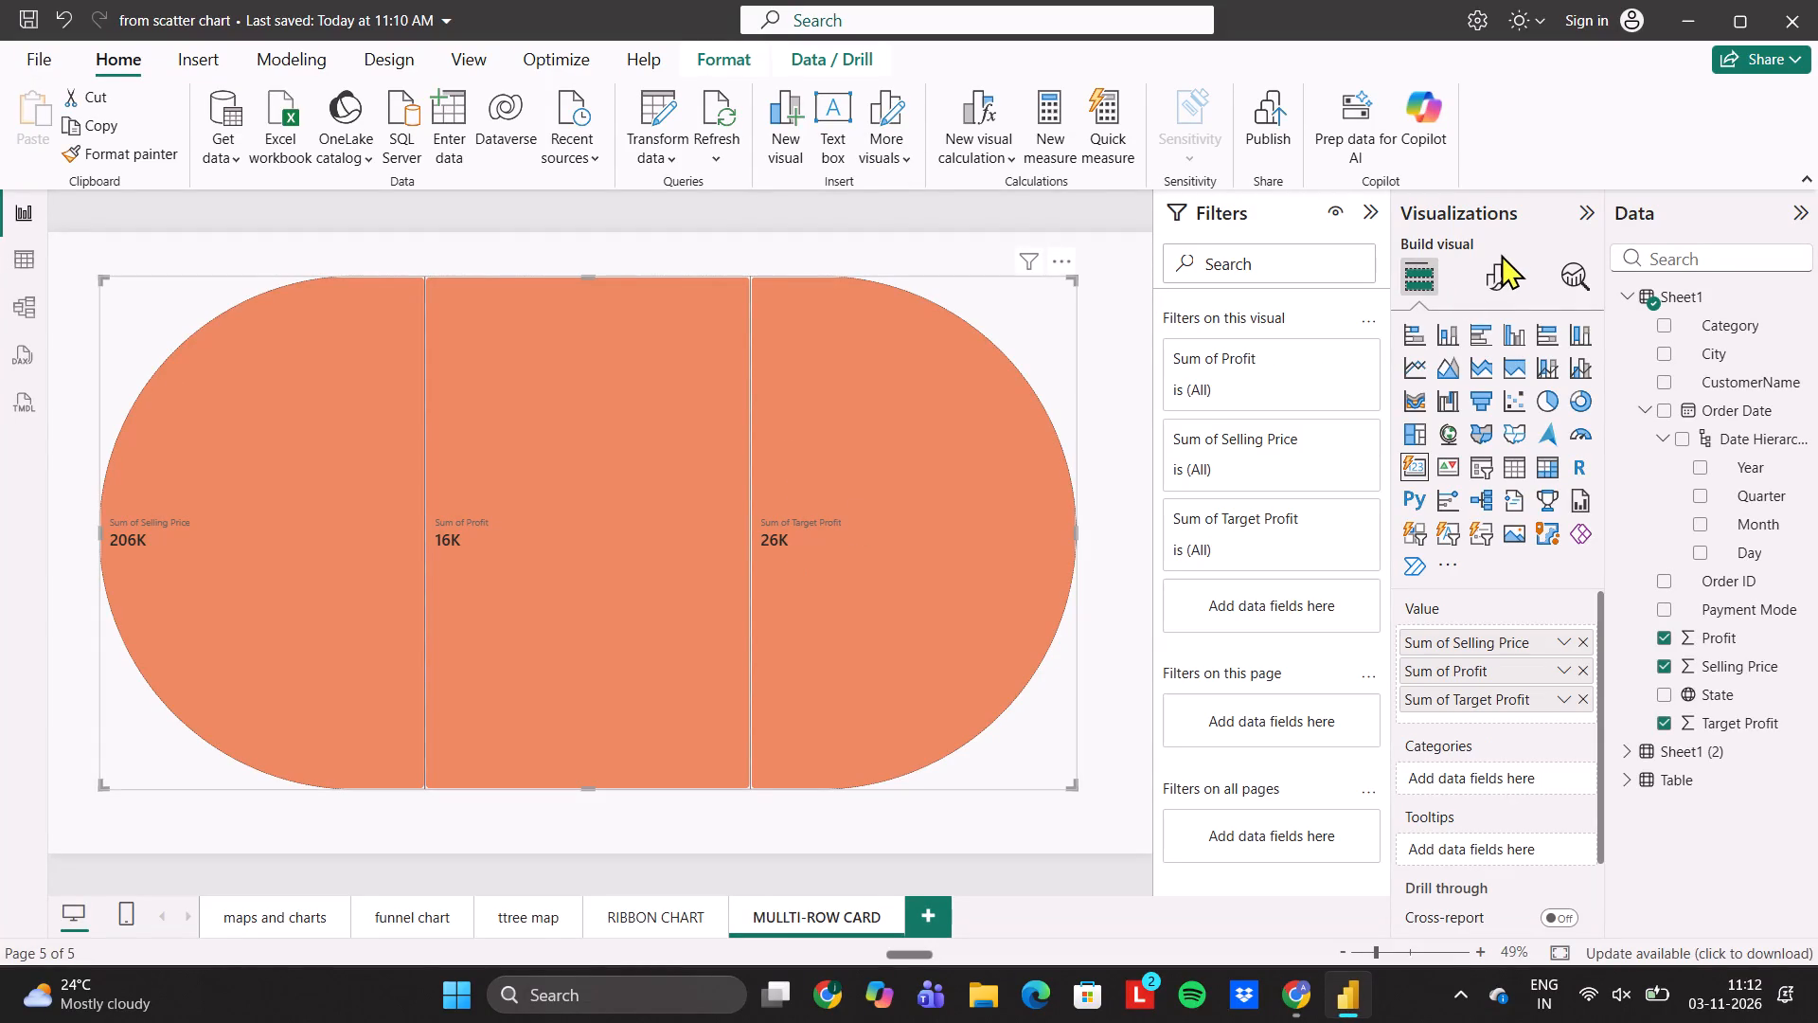
Review the multi-card layout's format settings: background, overflow, gridlines, border, padding and shape.
left_click(1501, 270)
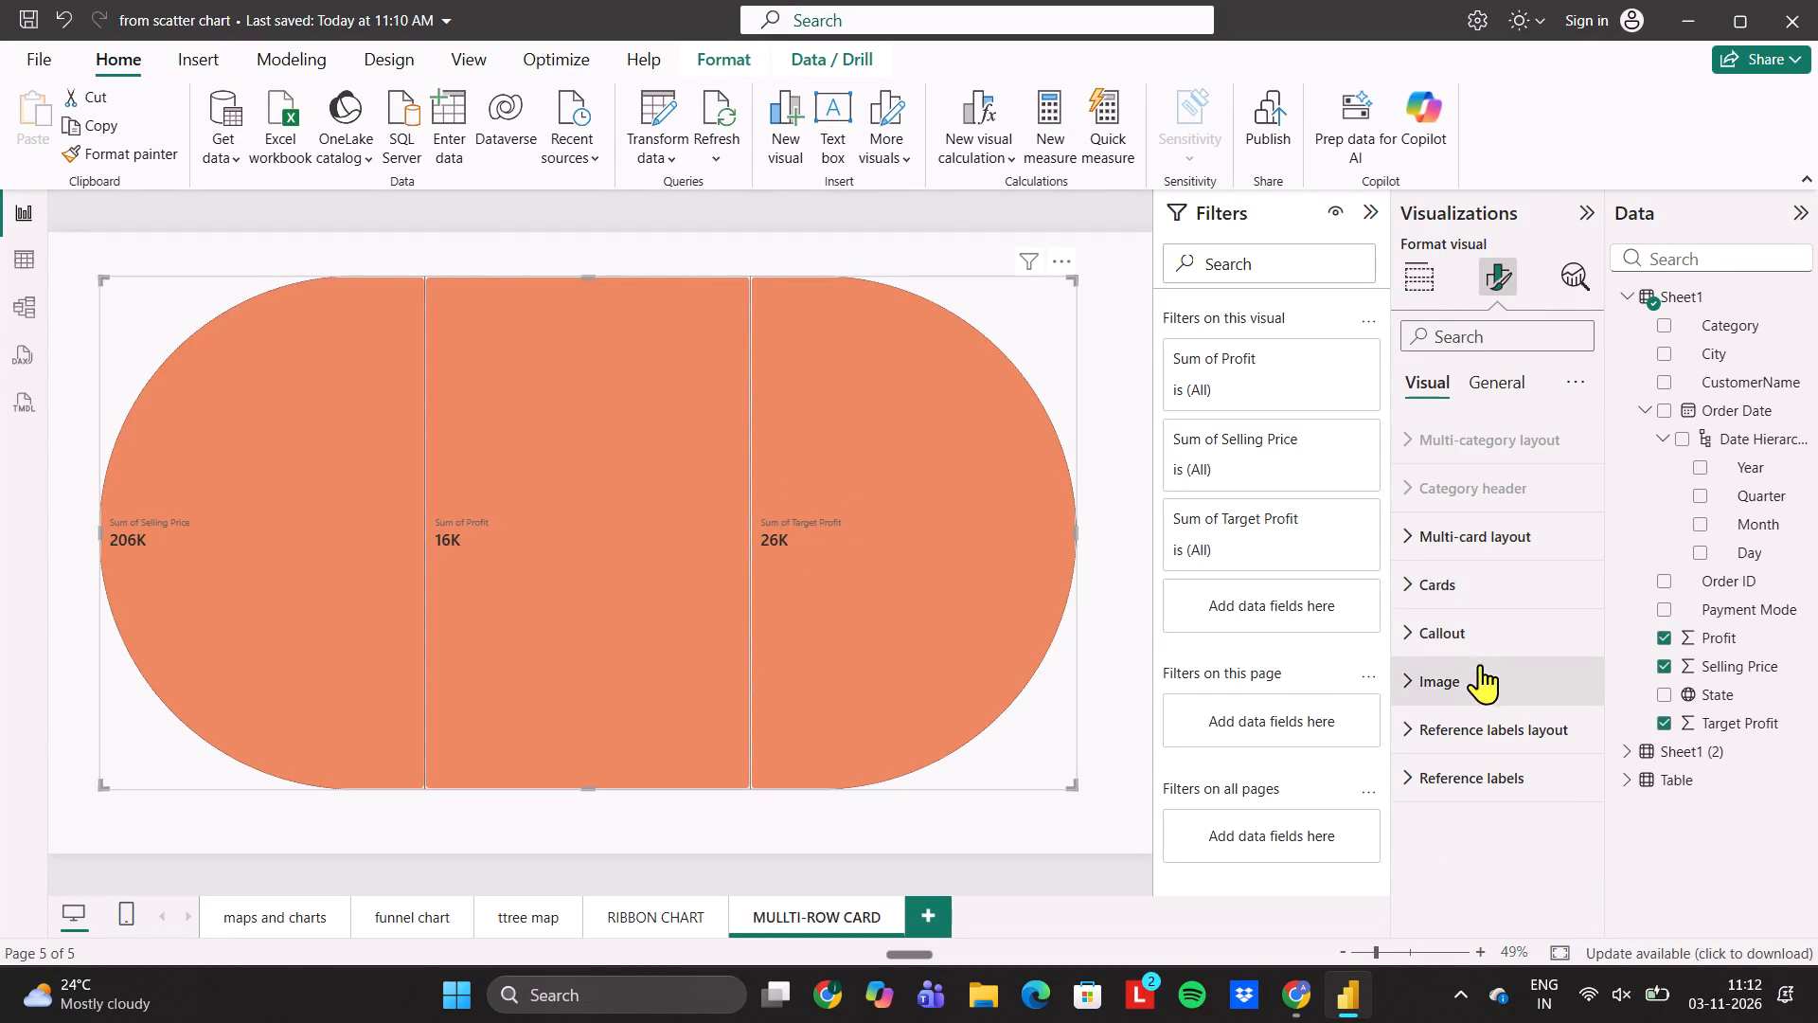
left_click(1455, 546)
scroll(1456, 691, "down", 2)
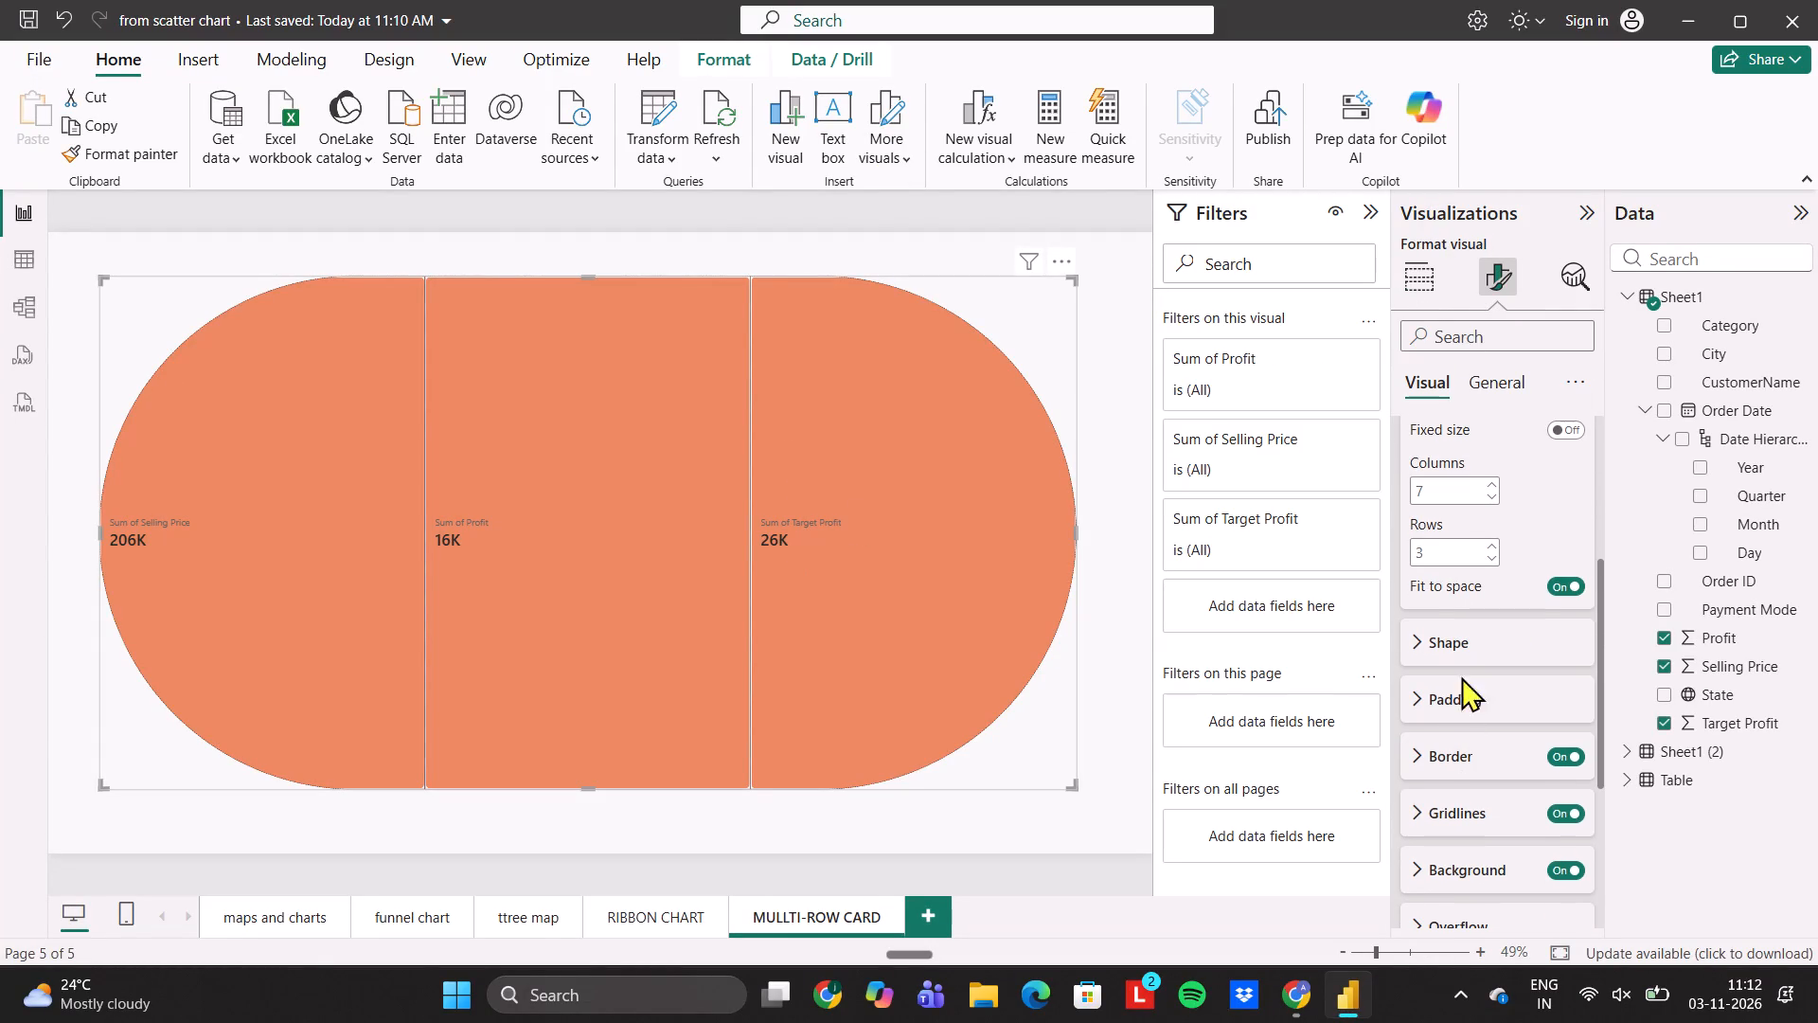
scroll(1467, 773, "down", 1)
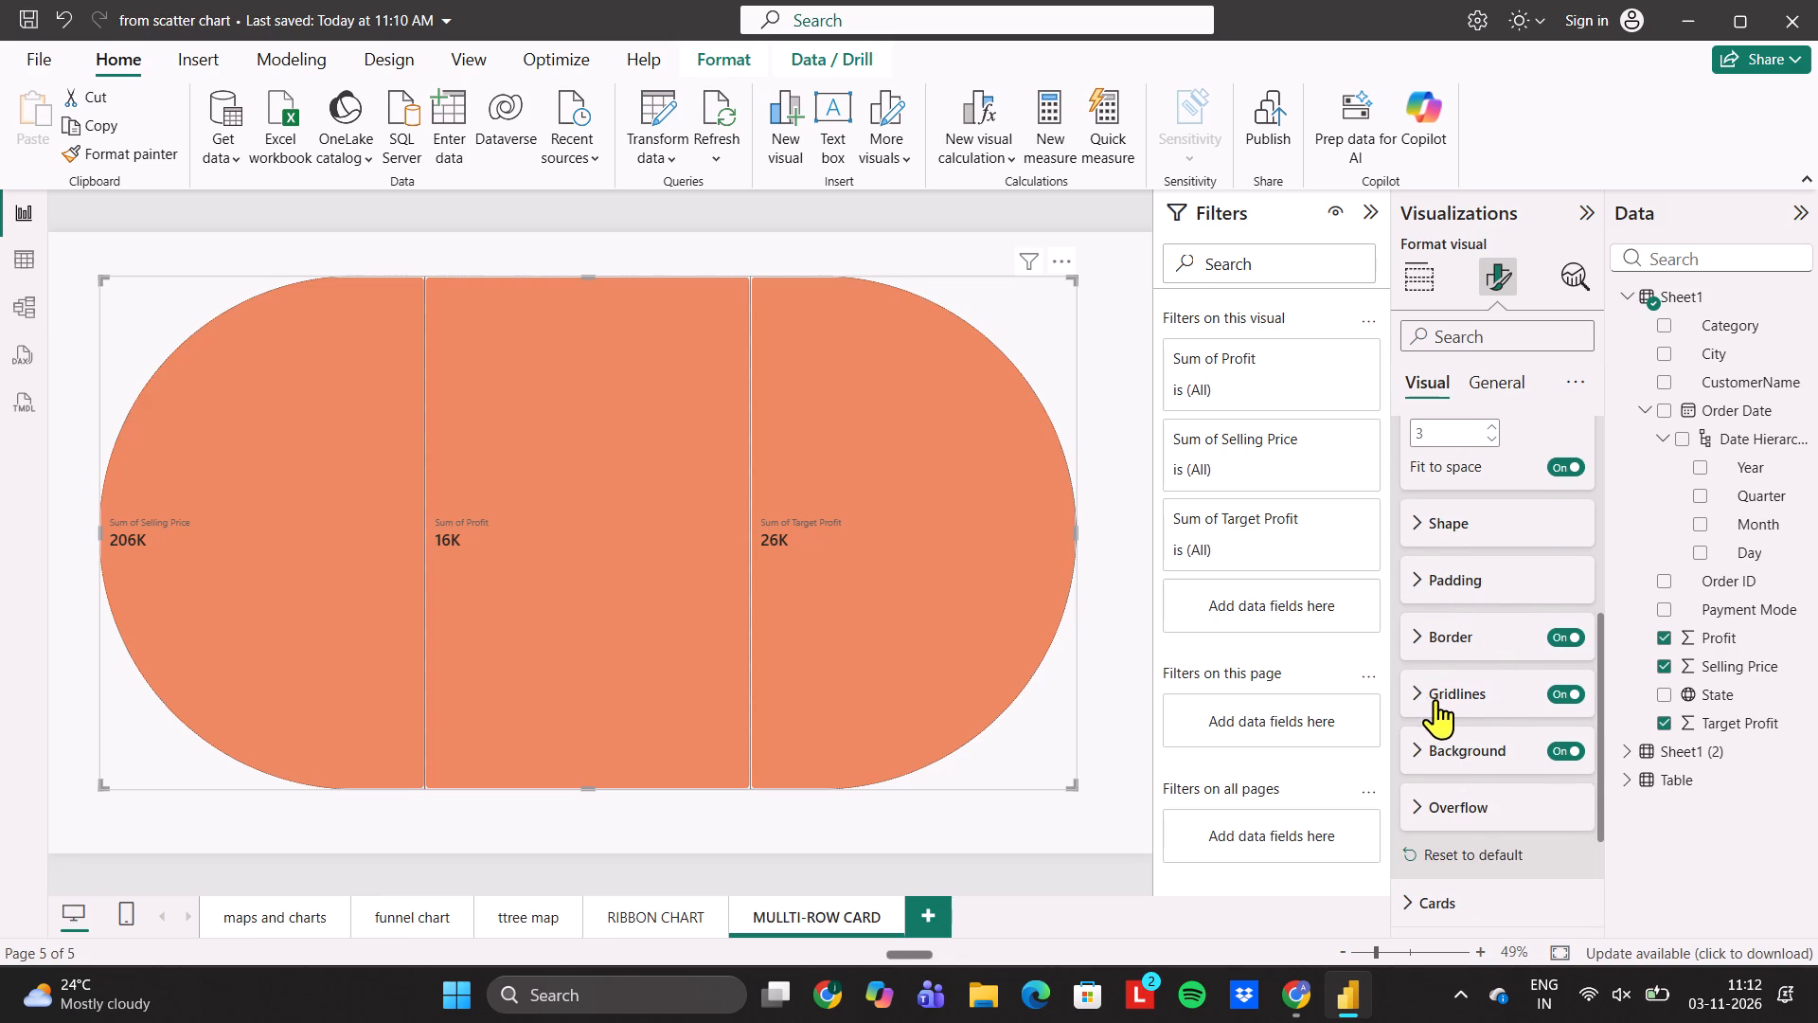
left_click(1448, 763)
scroll(1448, 763, "down", 1)
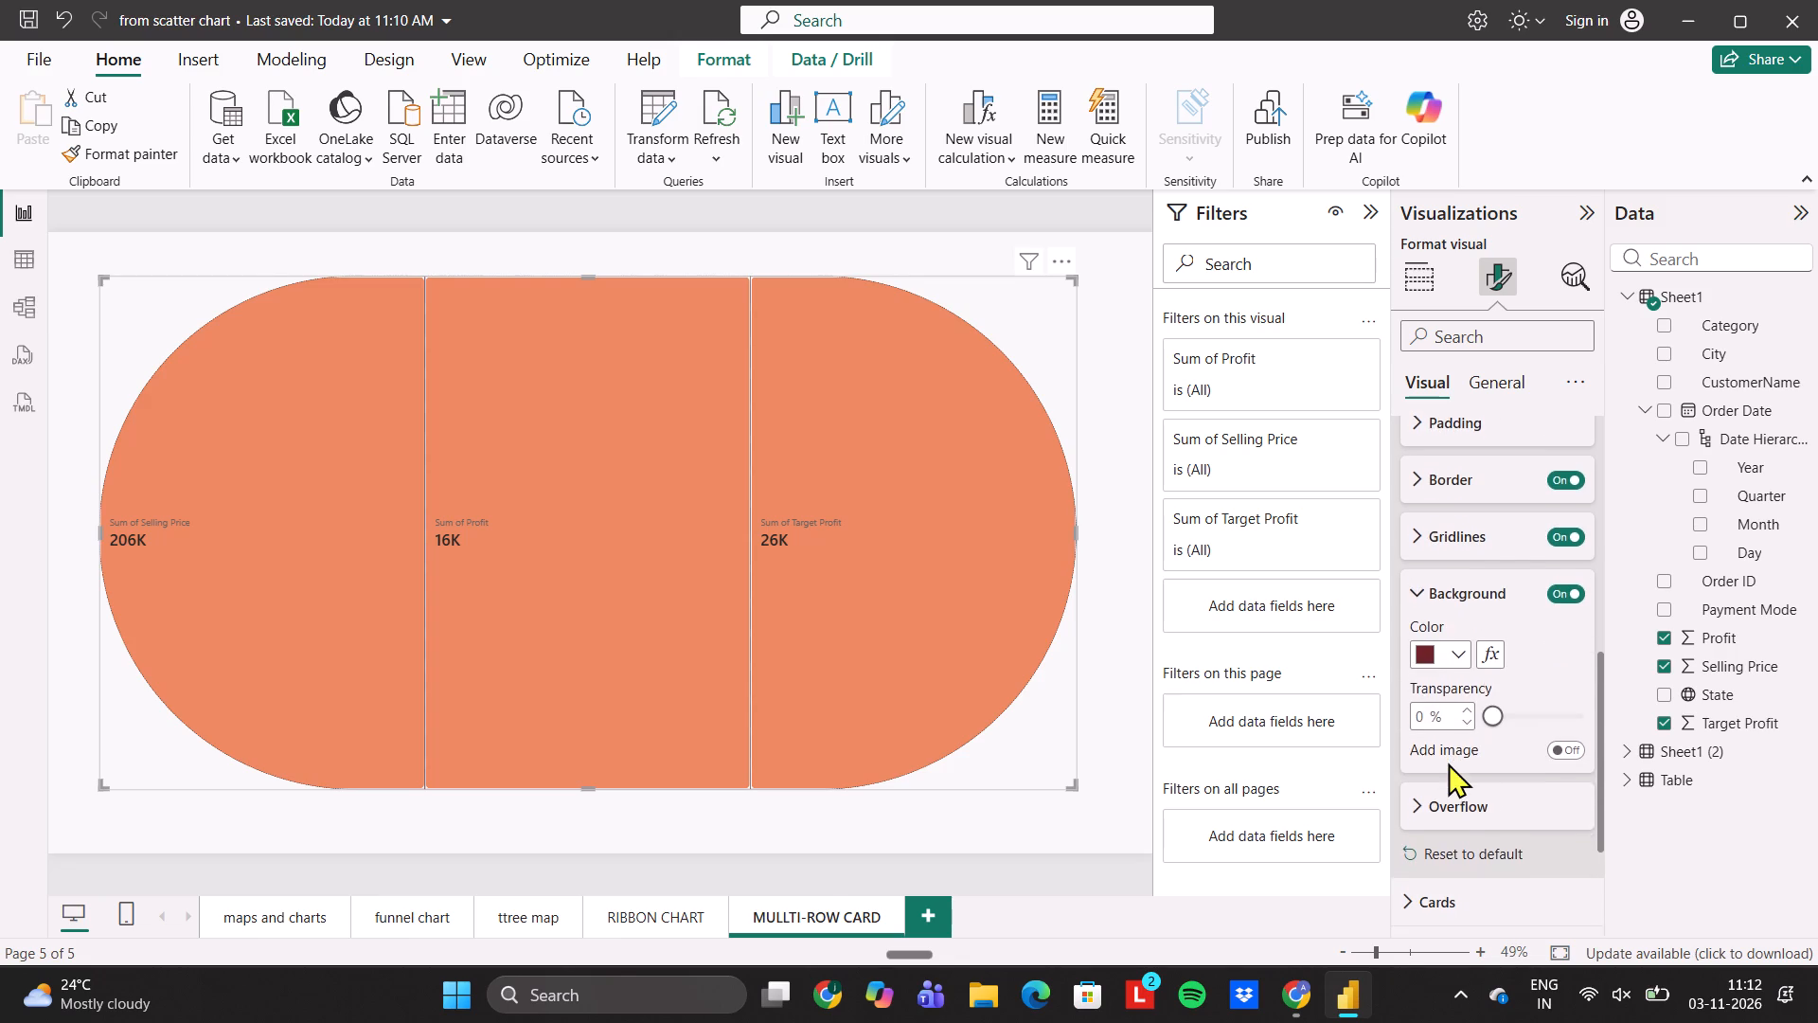
scroll(1487, 756, "down", 1)
left_click(1473, 756)
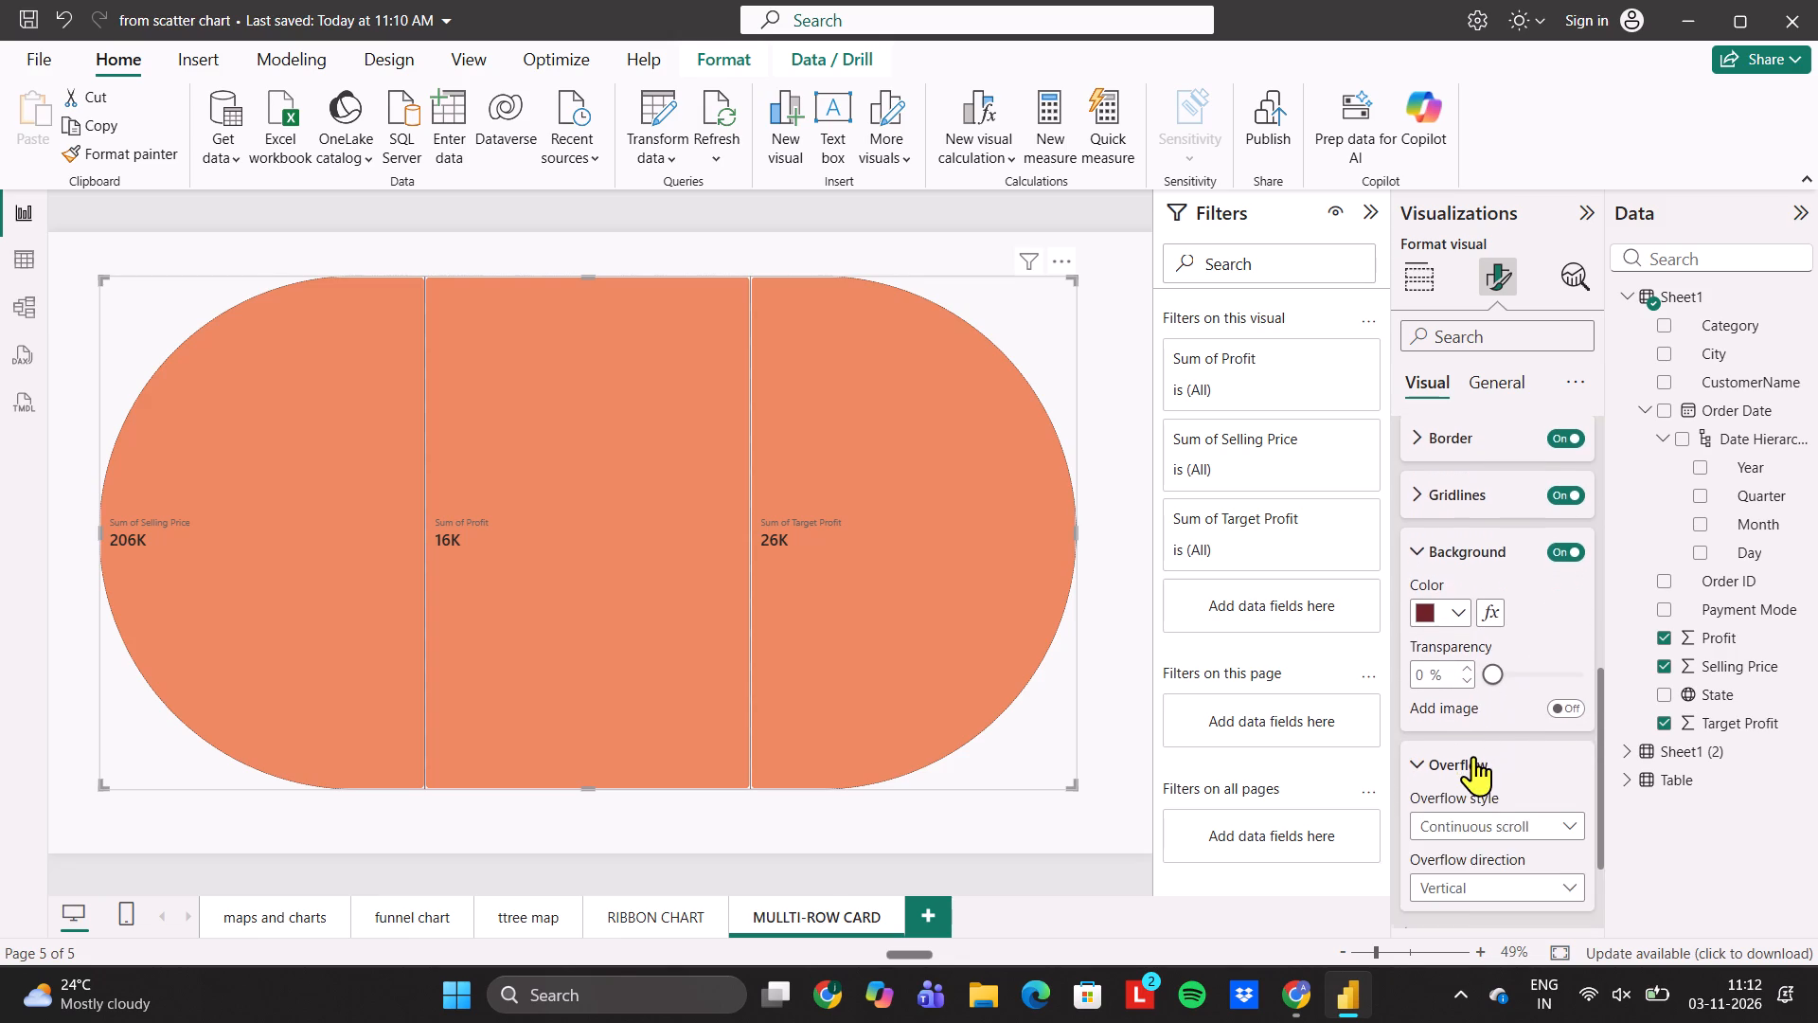
scroll(1473, 756, "down", 1)
scroll(1473, 756, "up", 2)
scroll(1466, 633, "up", 1)
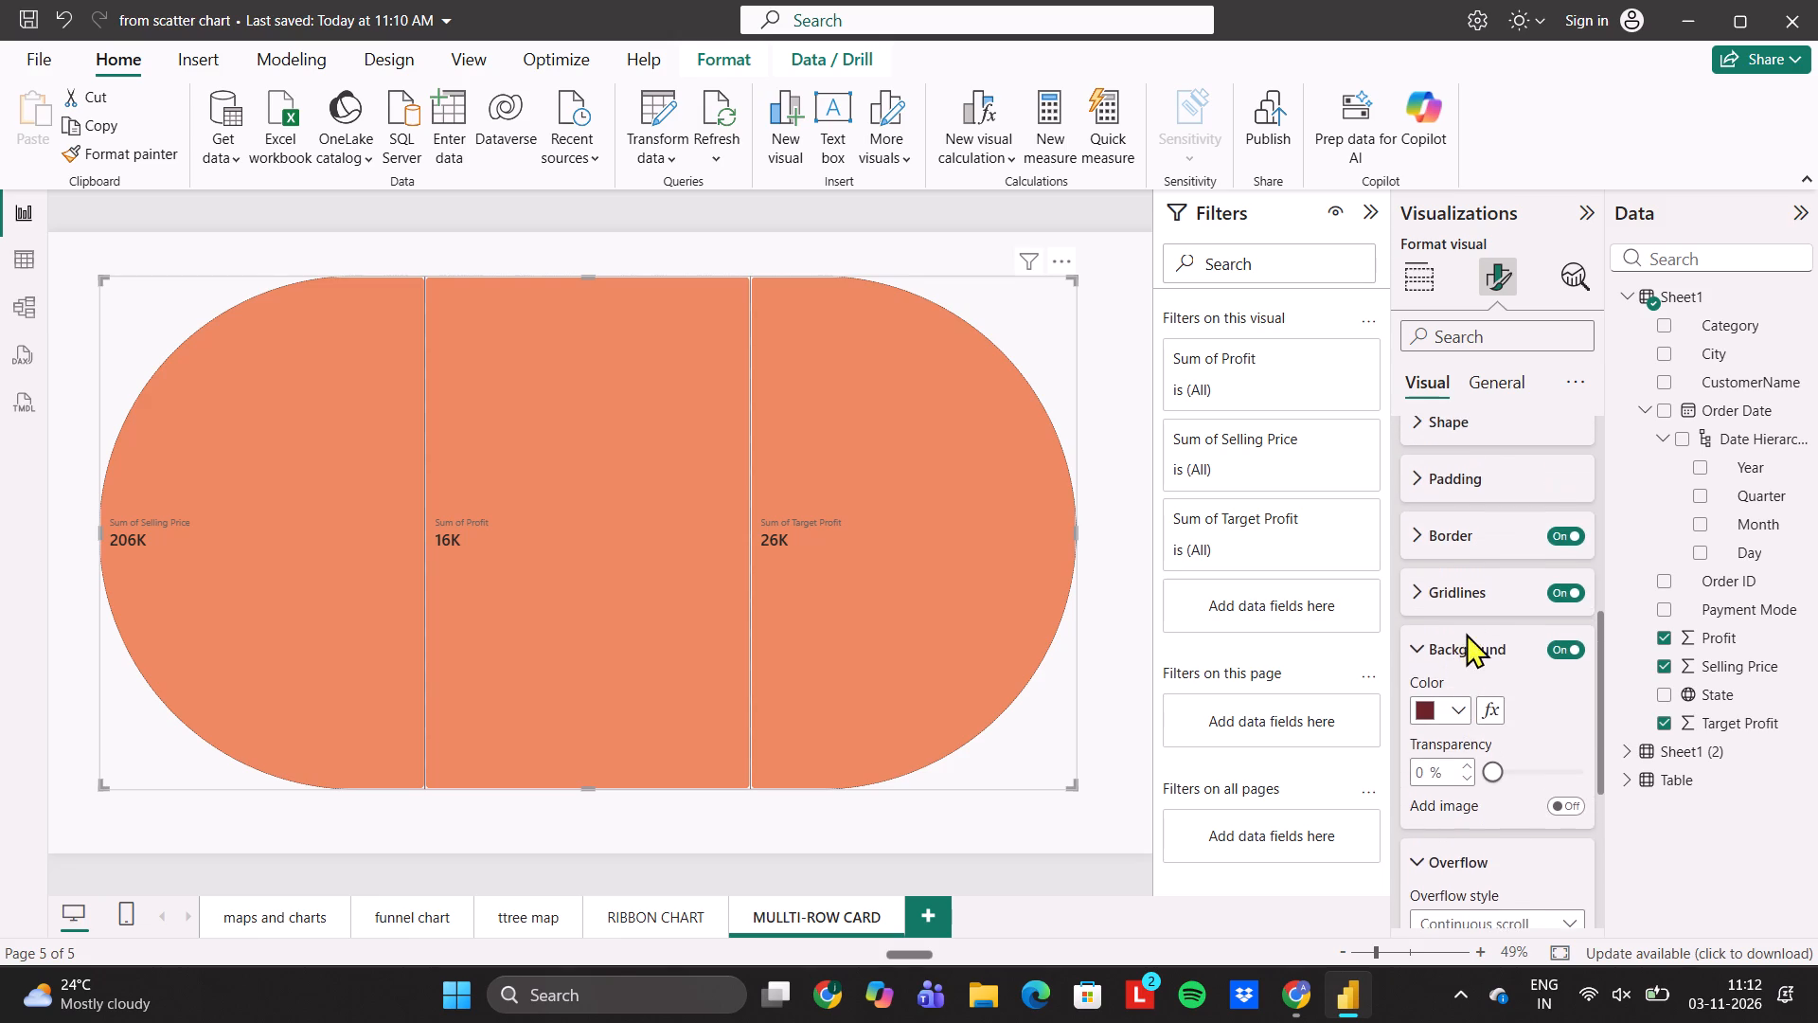
left_click(1454, 606)
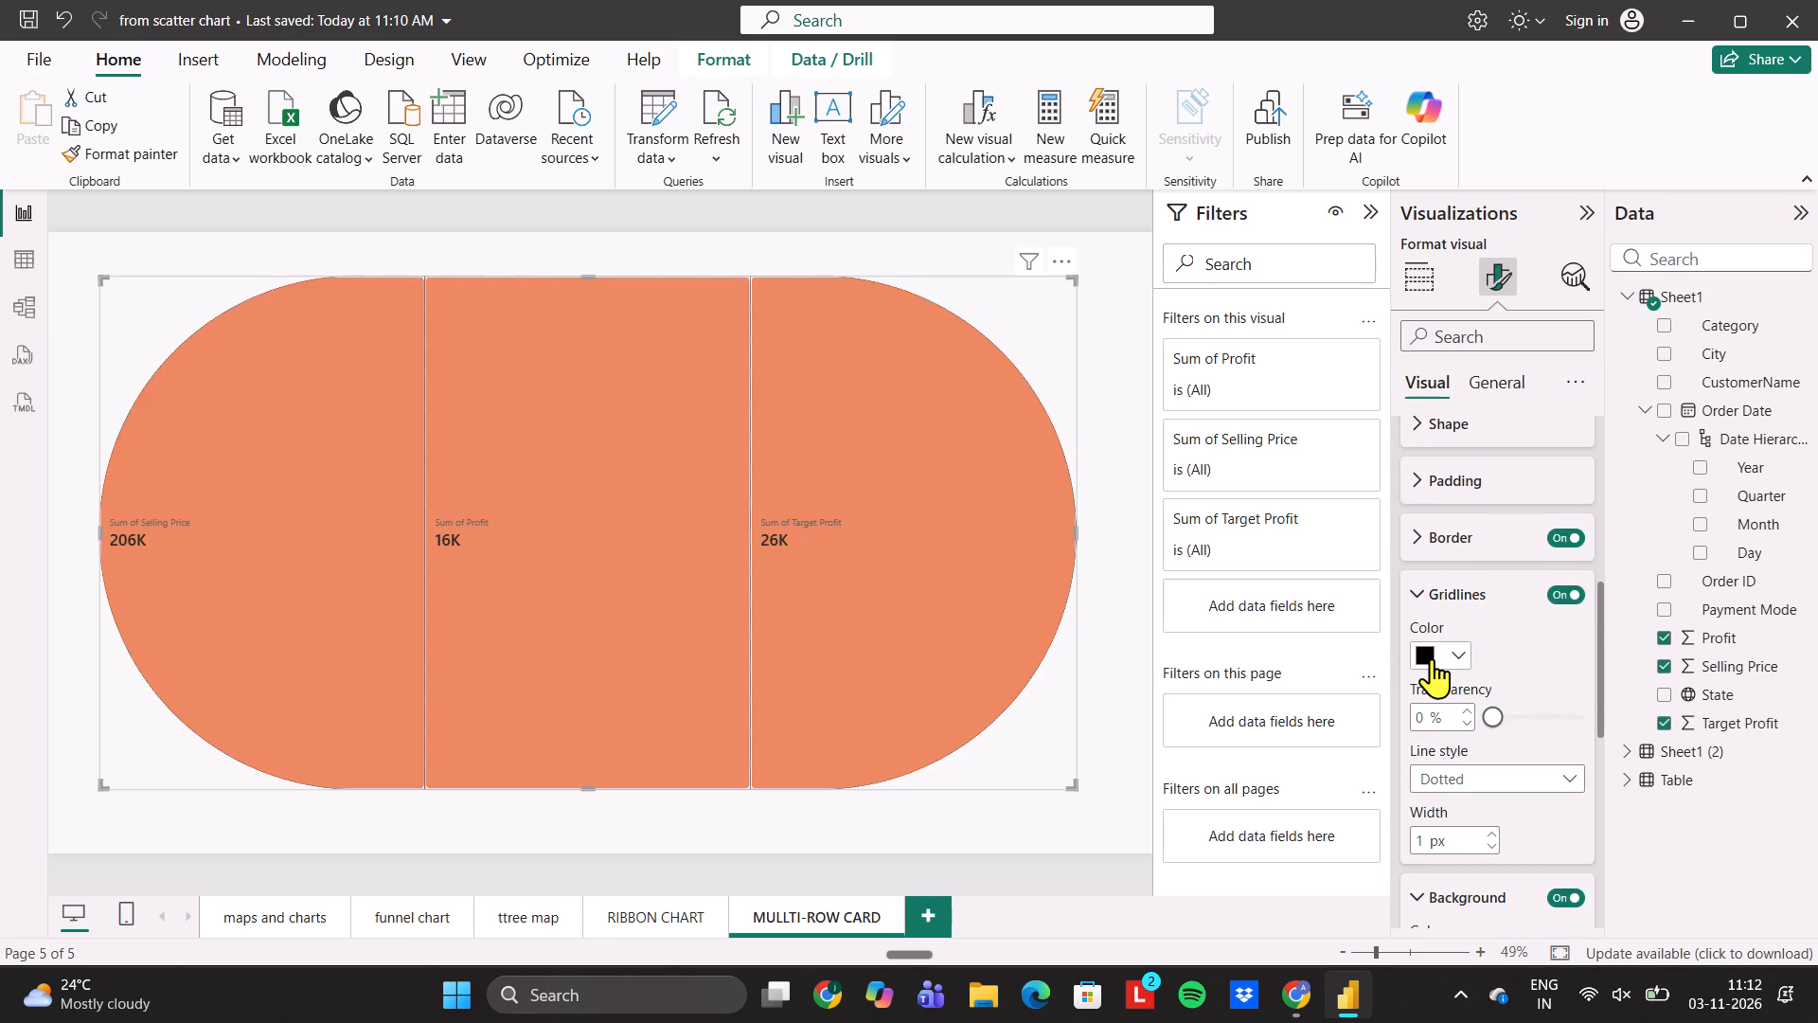
left_click(1467, 536)
scroll(1467, 536, "up", 1)
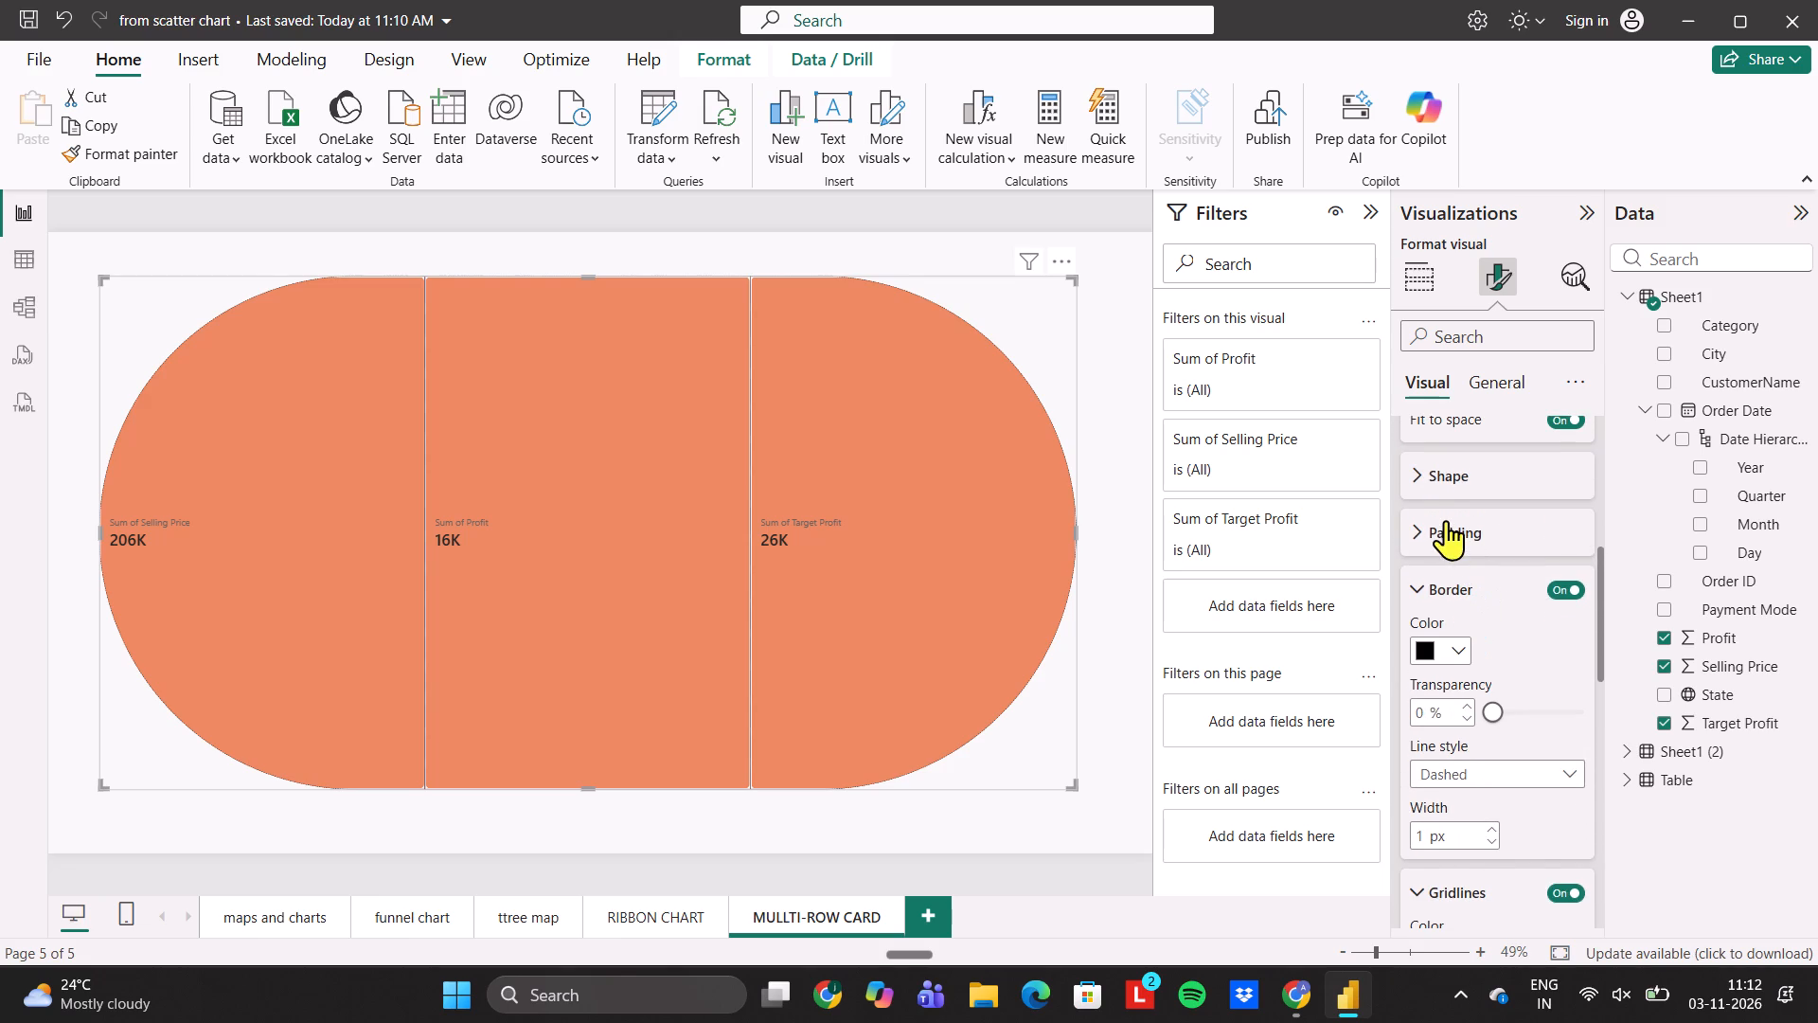
left_click(1444, 513)
left_click(1448, 530)
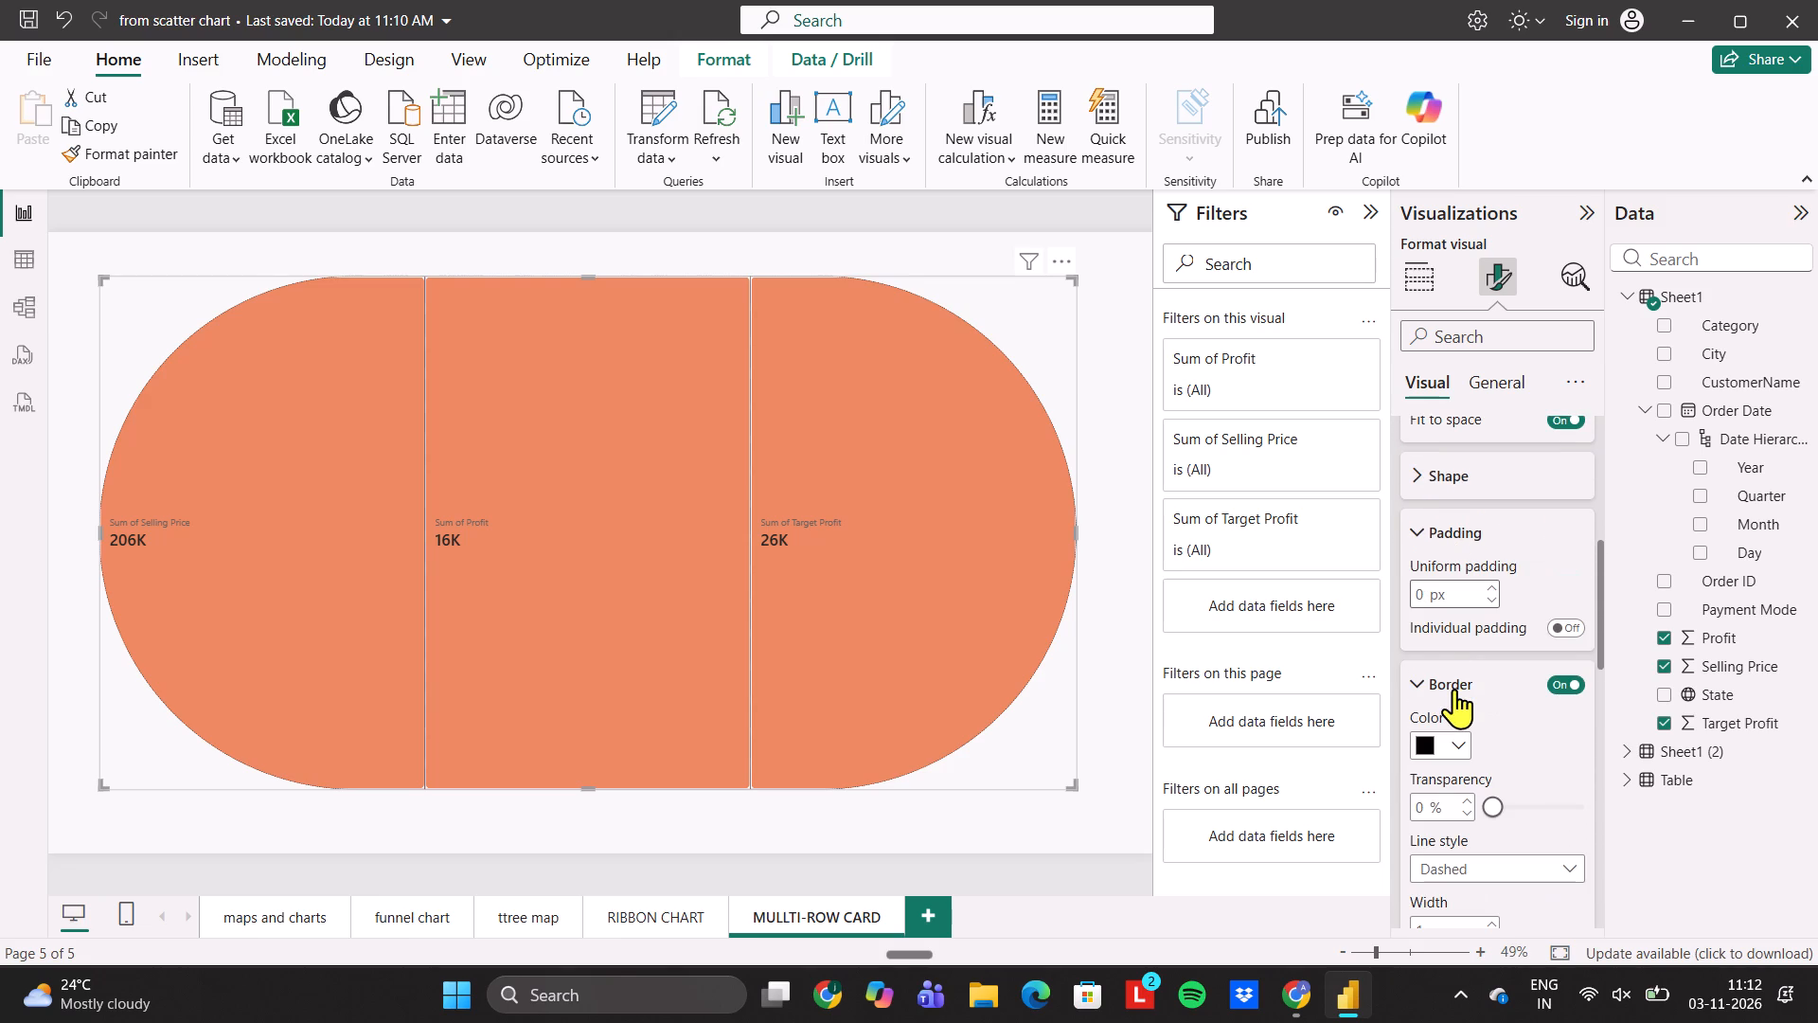
scroll(1454, 689, "up", 1)
left_click(1443, 551)
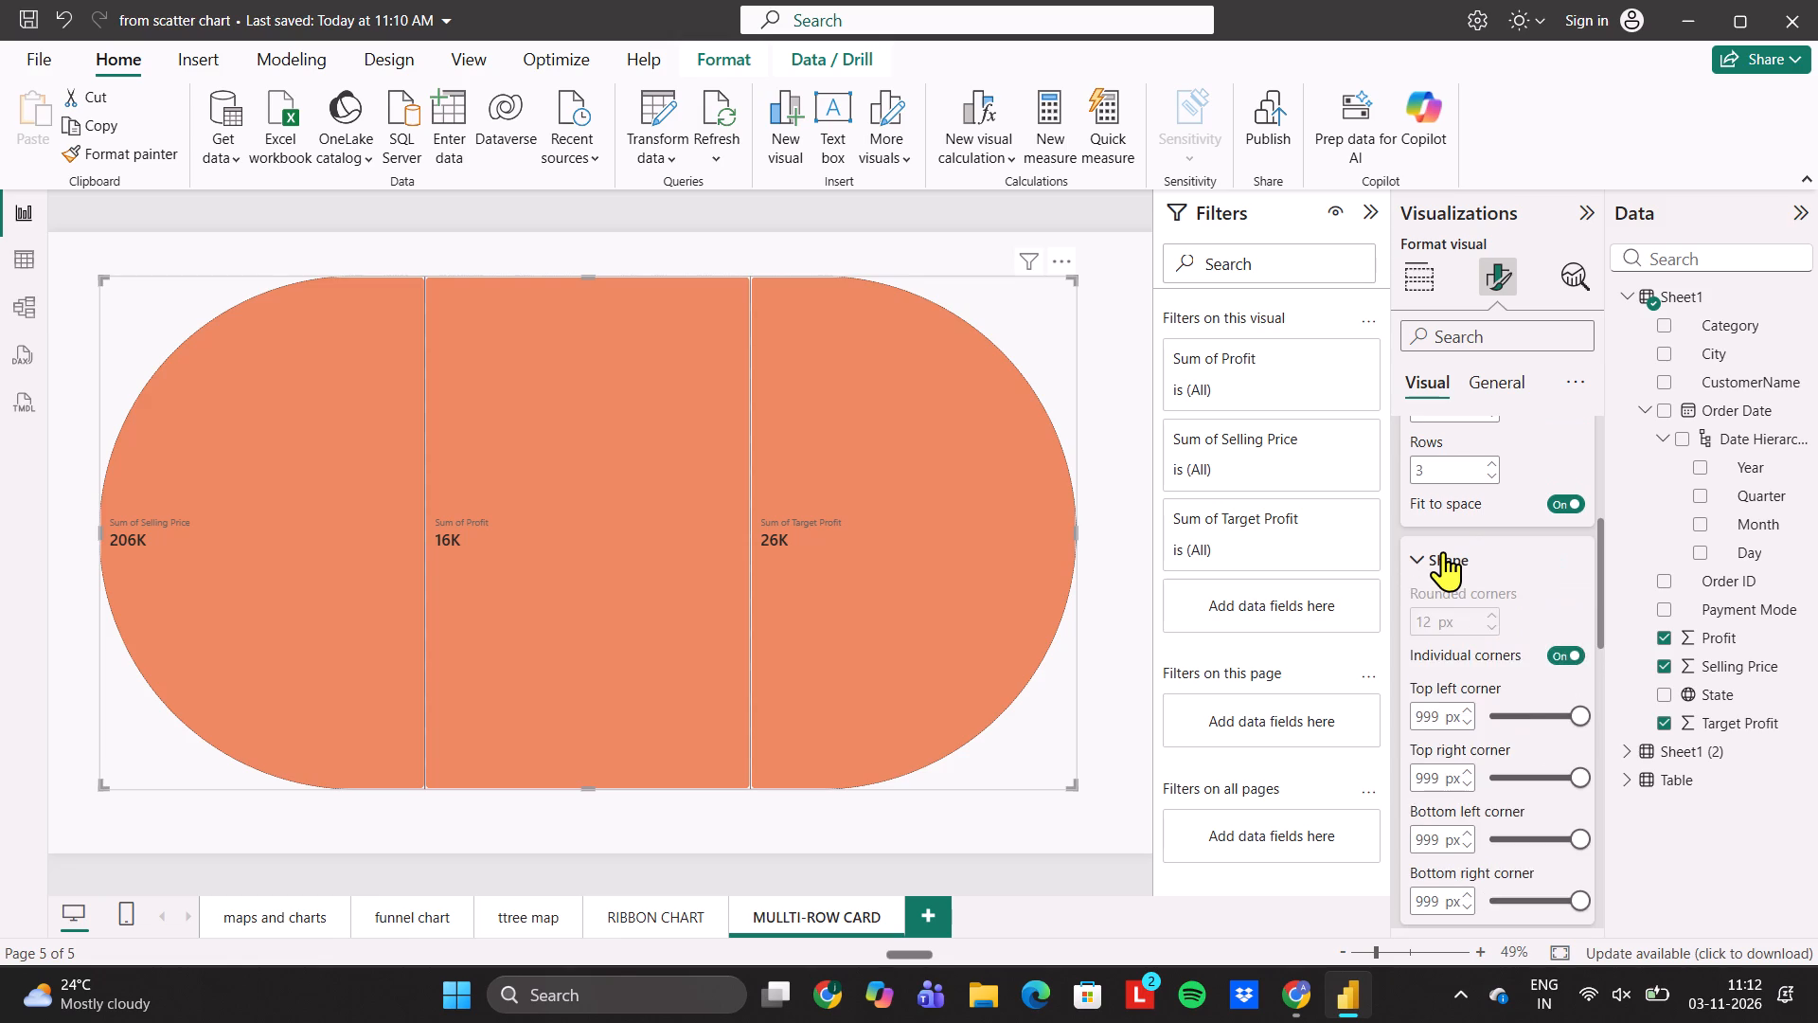
scroll(1443, 551, "down", 2)
scroll(1456, 727, "down", 1)
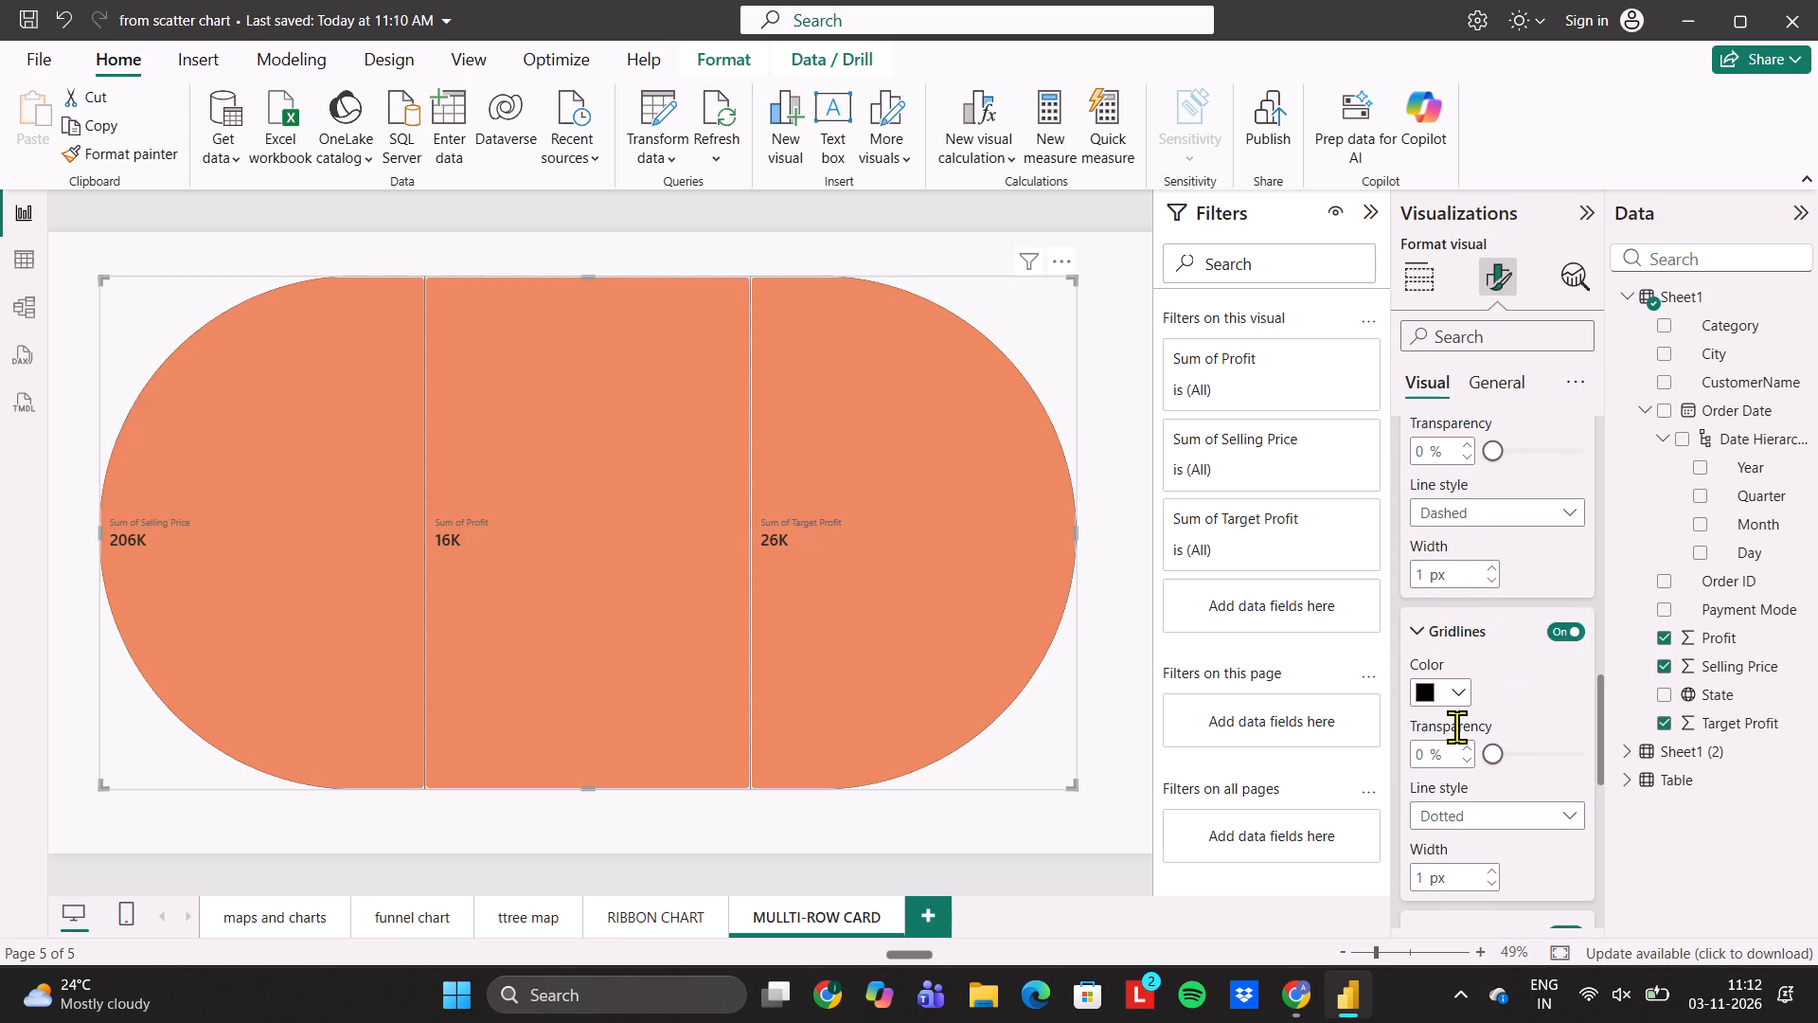
scroll(1456, 727, "down", 3)
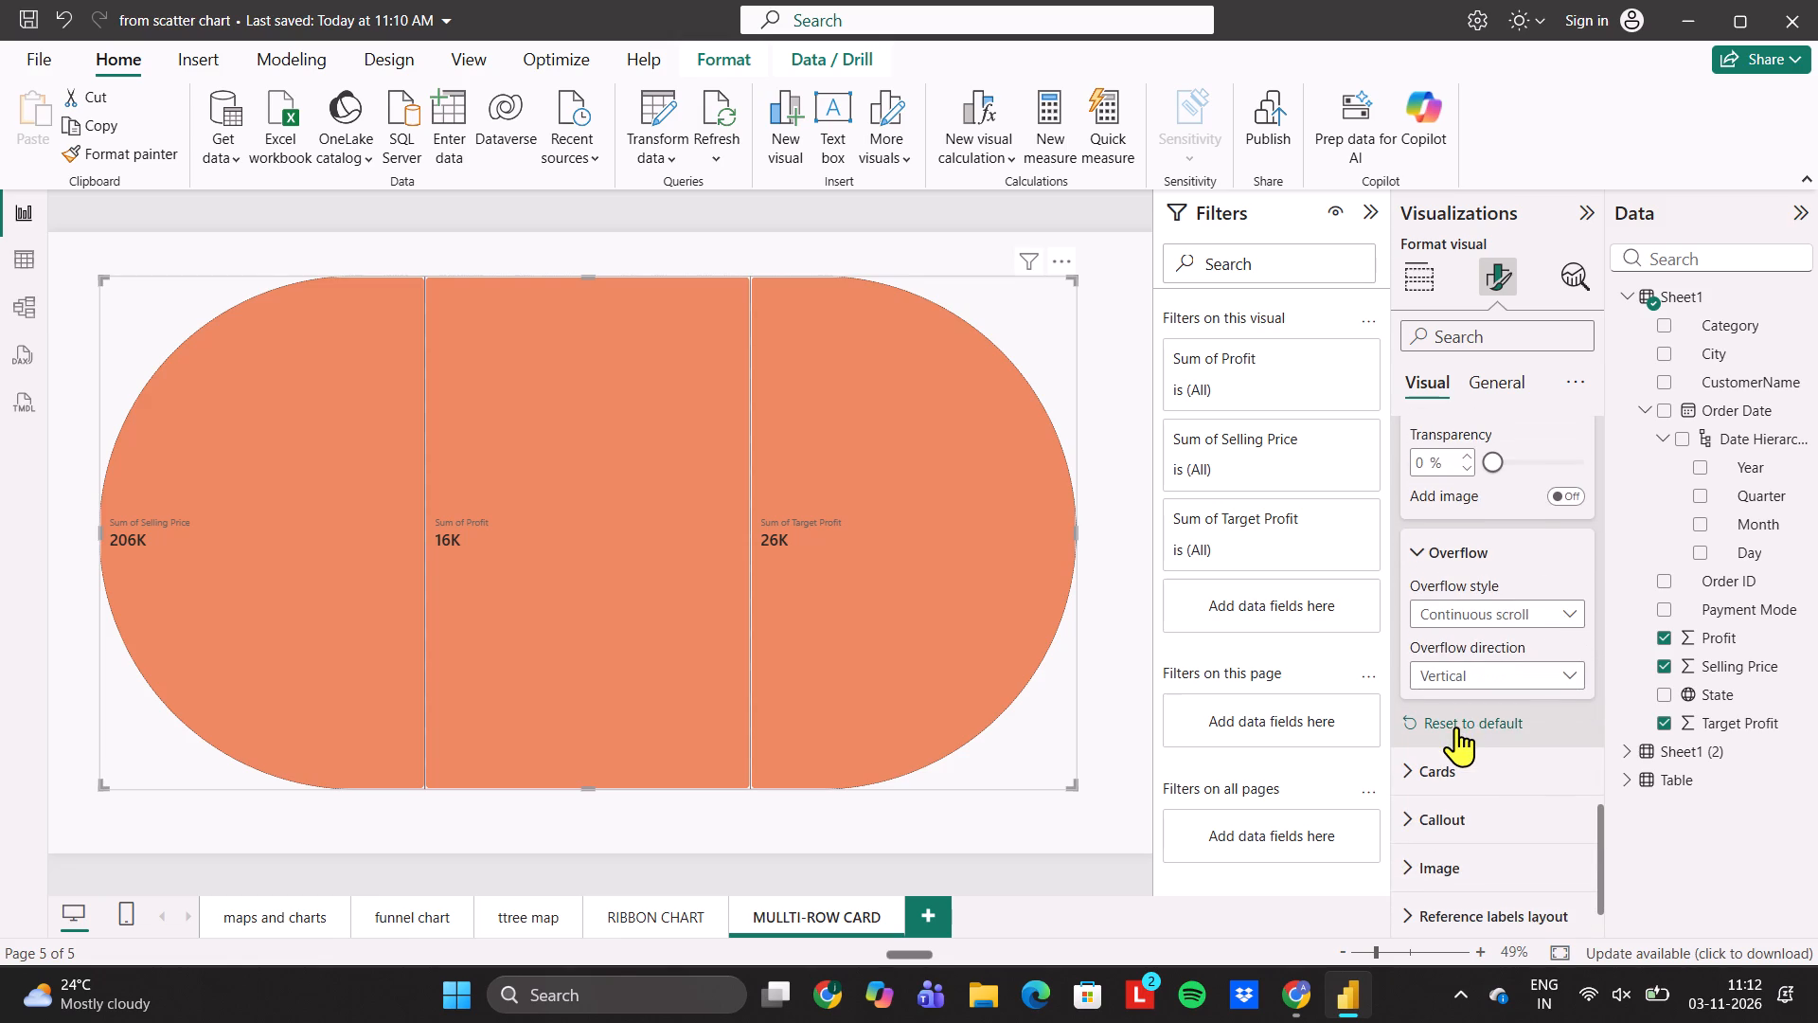
Examine the Cards format settings, covering which cards they apply to, layout, shape, padding and the remaining card effects.
scroll(1455, 803, "down", 1)
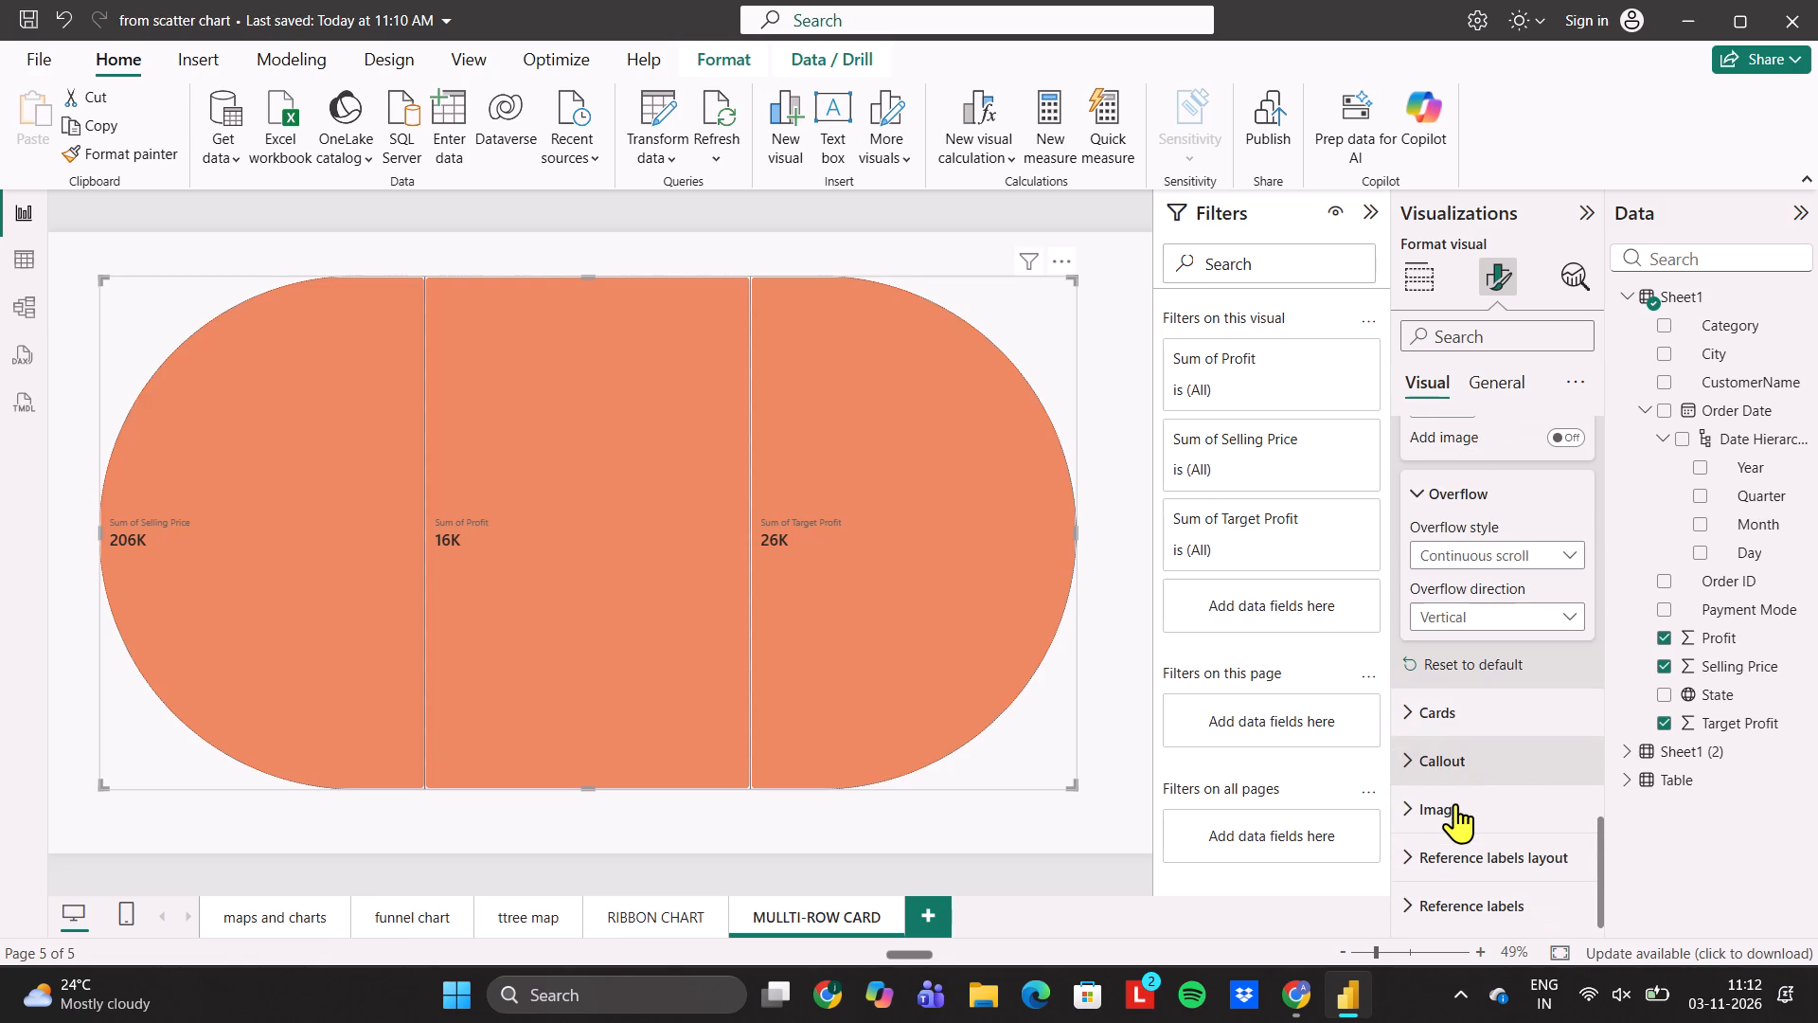
left_click(1458, 725)
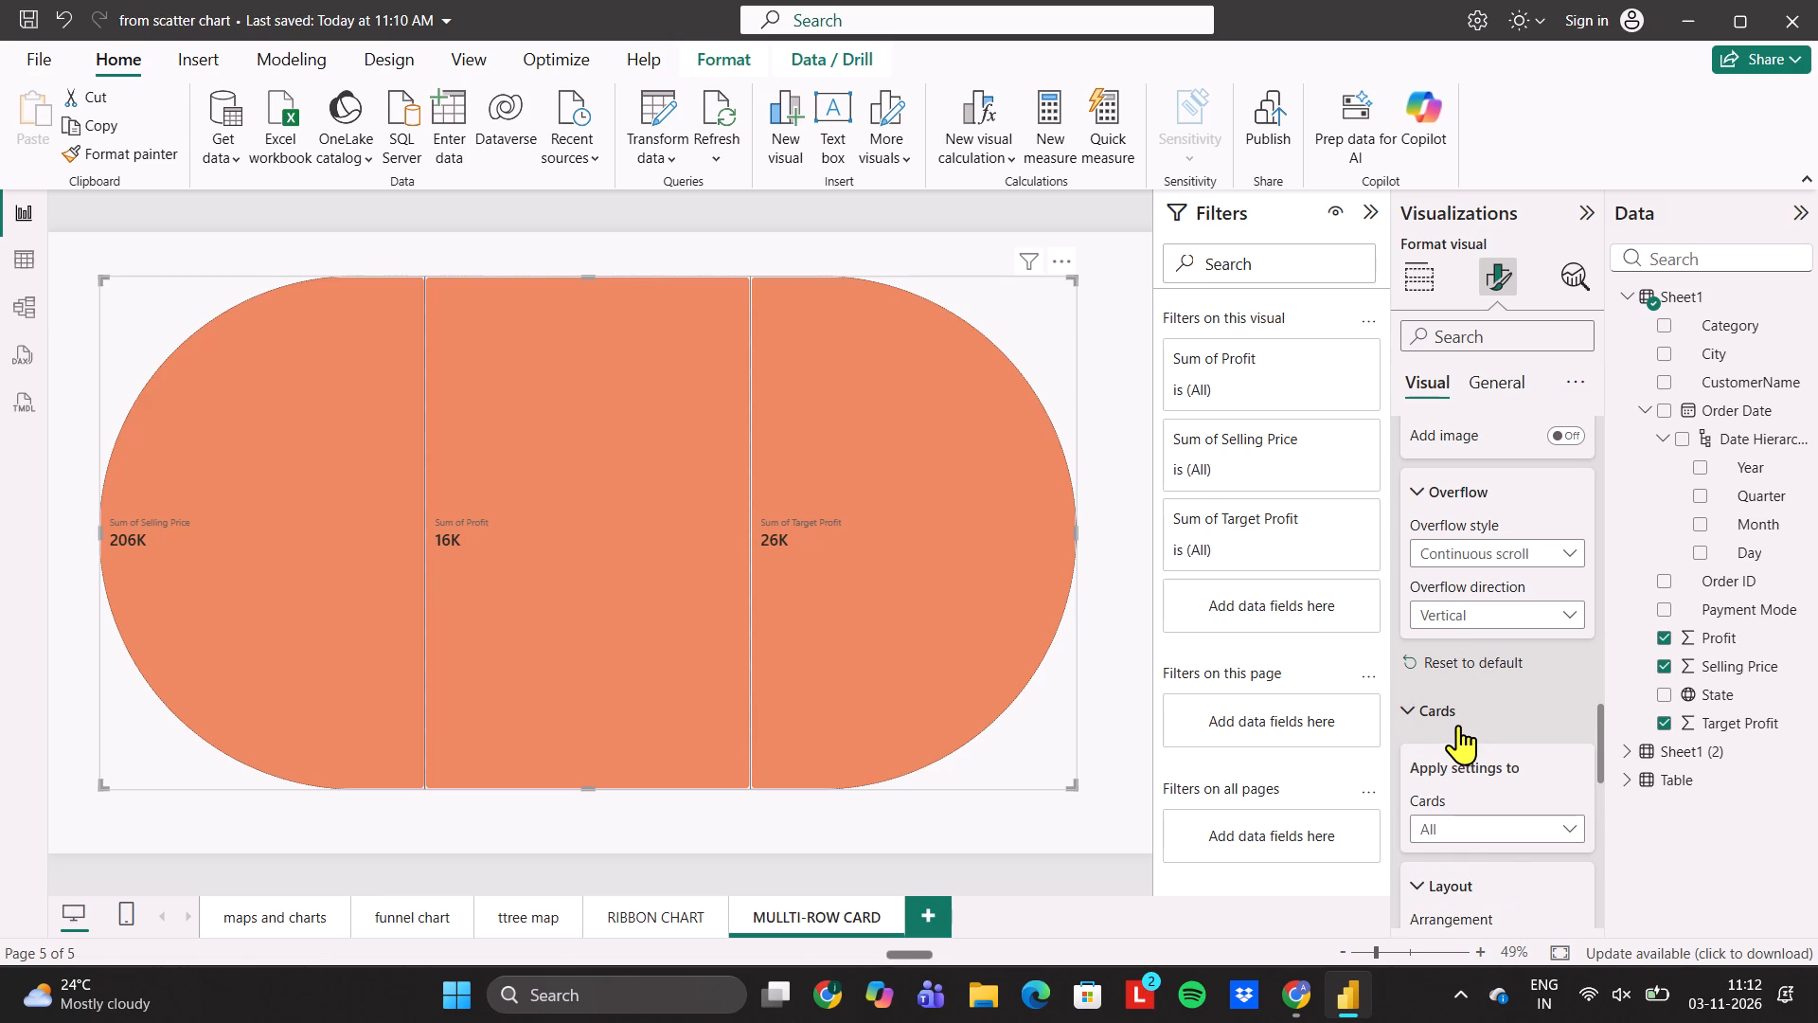
scroll(1483, 829, "down", 1)
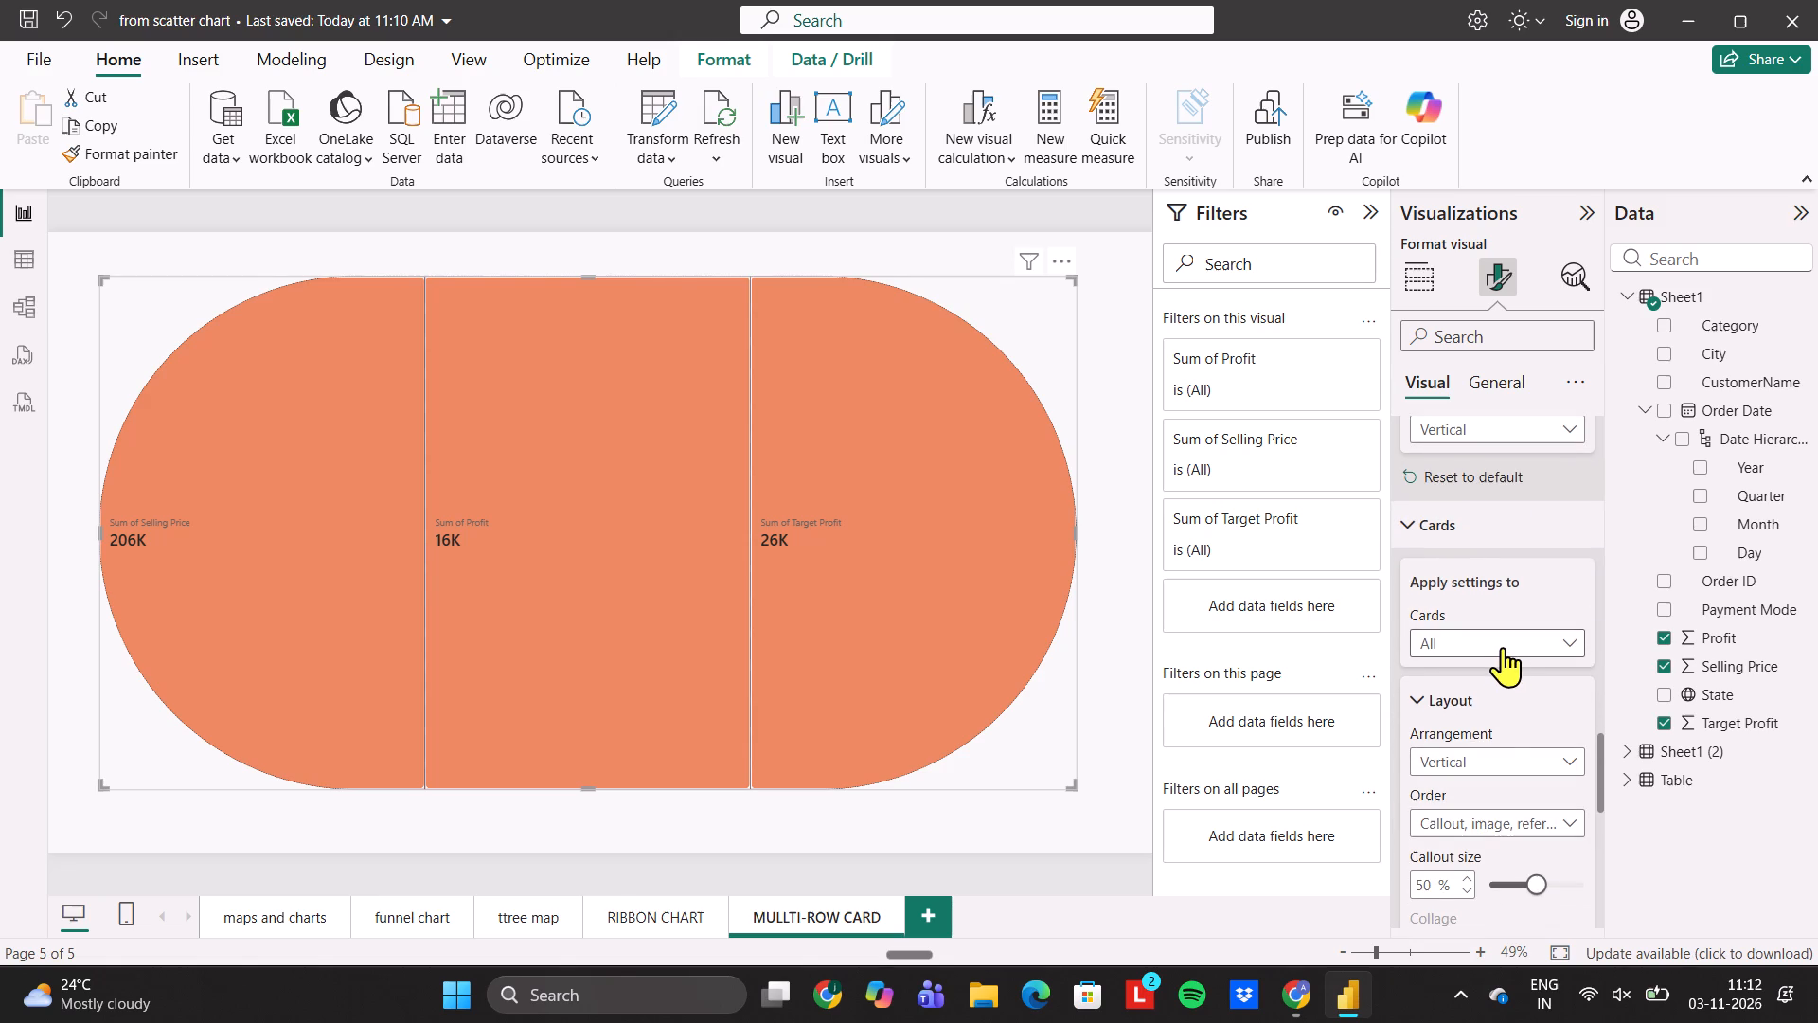
left_click(1503, 647)
left_click(1467, 643)
scroll(1469, 732, "down", 1)
scroll(1516, 804, "down", 2)
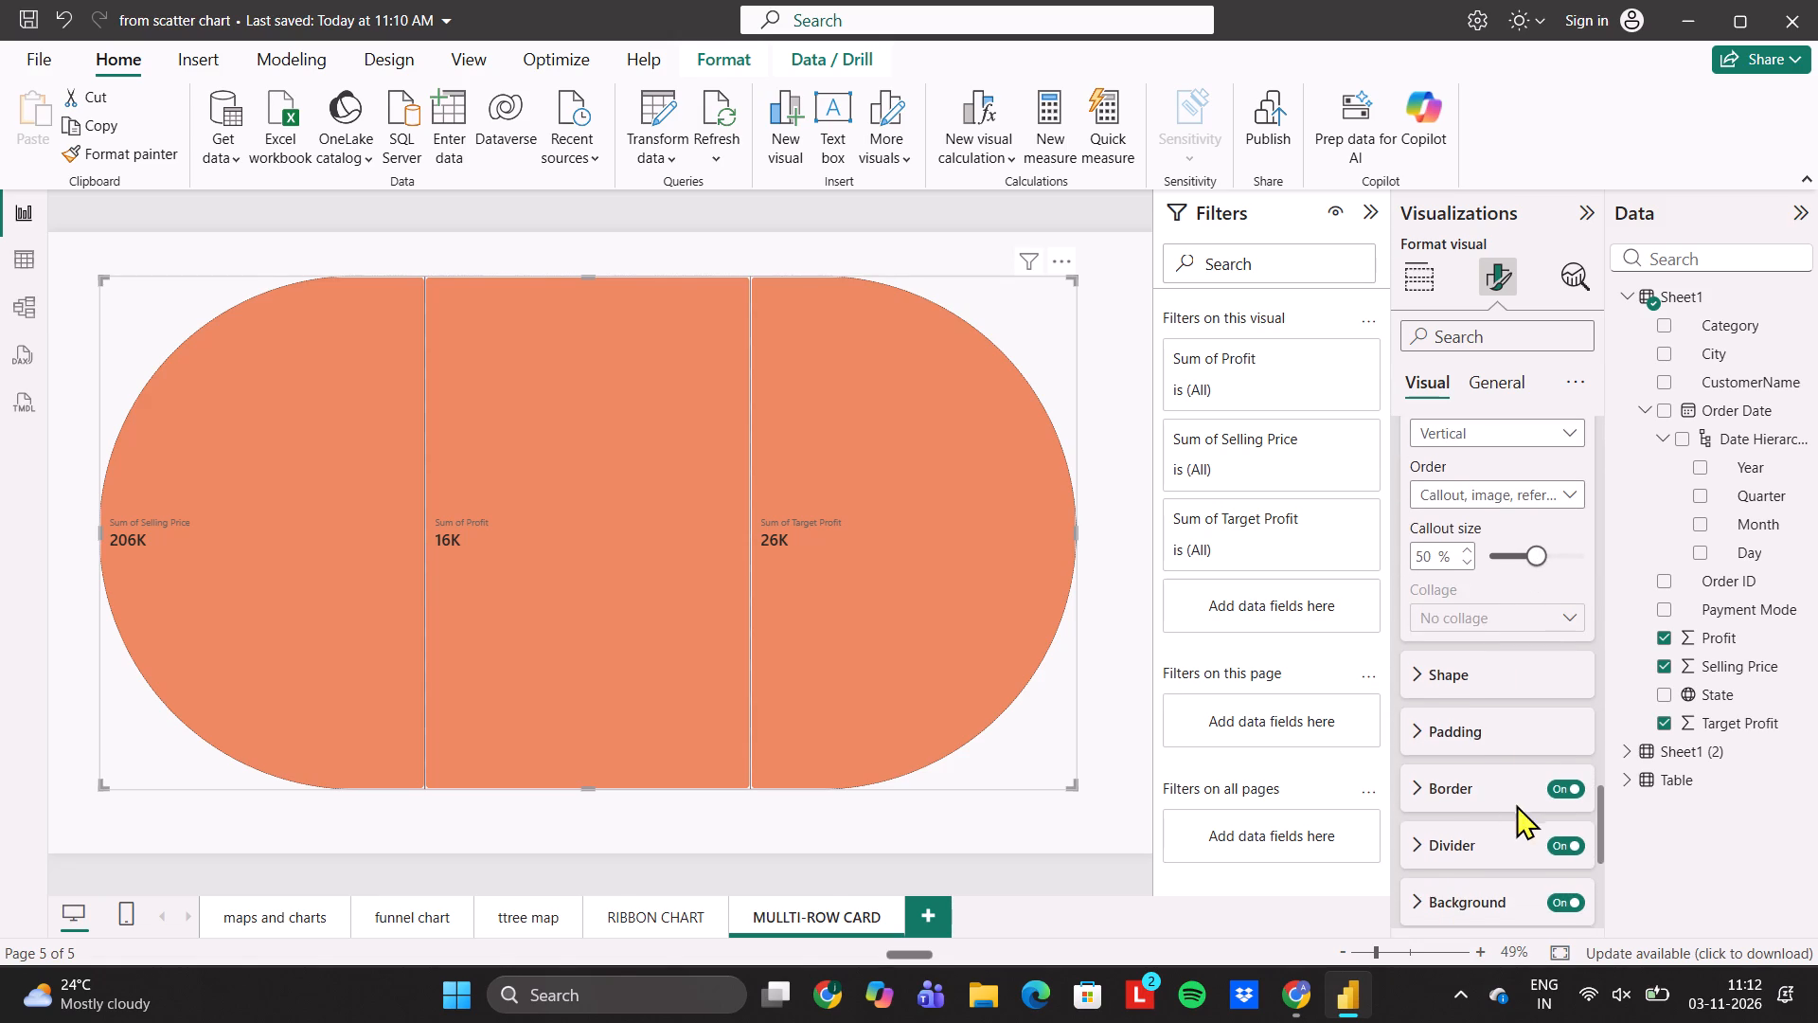
left_click(1472, 683)
scroll(1506, 792, "down", 1)
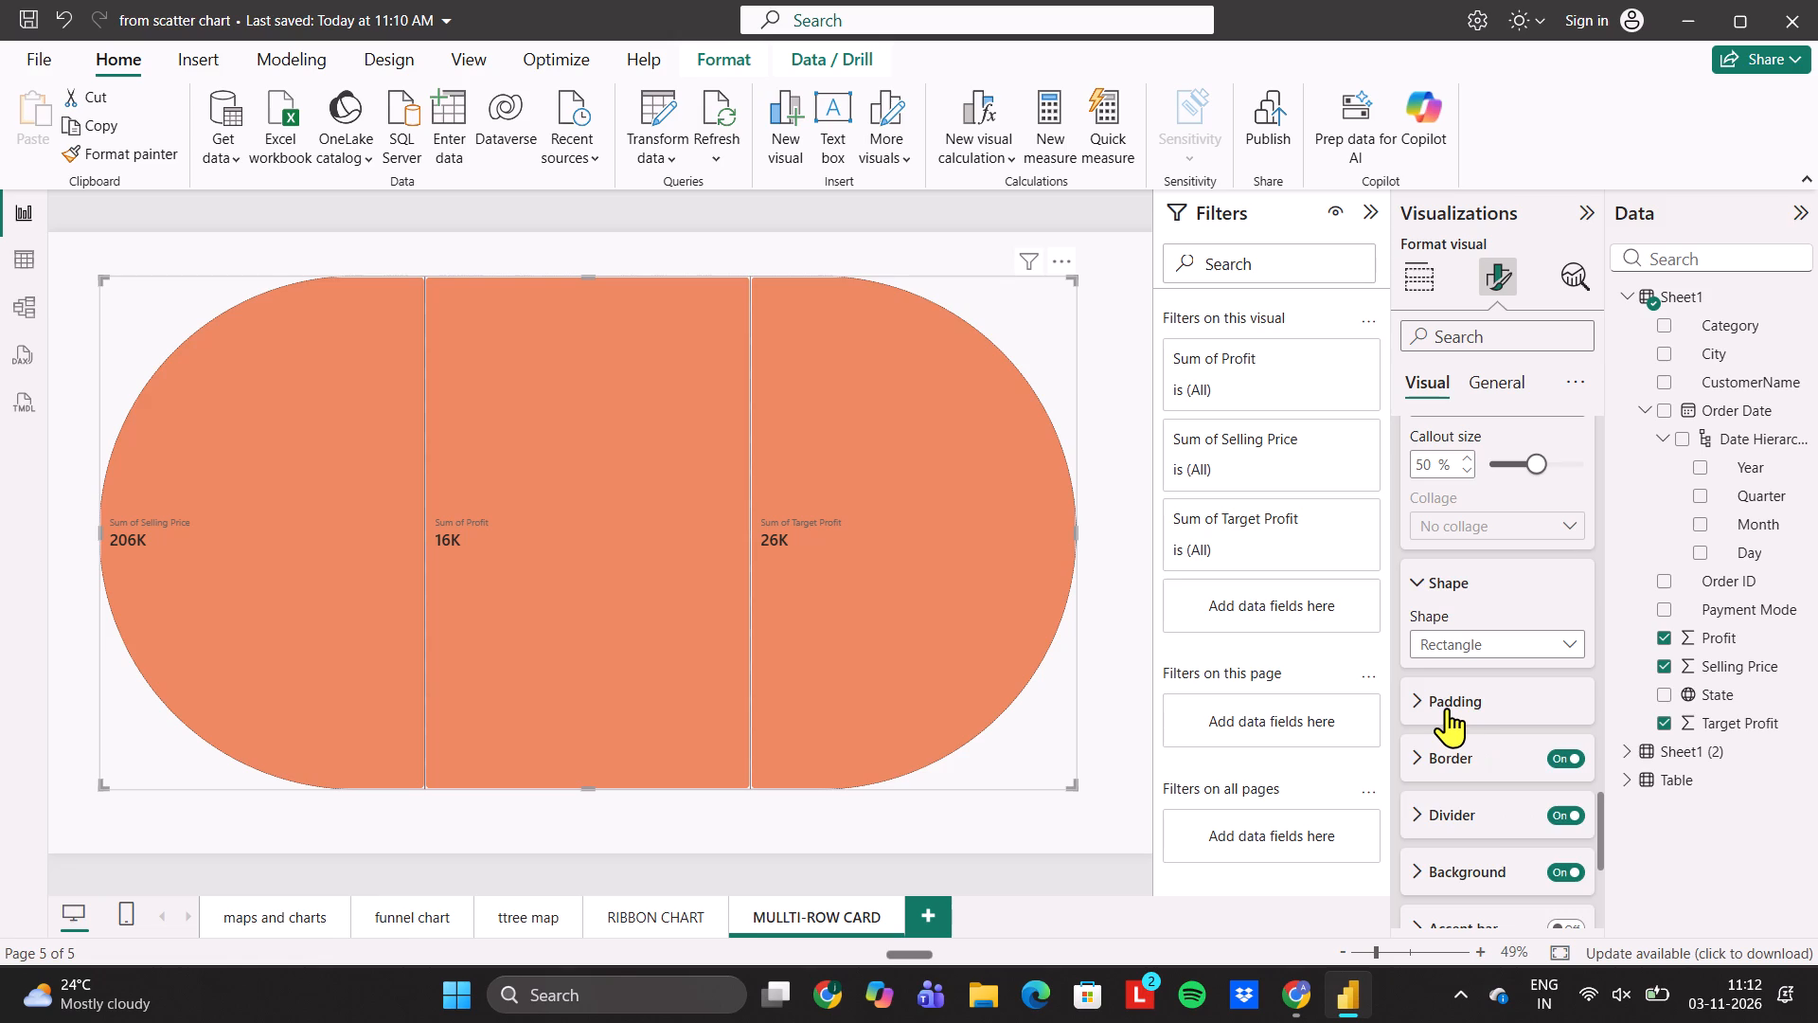
left_click(1447, 708)
scroll(1447, 708, "down", 3)
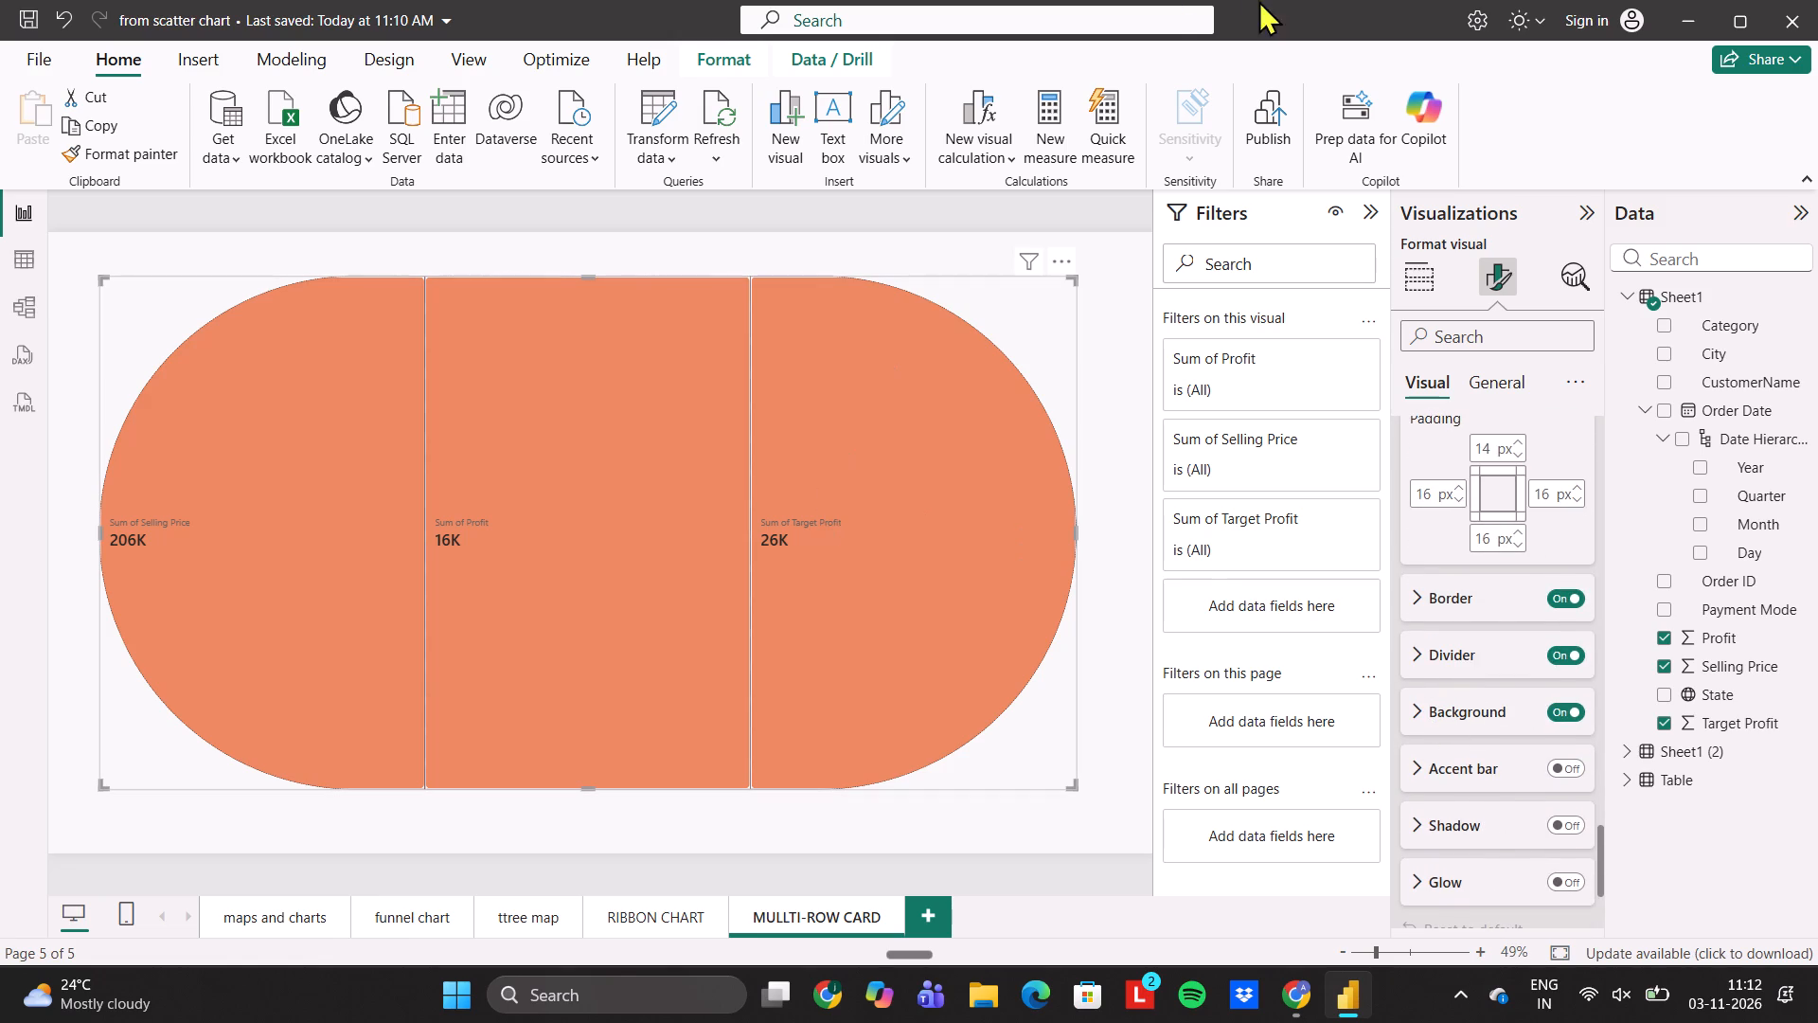
left_click(850, 446)
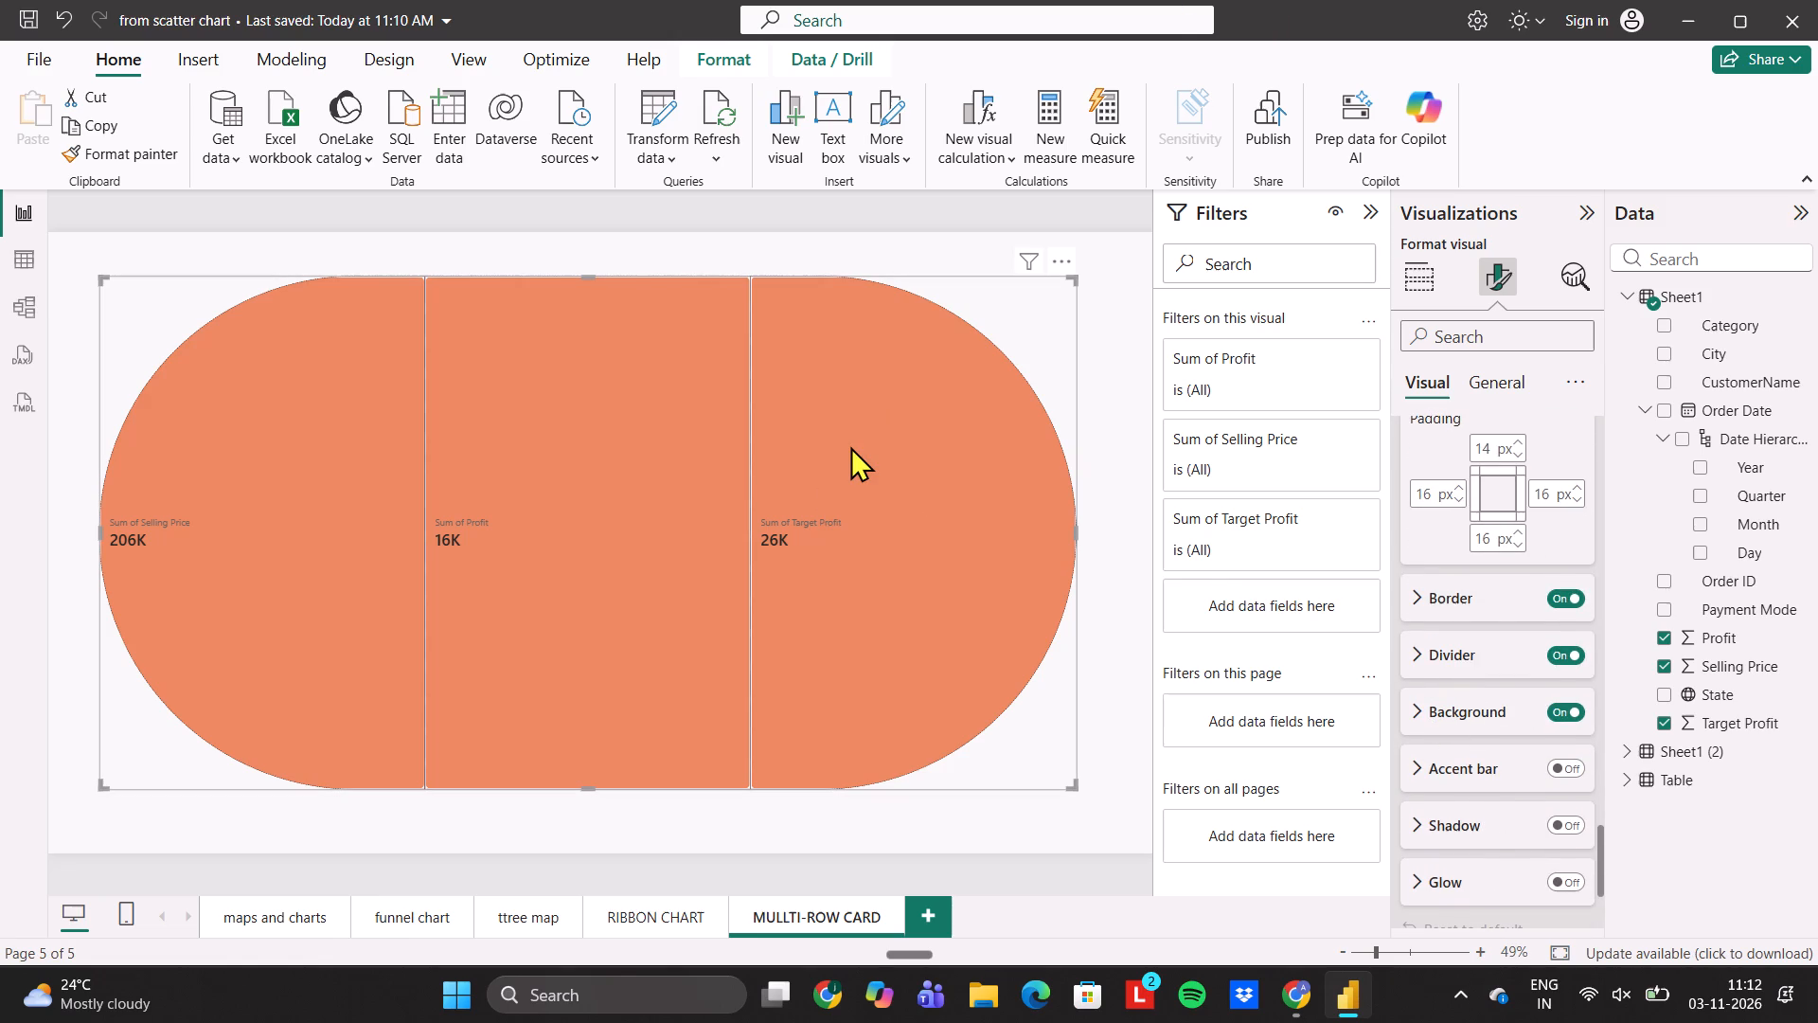